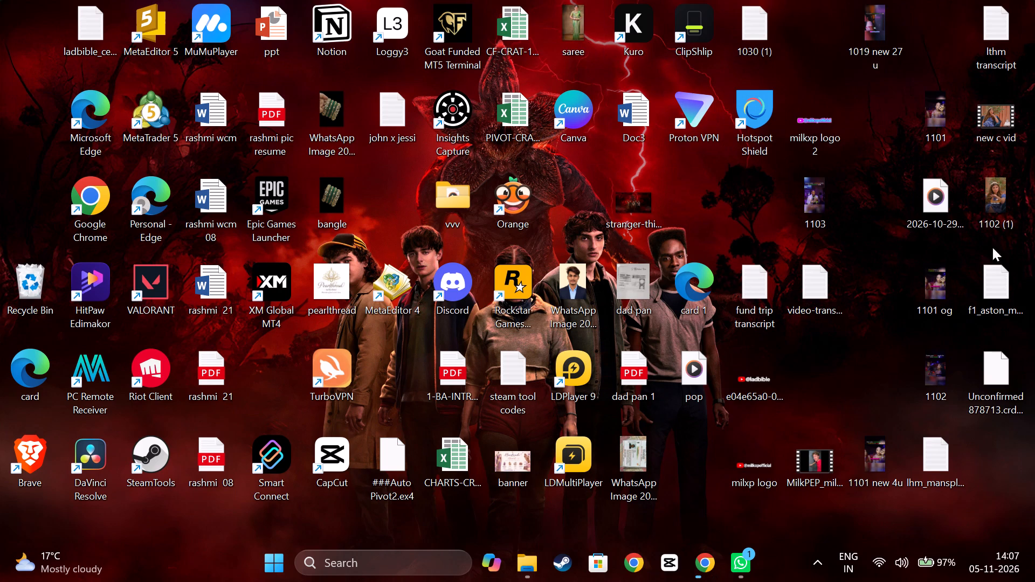
# Switch to Chrome and check the progress of the video download in the recent download history.
pyautogui.click(706, 577)
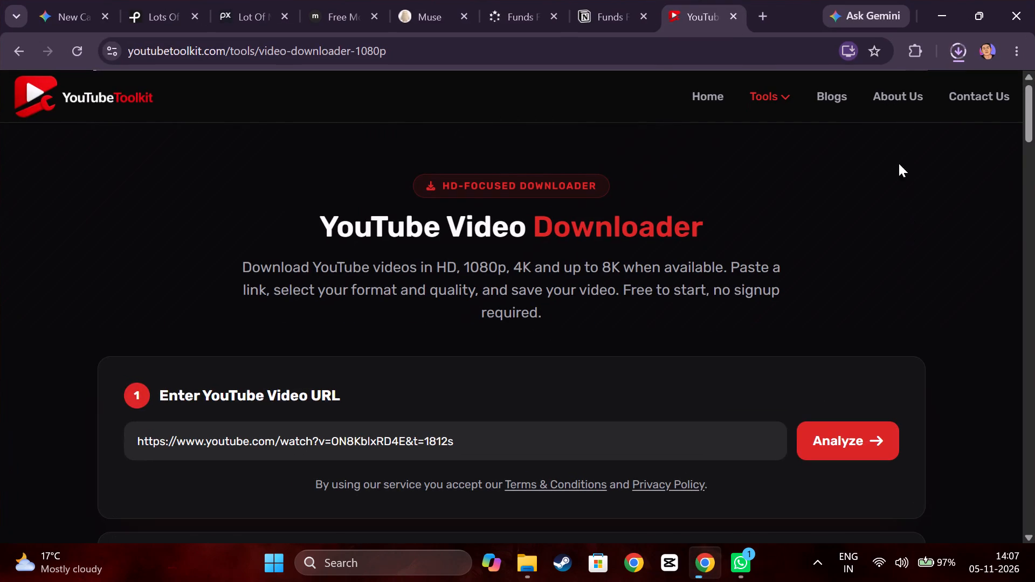
pyautogui.click(956, 59)
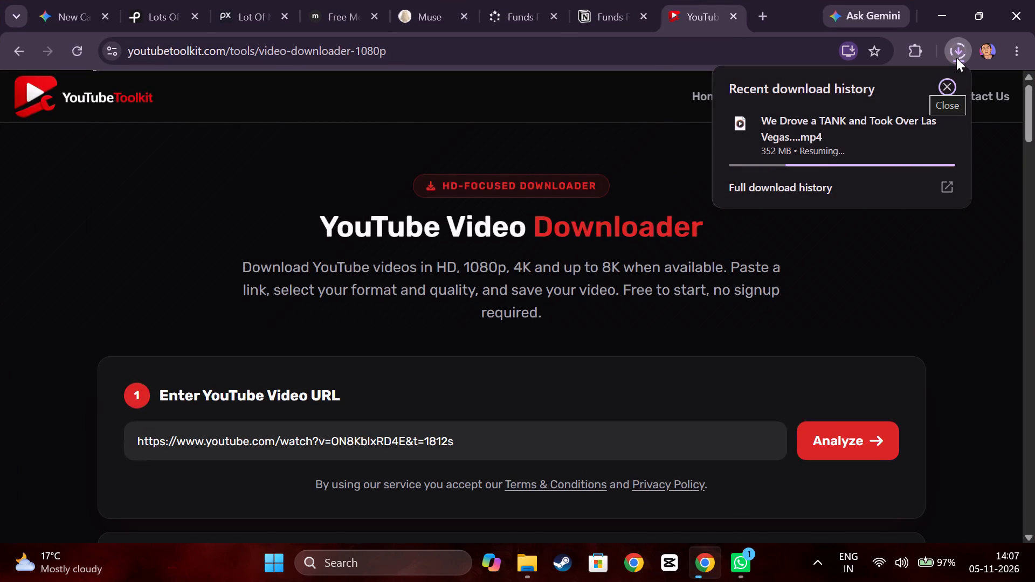
pyautogui.click(956, 55)
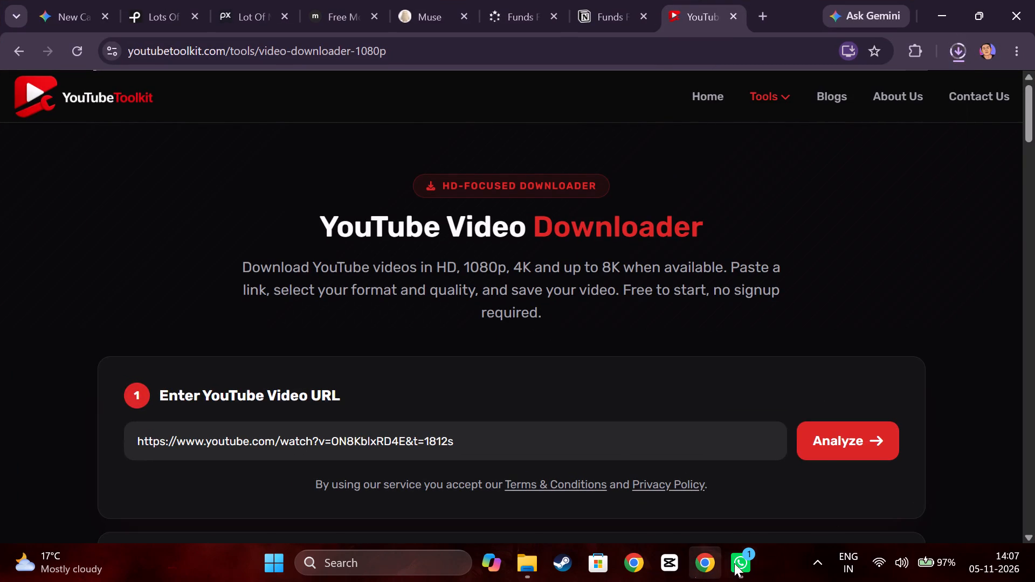
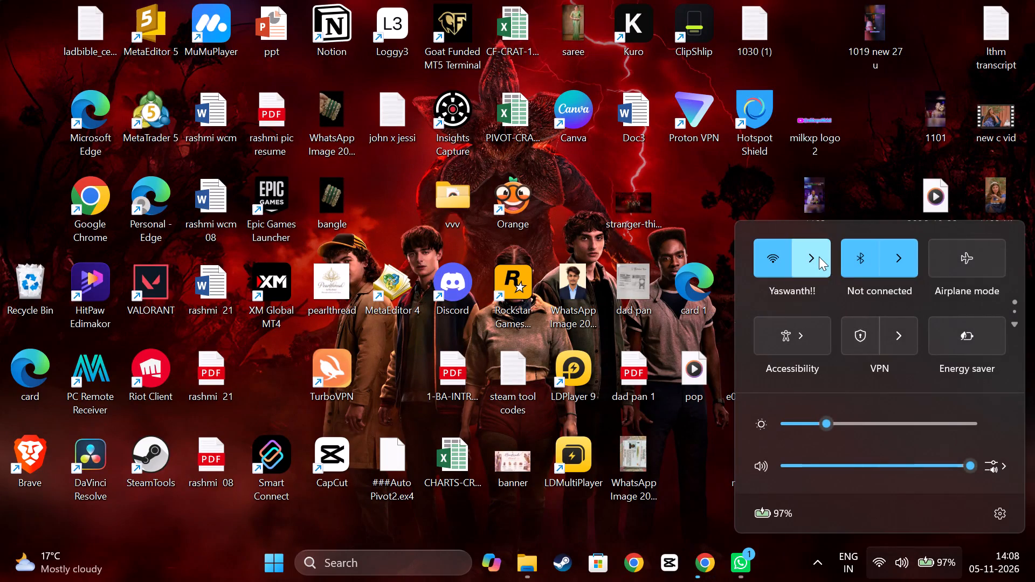
# Open the available Wi-Fi networks and check the laptop's wireless connection in the quick settings.
pyautogui.click(819, 257)
pyautogui.click(870, 151)
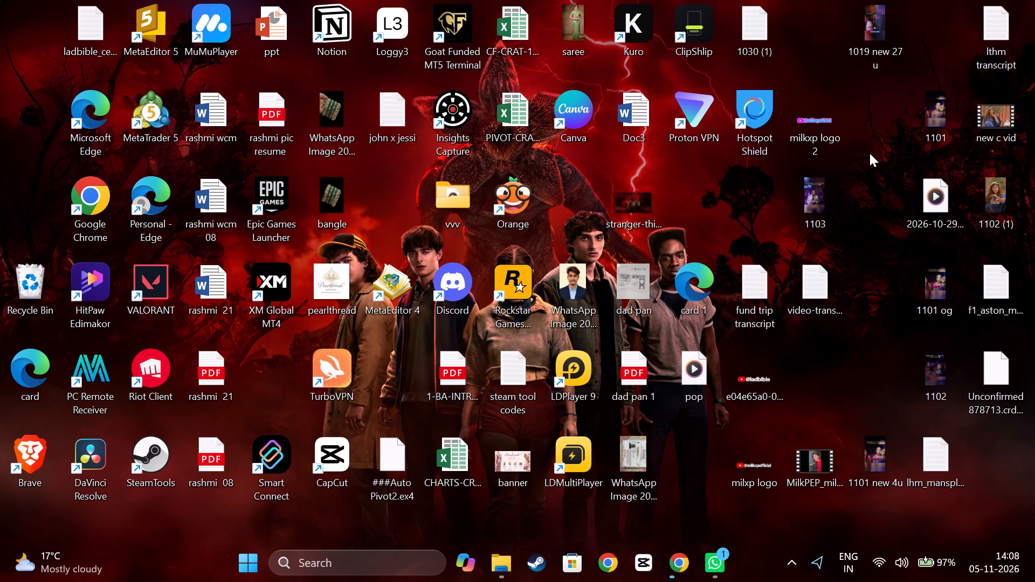
pyautogui.click(874, 569)
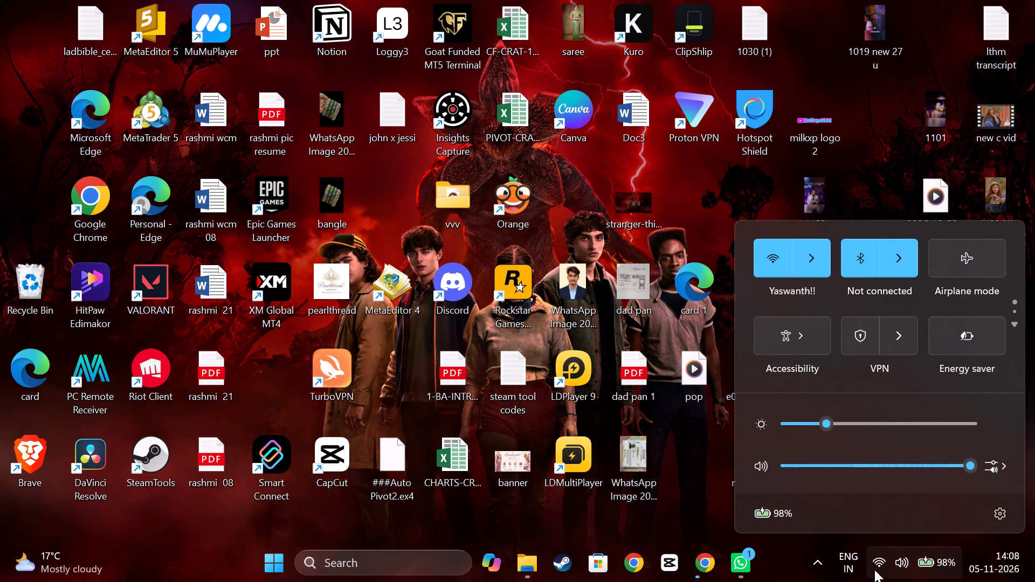
pyautogui.click(769, 574)
# Switch to Chrome and check the status of the Las Vegas tank video download in the recent download history.
pyautogui.click(692, 563)
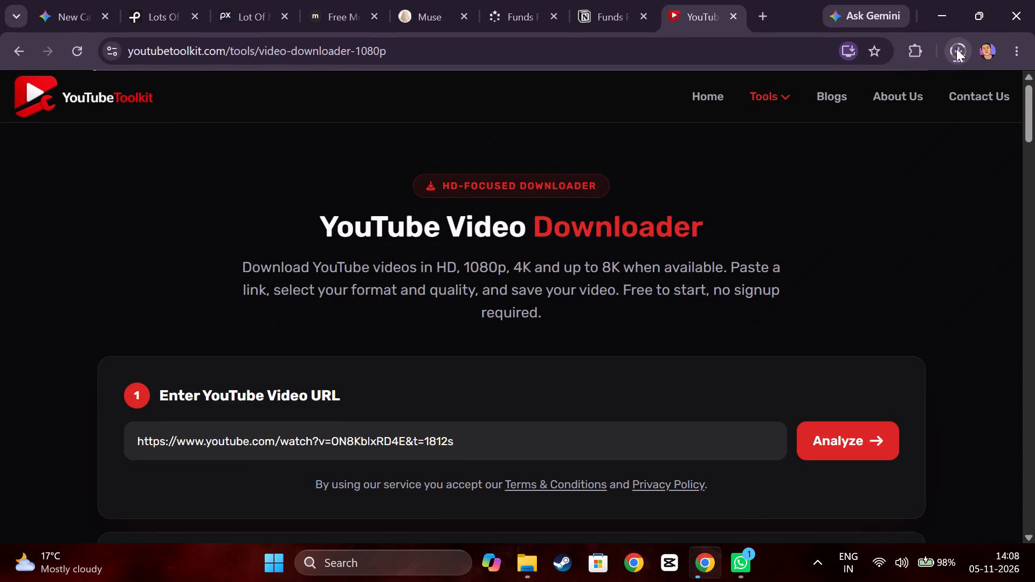
pyautogui.click(956, 48)
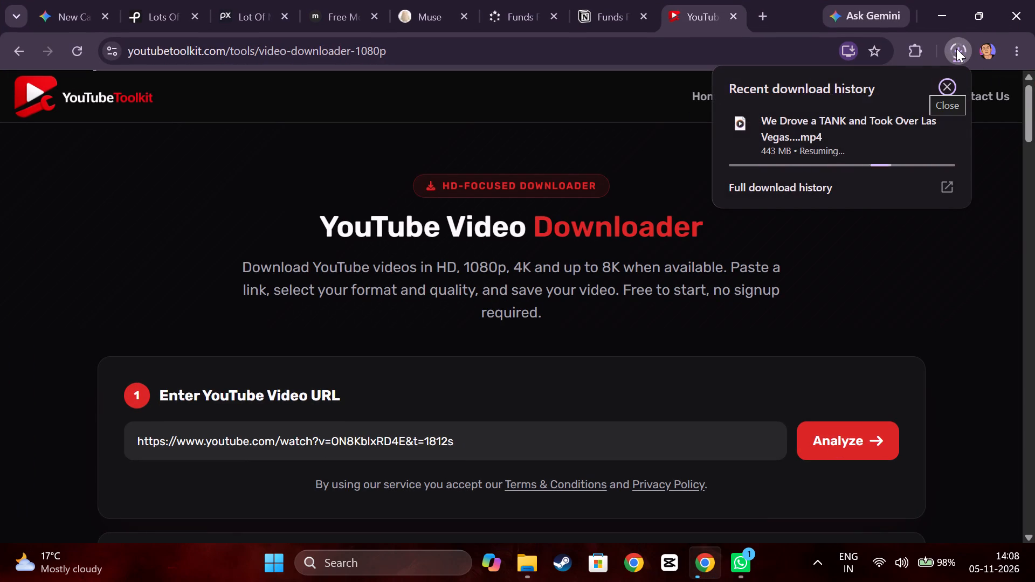
pyautogui.click(915, 288)
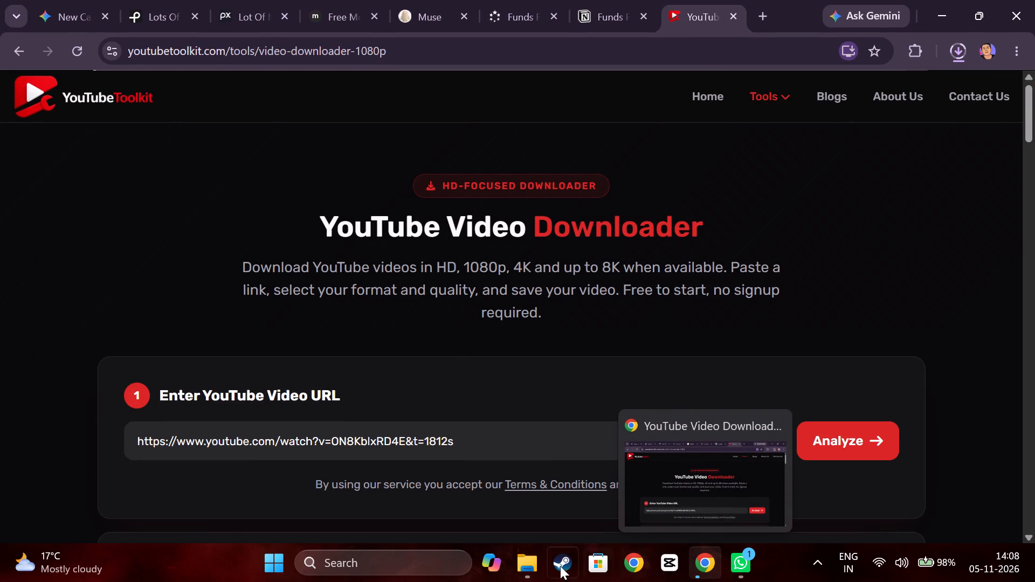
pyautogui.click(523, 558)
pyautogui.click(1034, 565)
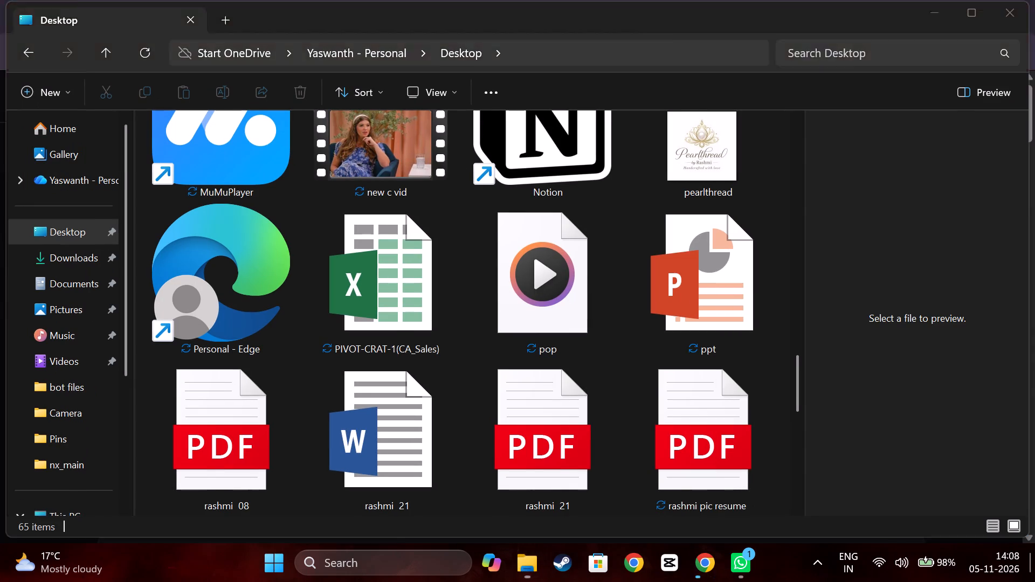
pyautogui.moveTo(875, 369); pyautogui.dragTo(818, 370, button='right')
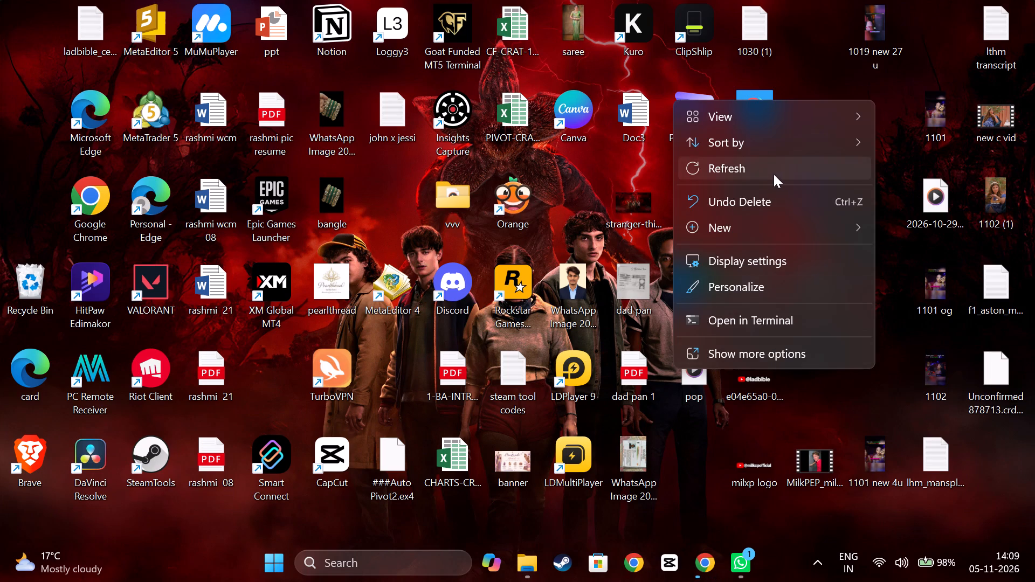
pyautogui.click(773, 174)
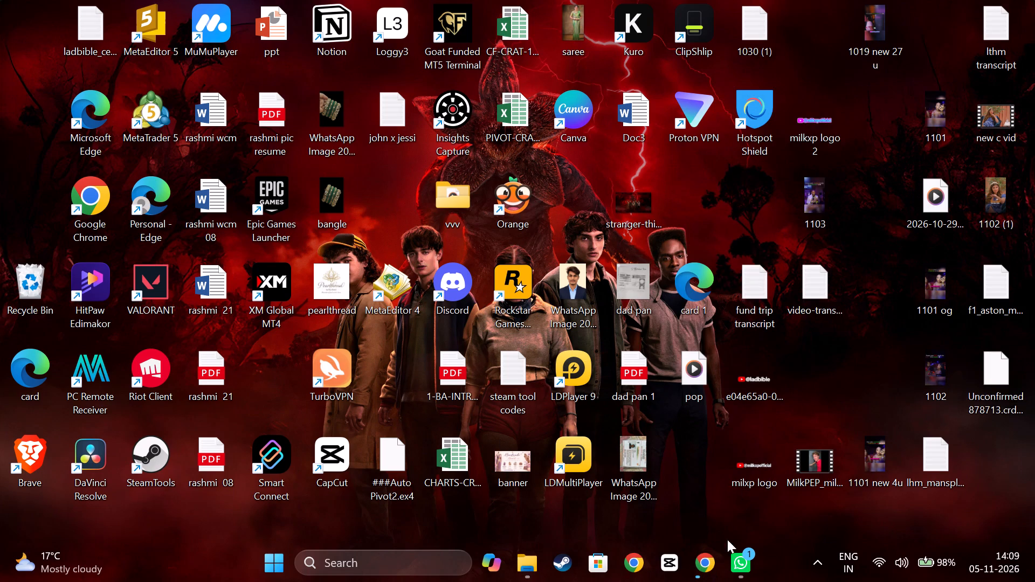
pyautogui.click(708, 555)
pyautogui.click(953, 57)
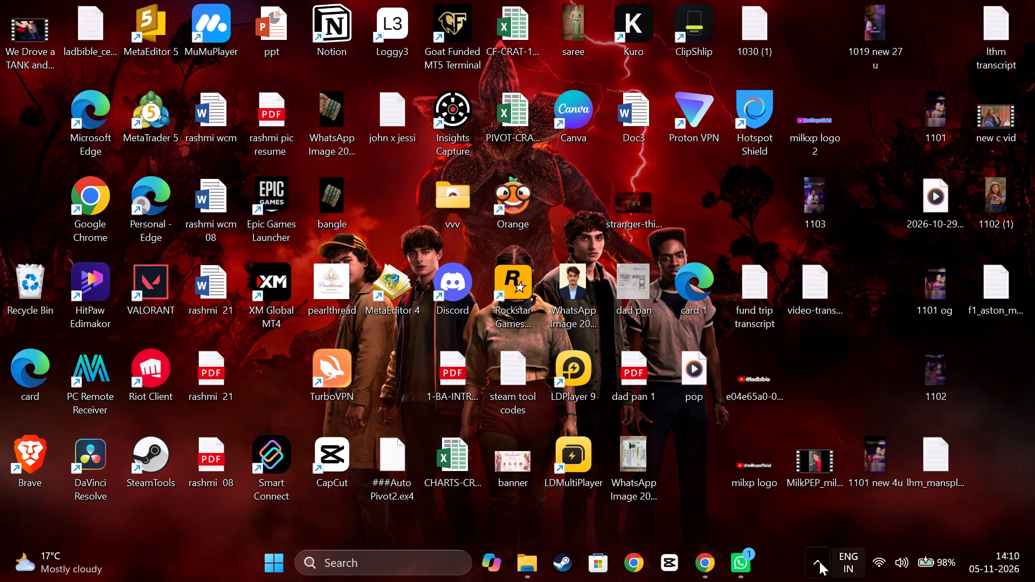
# Launch Hotspot Shield from the desktop, let the VPN connect through the New York location, and close its window.
pyautogui.click(754, 103)
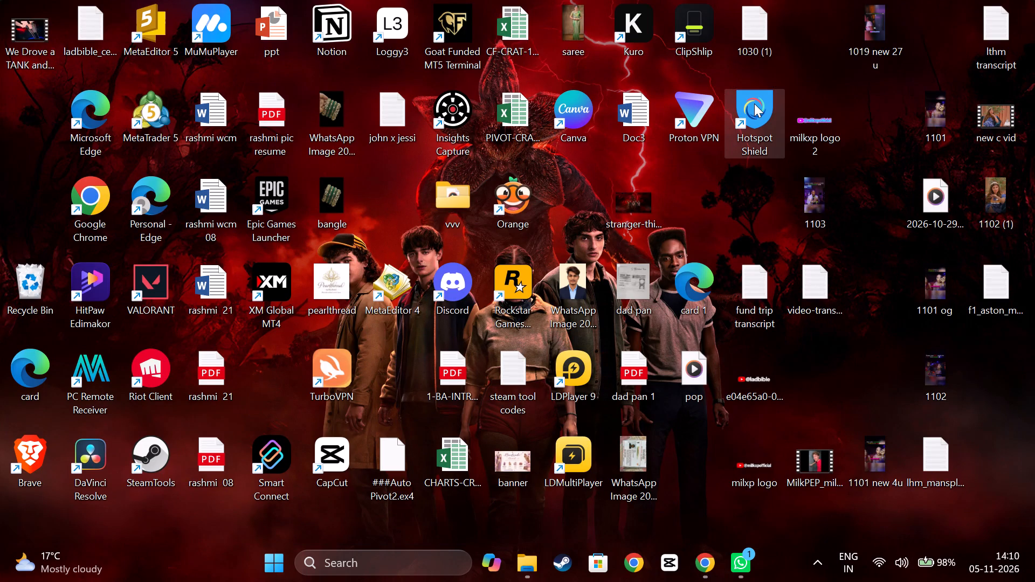
pyautogui.doubleClick(755, 104)
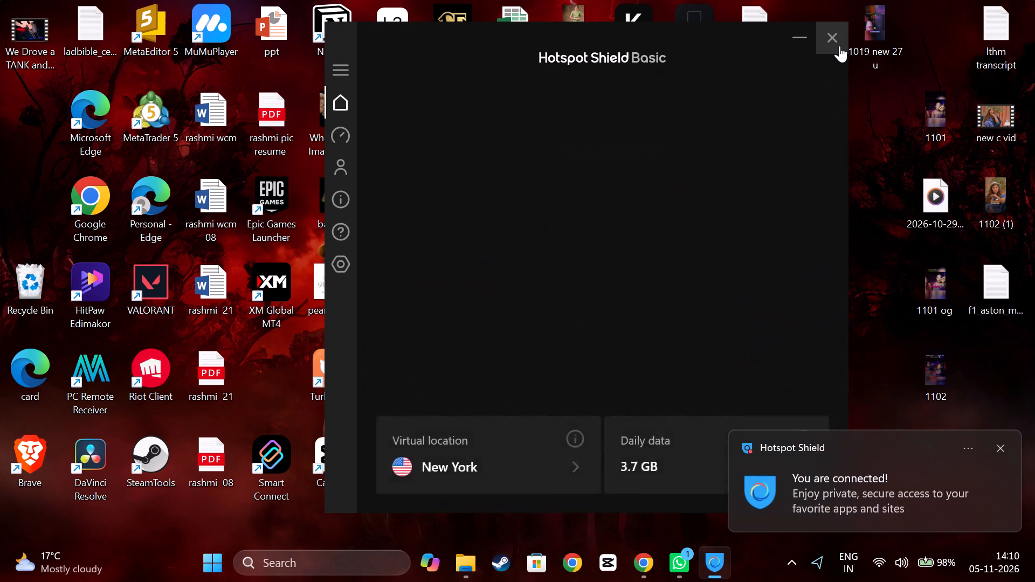
pyautogui.click(833, 43)
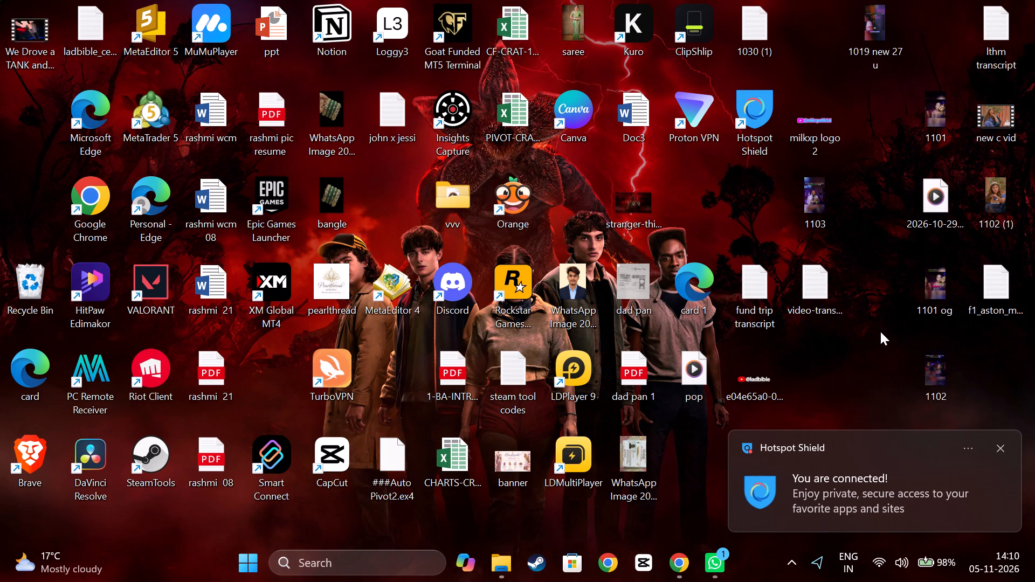
# Refresh the desktop.
pyautogui.moveTo(880, 331); pyautogui.dragTo(872, 332, button='right')
pyautogui.click(764, 123)
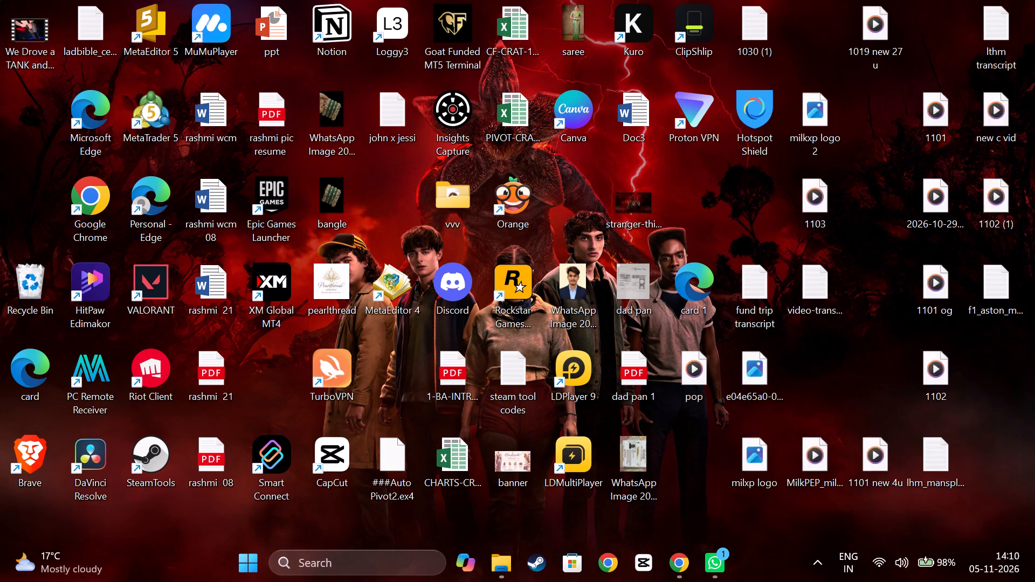
# Launch the CapCut video editor.
pyautogui.click(671, 563)
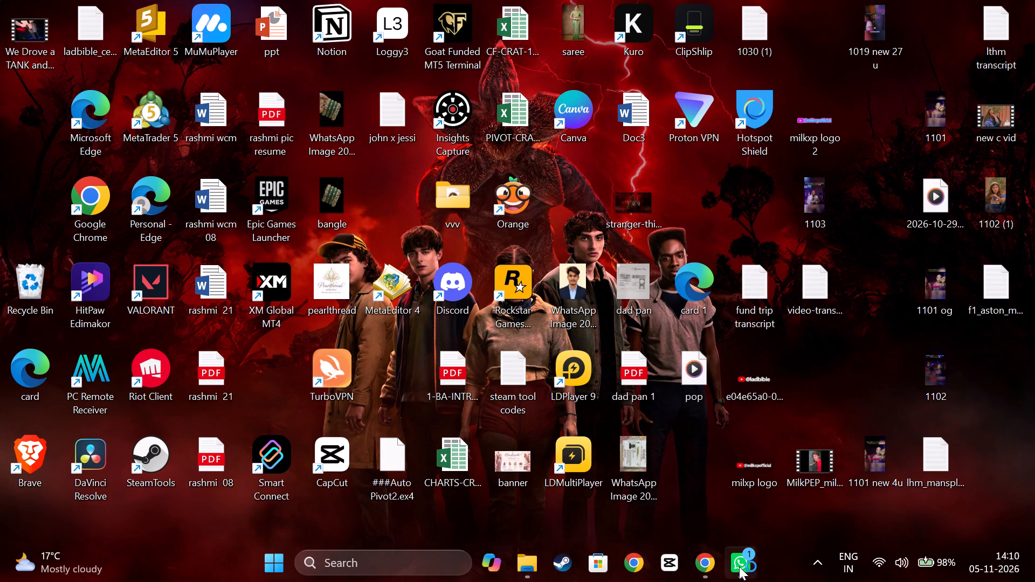
pyautogui.click(823, 419)
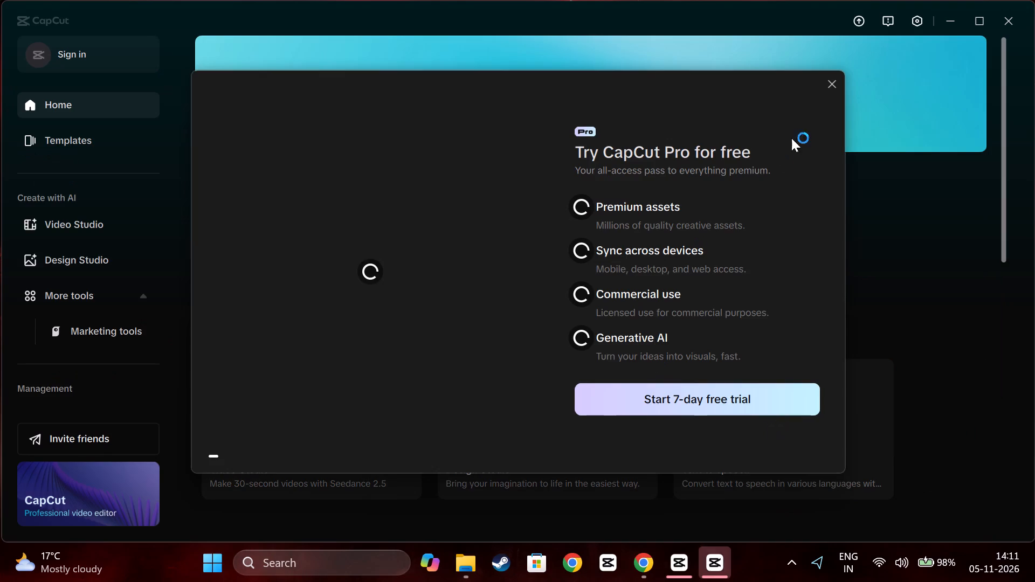
# Dismiss the Pro trial offer in CapCut and create a new project.
pyautogui.click(830, 79)
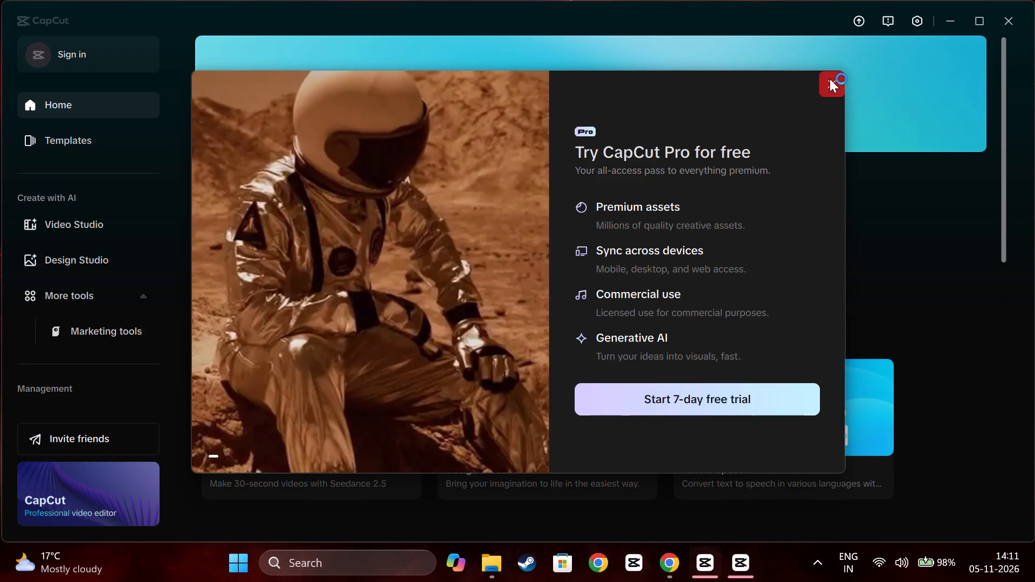
pyautogui.scroll(-4, 486, 306)
pyautogui.scroll(-5, 559, 334)
pyautogui.scroll(4, 572, 354)
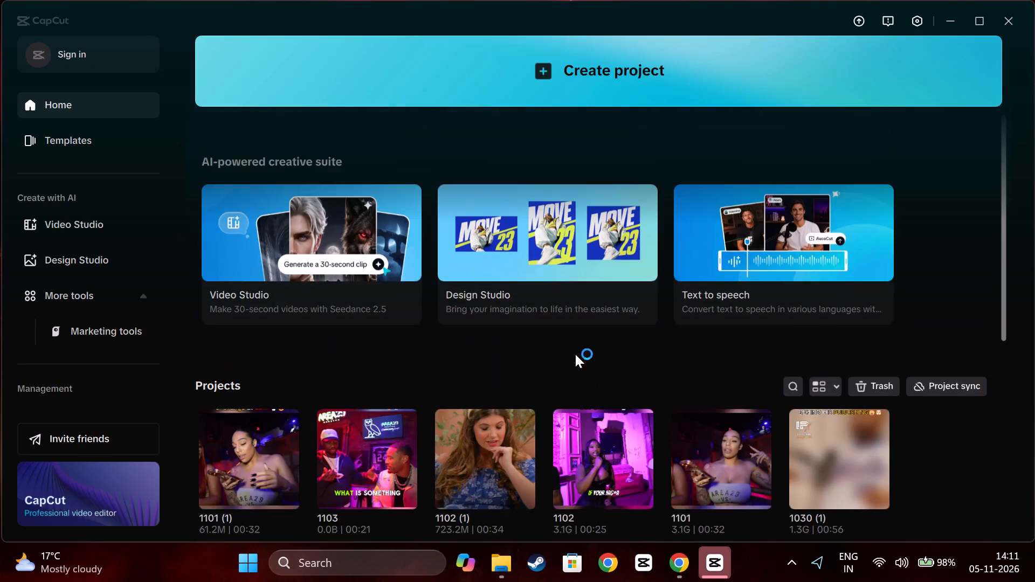
pyautogui.scroll(7, 570, 337)
pyautogui.click(500, 107)
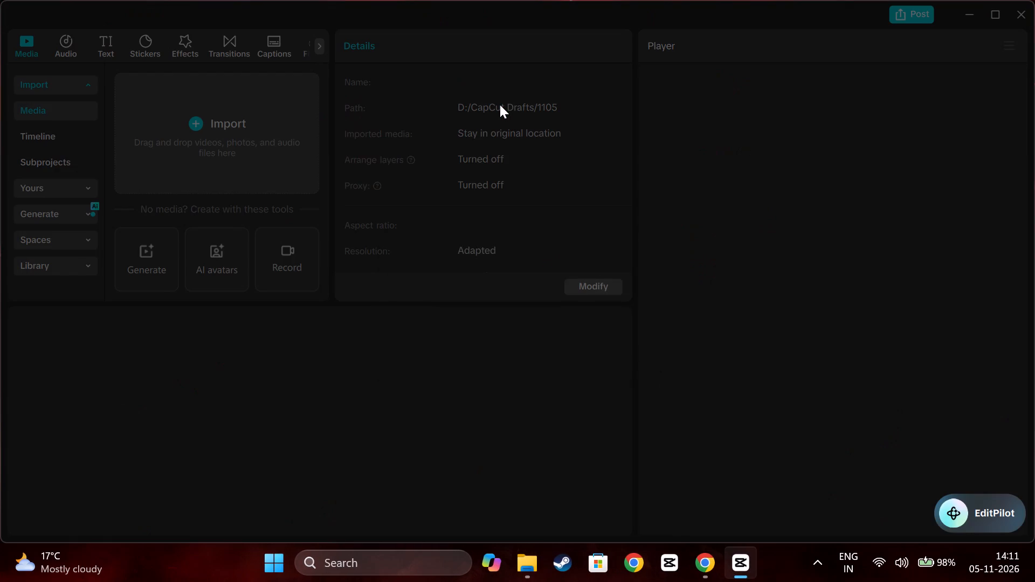
# Show the desktop and reveal the hidden background apps in the system tray.
pyautogui.click(1034, 573)
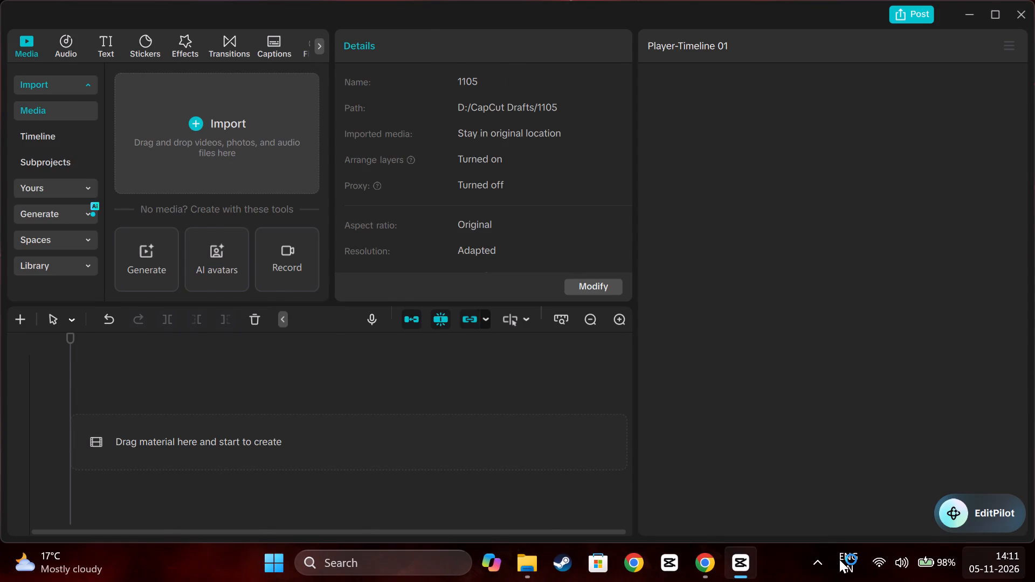
pyautogui.click(819, 553)
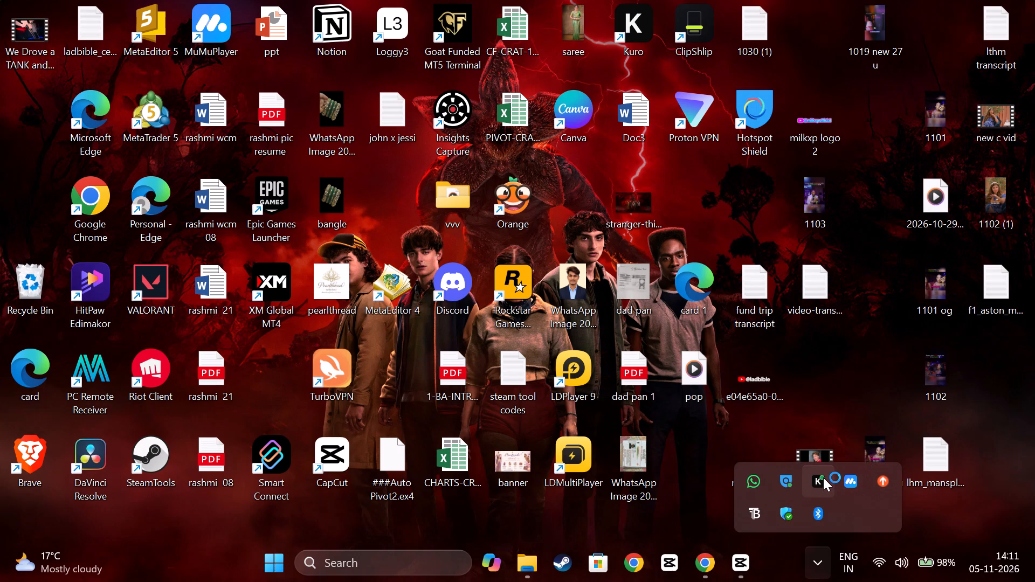
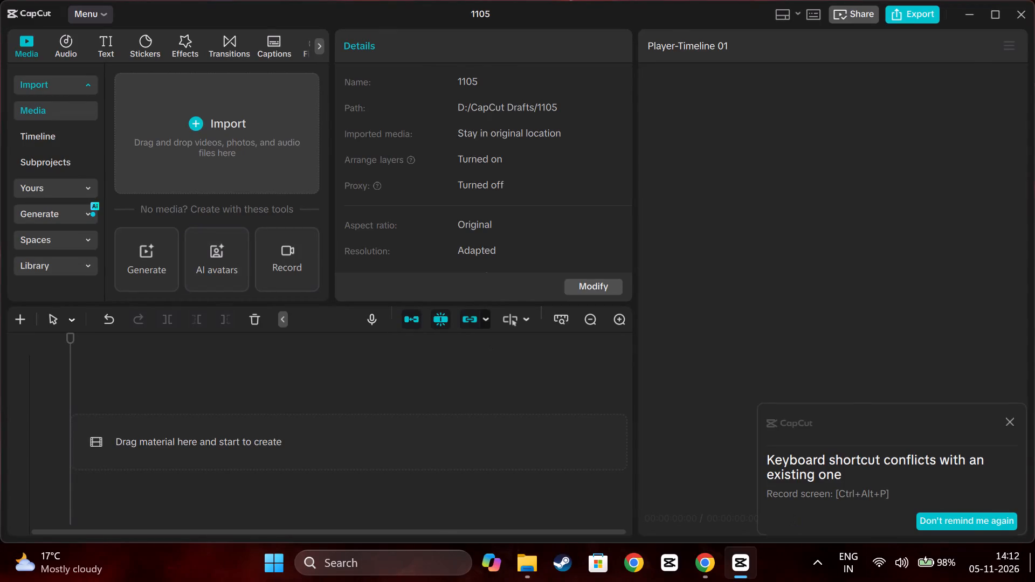
# Import the video "We Drove a TANK and Took Over Las Vegas..." from the desktop into the CapCut project 1105's media.
pyautogui.click(1034, 566)
pyautogui.moveTo(15, 31); pyautogui.dragTo(259, 18)
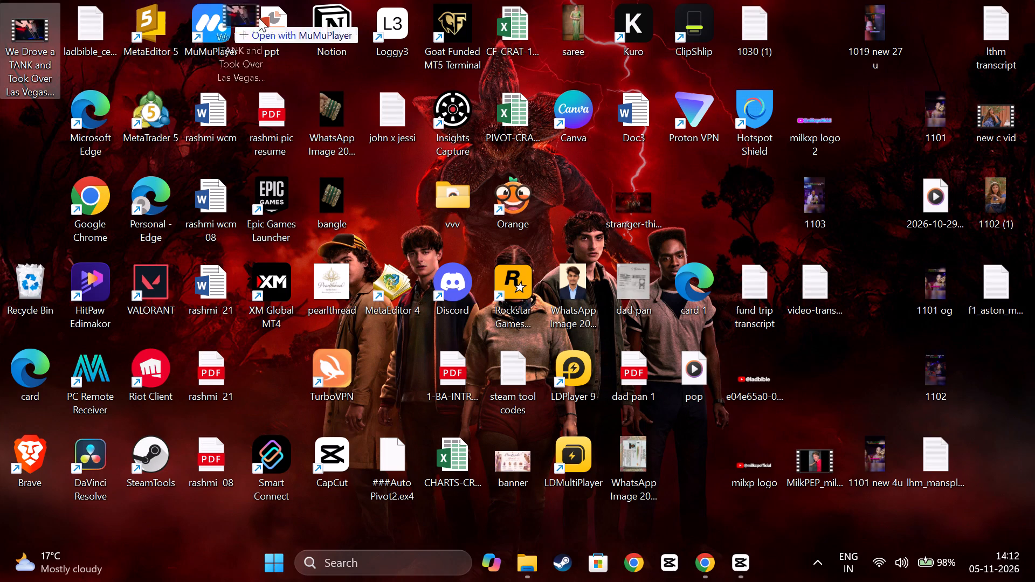
pyautogui.moveTo(259, 18); pyautogui.dragTo(300, 127)
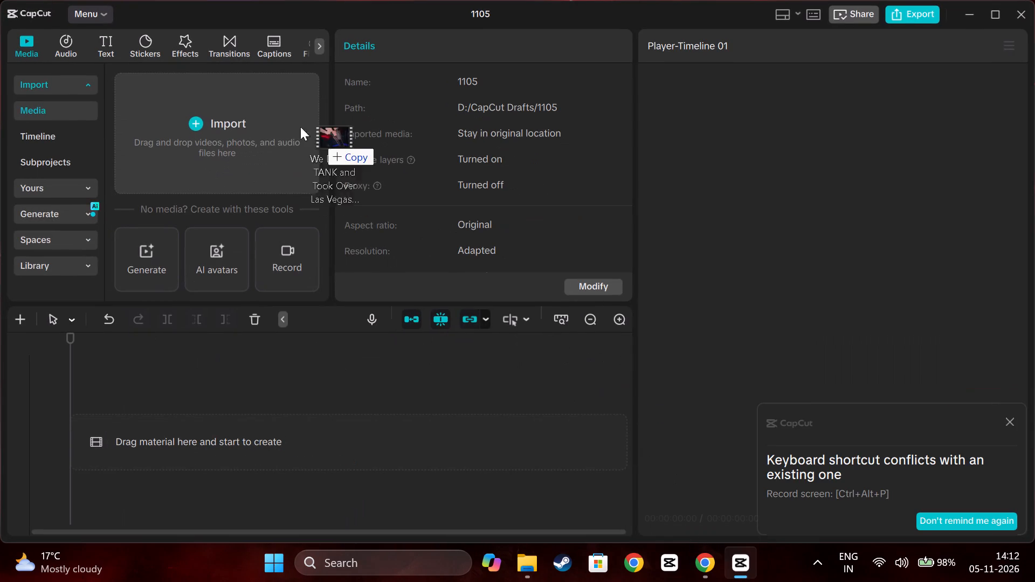
pyautogui.moveTo(300, 127); pyautogui.dragTo(239, 123)
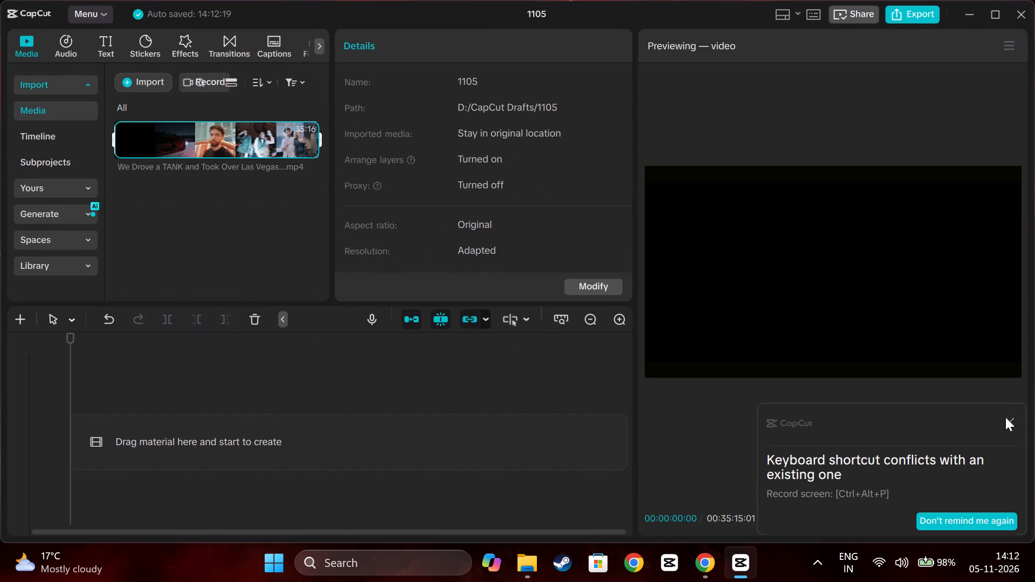
# Dismiss the keyboard shortcut conflict notice and place the imported tank video at the start of the empty timeline.
pyautogui.click(1010, 421)
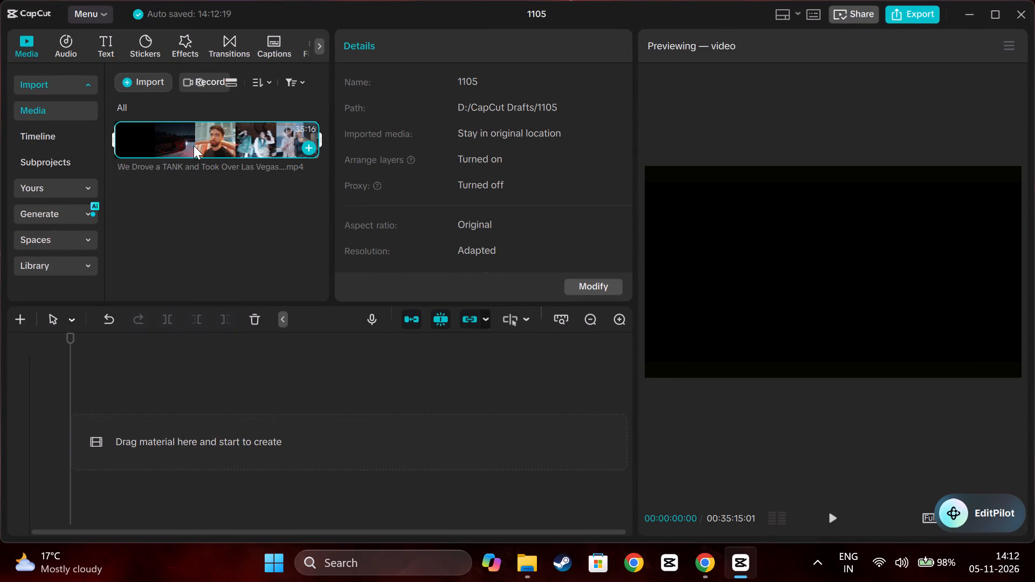
pyautogui.moveTo(196, 145); pyautogui.dragTo(143, 412)
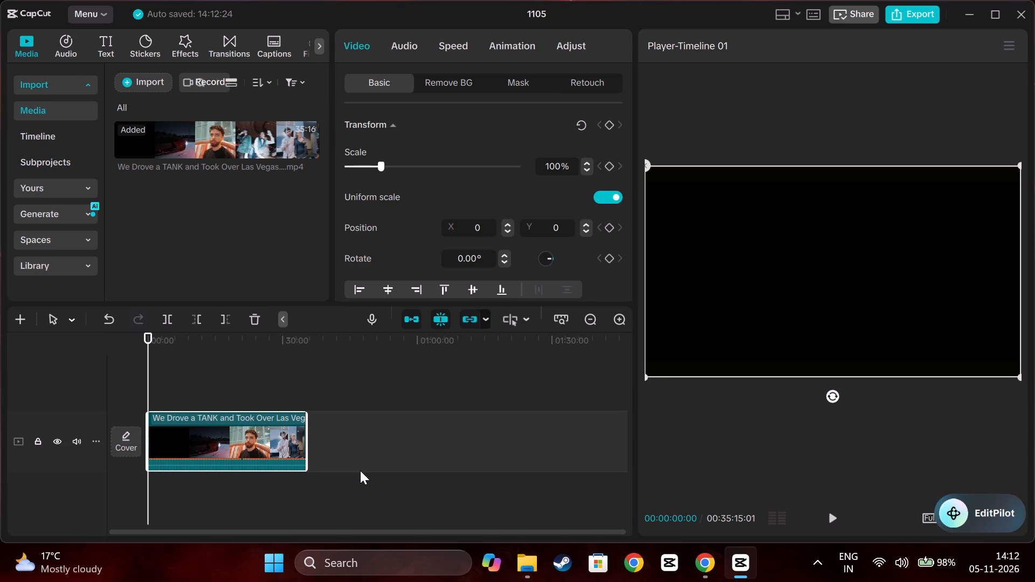
# Check the system's quick settings for the Wi-Fi, Bluetooth, VPN and volume status, and return to the CapCut project.
pyautogui.click(898, 574)
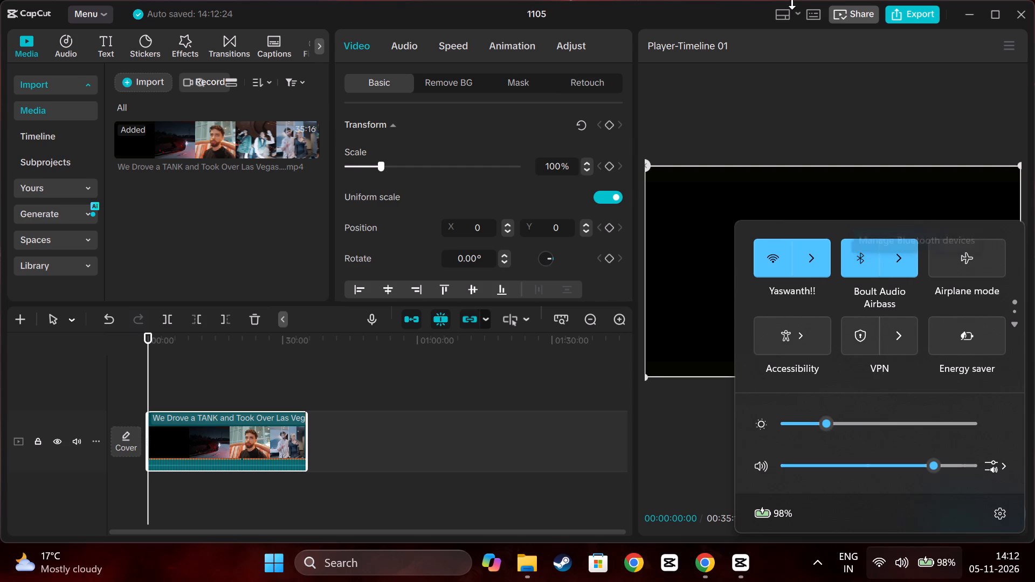
pyautogui.click(793, 103)
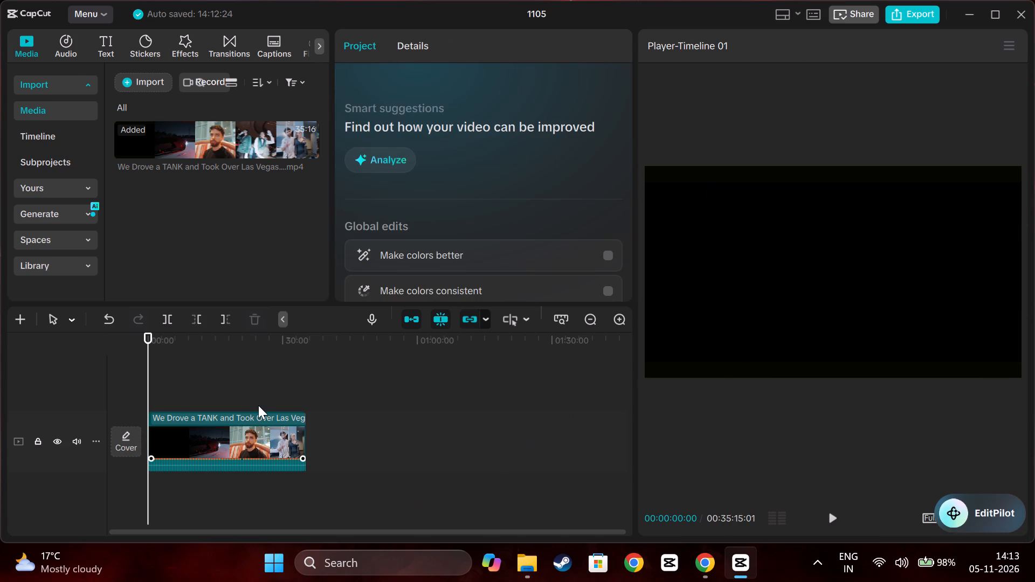
# Examine the opening two minutes of the tank video on the timeline at a finer time scale.
pyautogui.keyDown('ctrl'); pyautogui.scroll(13, 274, 391); pyautogui.keyUp('ctrl')
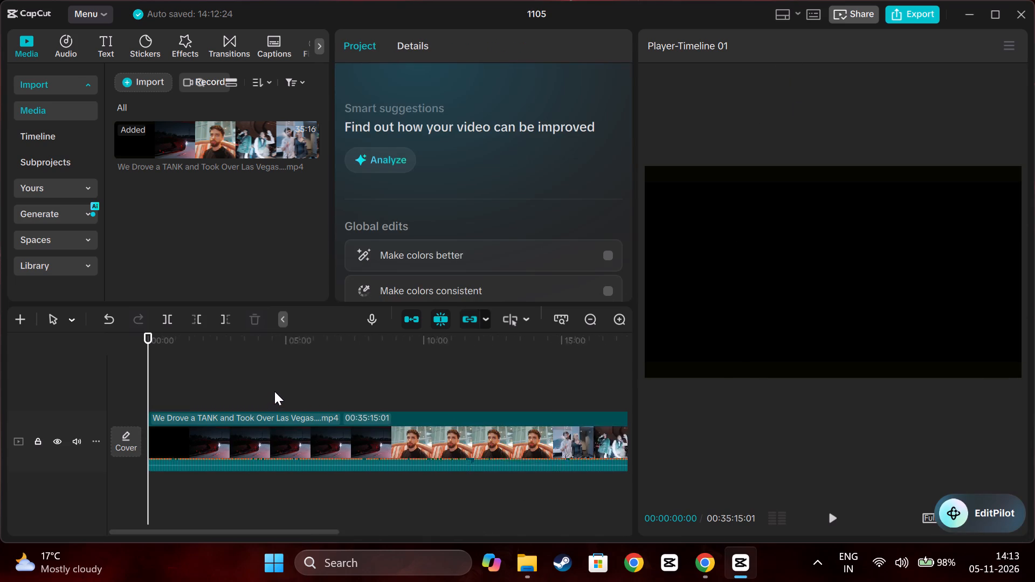
pyautogui.keyDown('ctrl'); pyautogui.scroll(9, 274, 391); pyautogui.keyUp('ctrl')
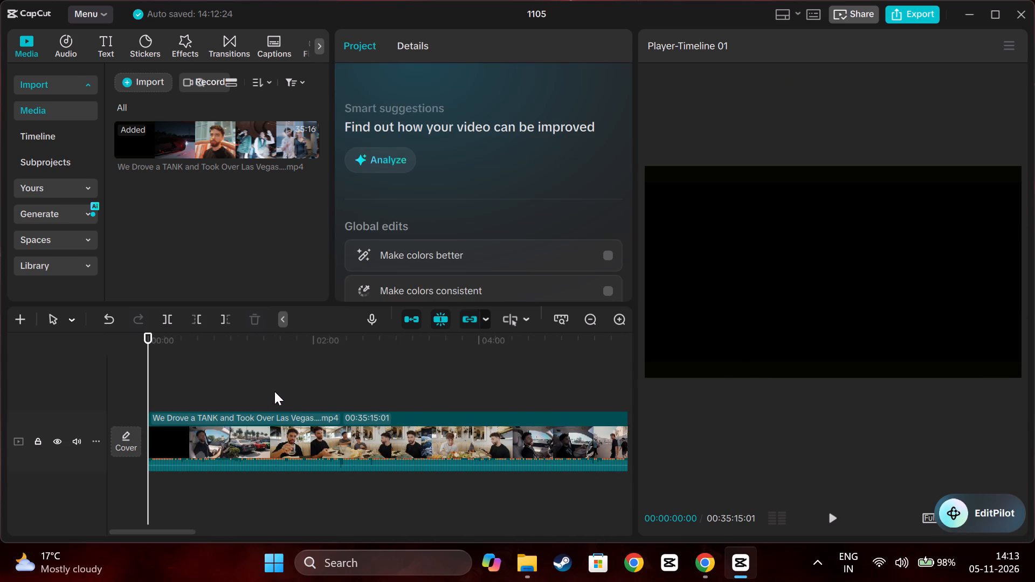
pyautogui.keyDown('ctrl'); pyautogui.scroll(7, 274, 391); pyautogui.keyUp('ctrl')
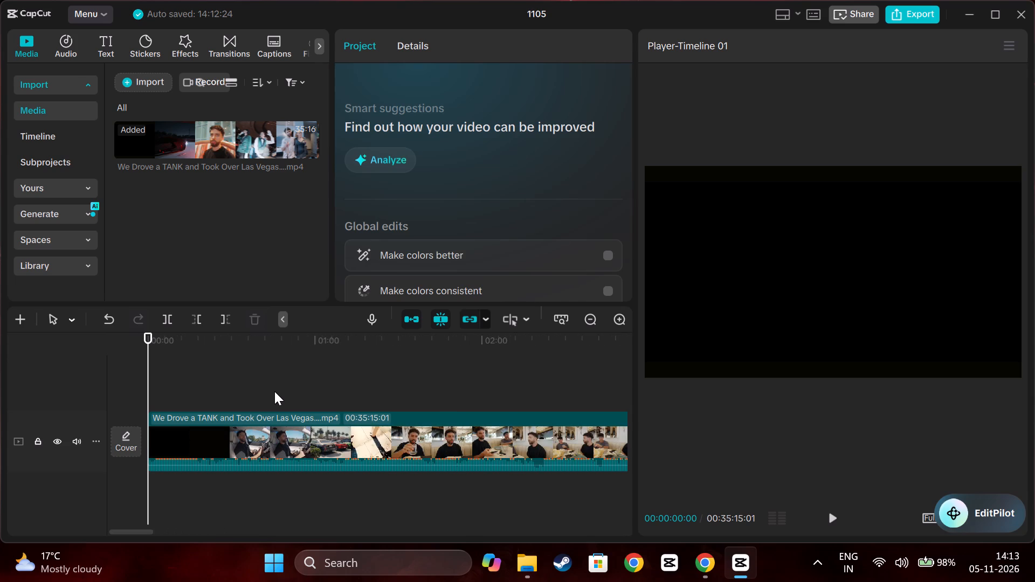
pyautogui.keyDown('ctrl'); pyautogui.scroll(2, 274, 391); pyautogui.keyUp('ctrl')
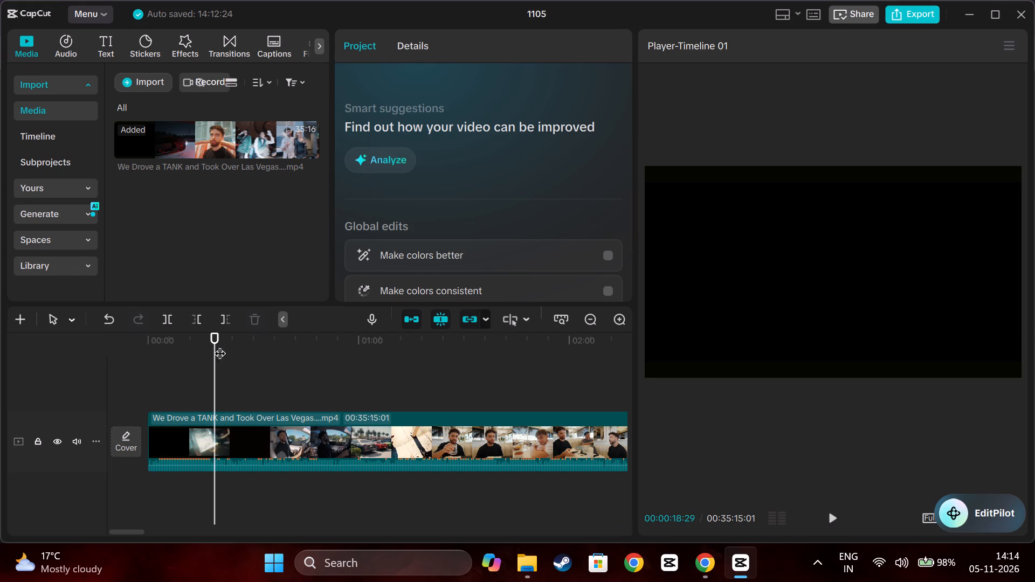
pyautogui.hscroll(-2, 446, 351)
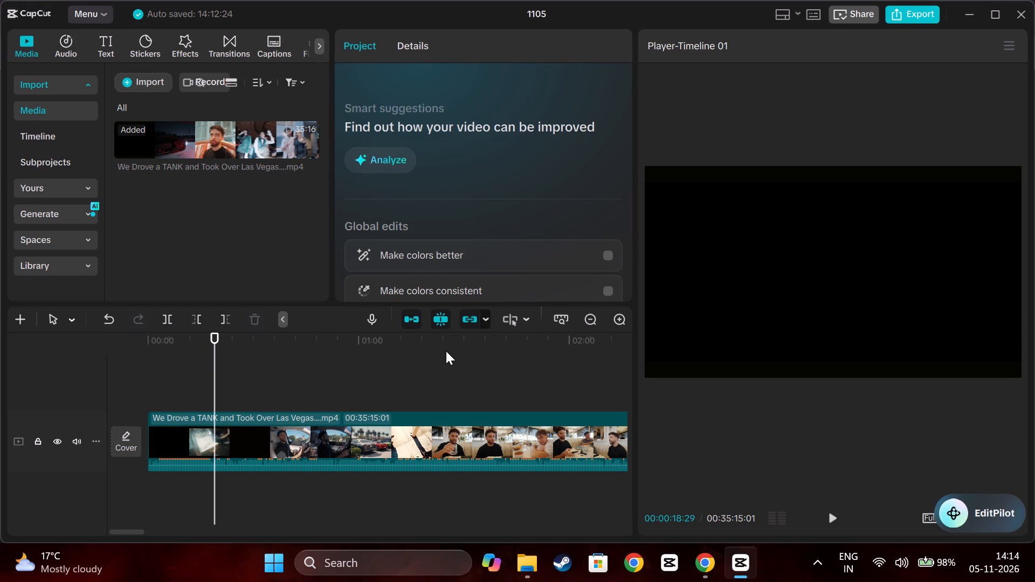
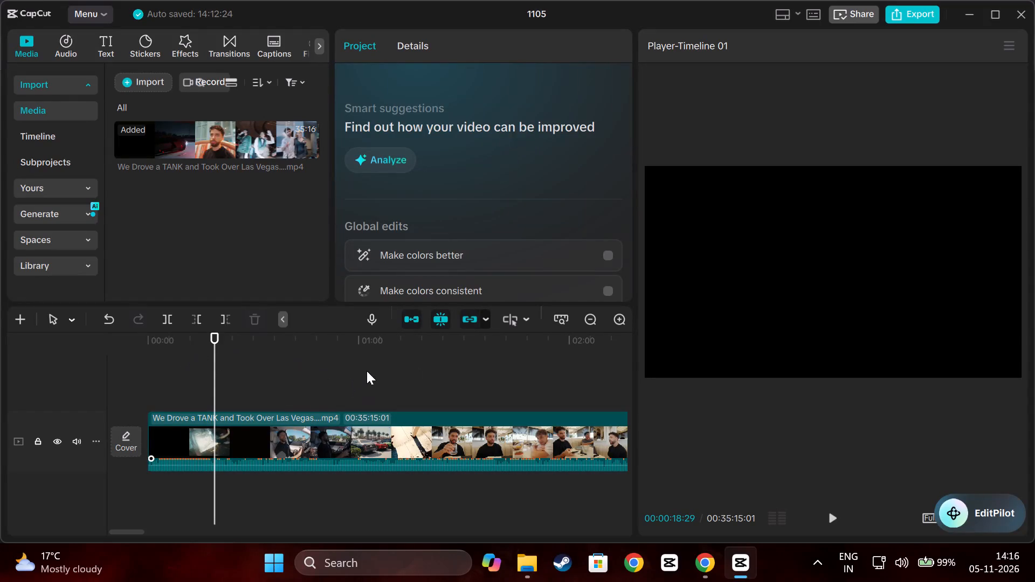
# Scrub the tank video between about 14:35 and 16:07 and examine the footage around the Las Vegas tank segment.
pyautogui.hscroll(-1, 364, 372)
pyautogui.keyDown('ctrl'); pyautogui.scroll(-7, 365, 369); pyautogui.keyUp('ctrl')
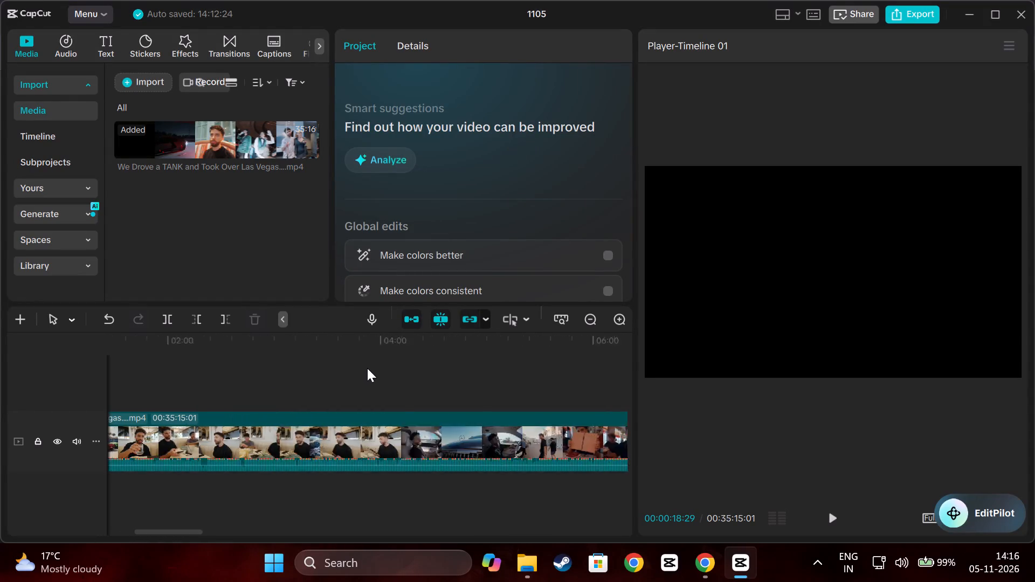
pyautogui.keyDown('ctrl'); pyautogui.scroll(-15, 367, 368); pyautogui.keyUp('ctrl')
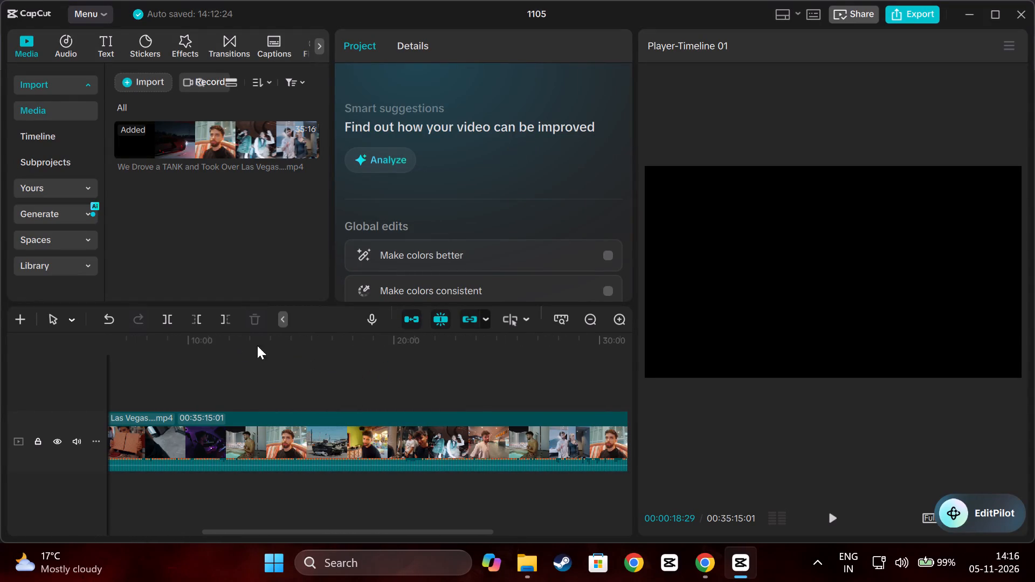
pyautogui.click(315, 343)
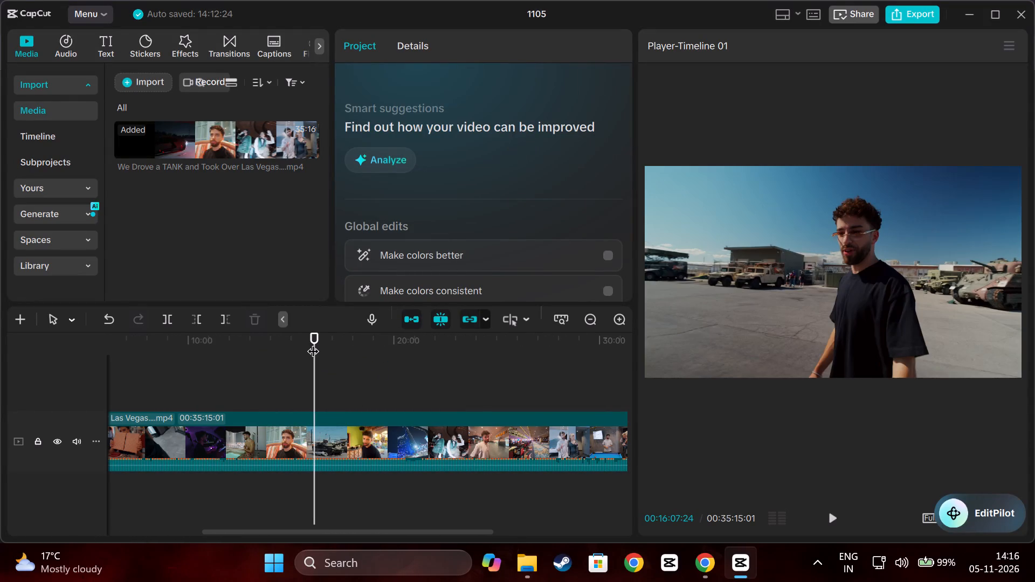
pyautogui.moveTo(313, 343); pyautogui.dragTo(295, 349)
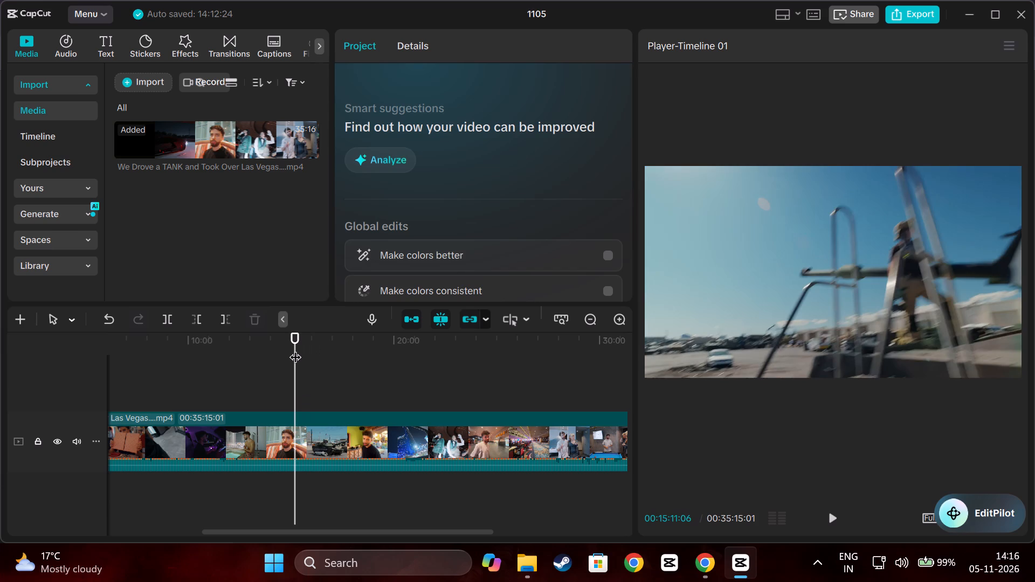
pyautogui.moveTo(295, 349); pyautogui.dragTo(282, 349)
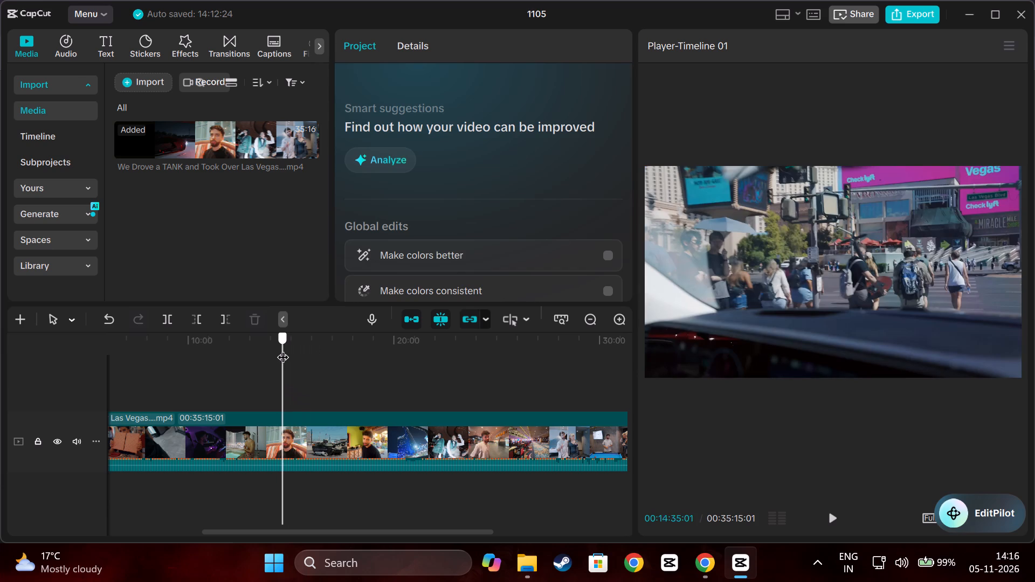
pyautogui.moveTo(282, 349); pyautogui.dragTo(298, 348)
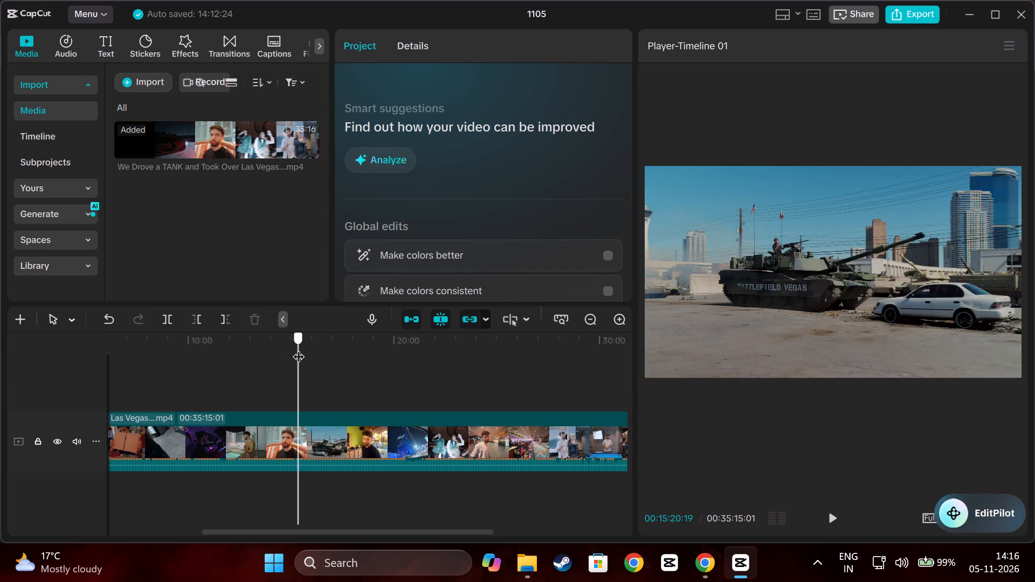
pyautogui.moveTo(298, 348); pyautogui.dragTo(292, 351)
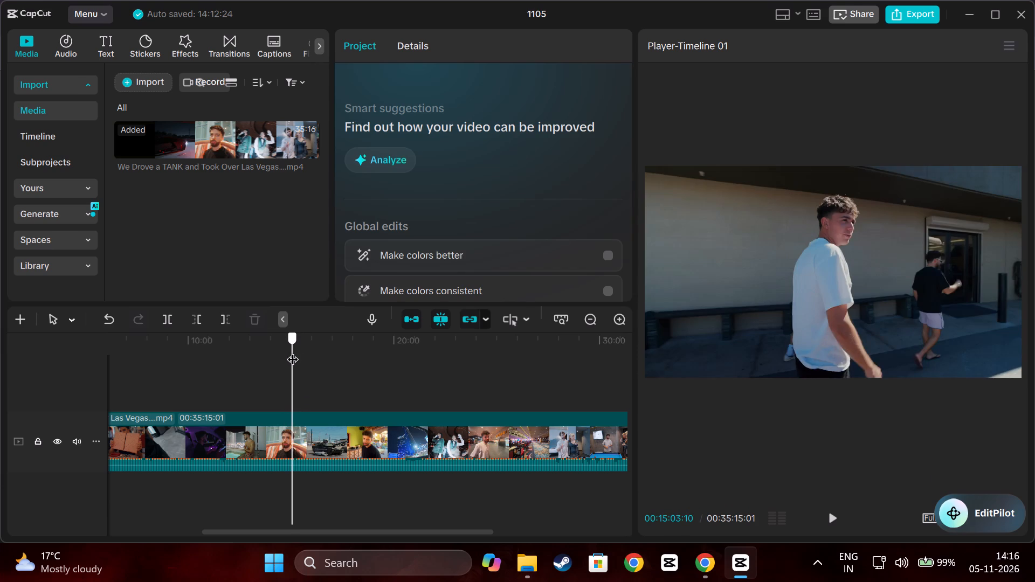
pyautogui.moveTo(292, 351); pyautogui.dragTo(287, 353)
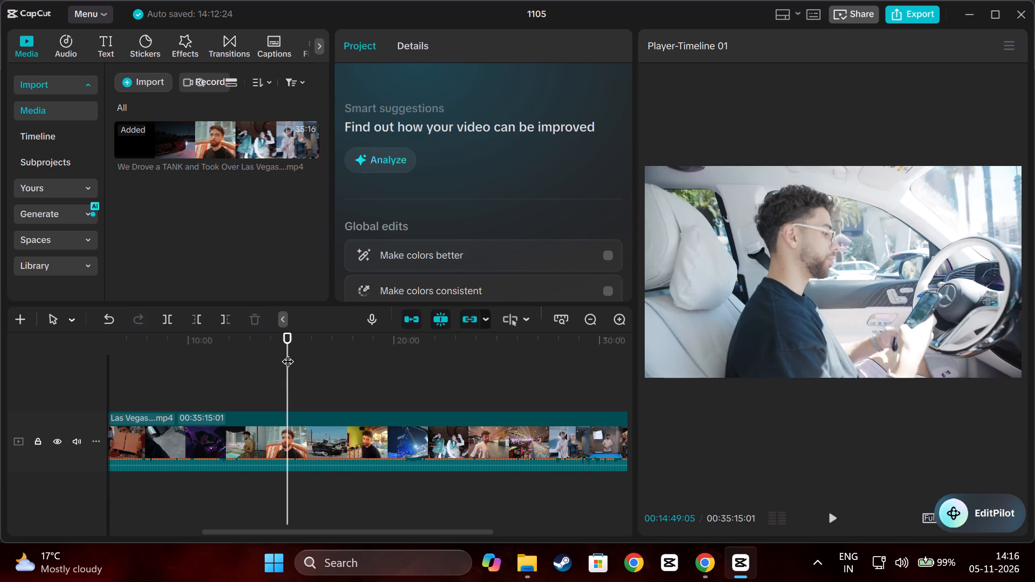
pyautogui.press('Right')
pyautogui.press('Right')
pyautogui.press('Right')
pyautogui.press('Right')
pyautogui.press('Right')
pyautogui.press('Right')
pyautogui.press('Right')
pyautogui.press('Right')
pyautogui.press('Right')
pyautogui.press('Right')
pyautogui.press('Right')
pyautogui.press('Right')
pyautogui.press('Right')
pyautogui.press('Right')
pyautogui.press('Right')
pyautogui.press('Right')
pyautogui.press('Right')
pyautogui.press('Right')
pyautogui.press('Right')
pyautogui.press('Right')
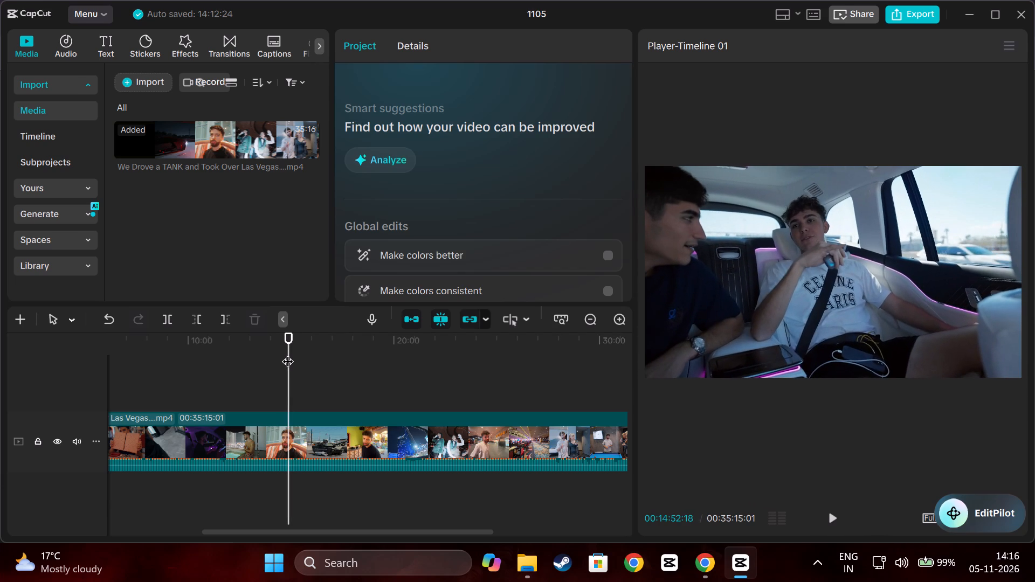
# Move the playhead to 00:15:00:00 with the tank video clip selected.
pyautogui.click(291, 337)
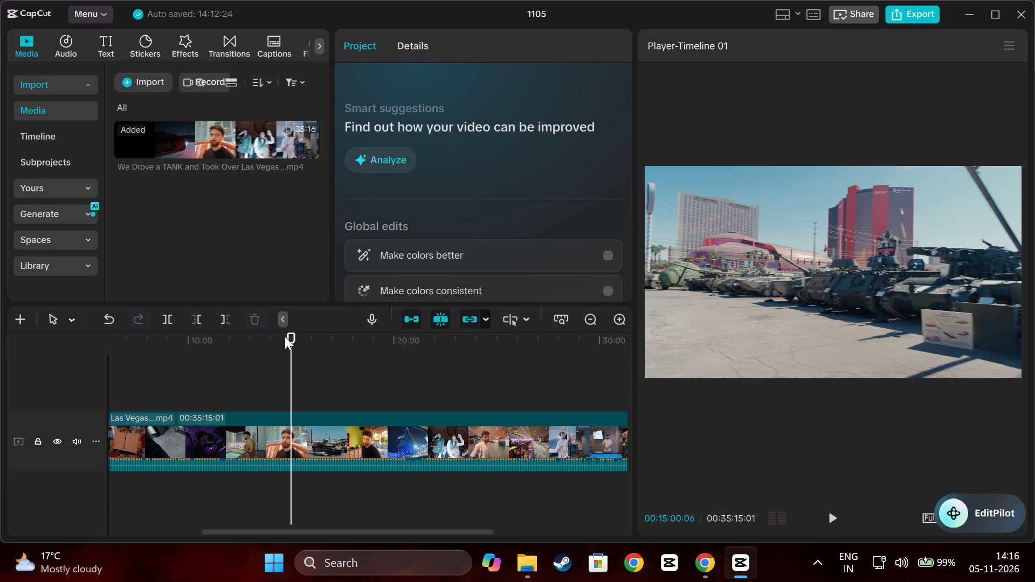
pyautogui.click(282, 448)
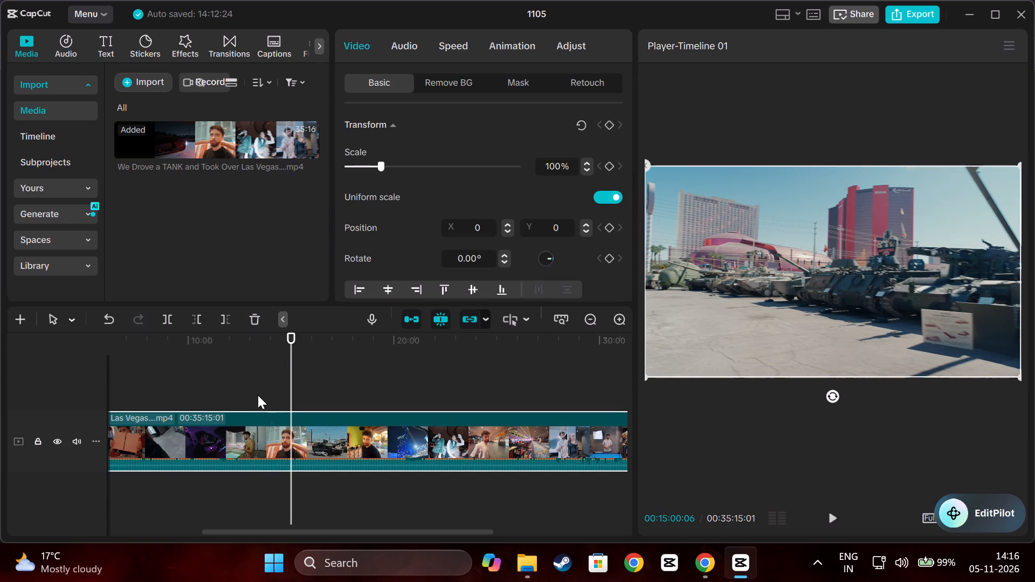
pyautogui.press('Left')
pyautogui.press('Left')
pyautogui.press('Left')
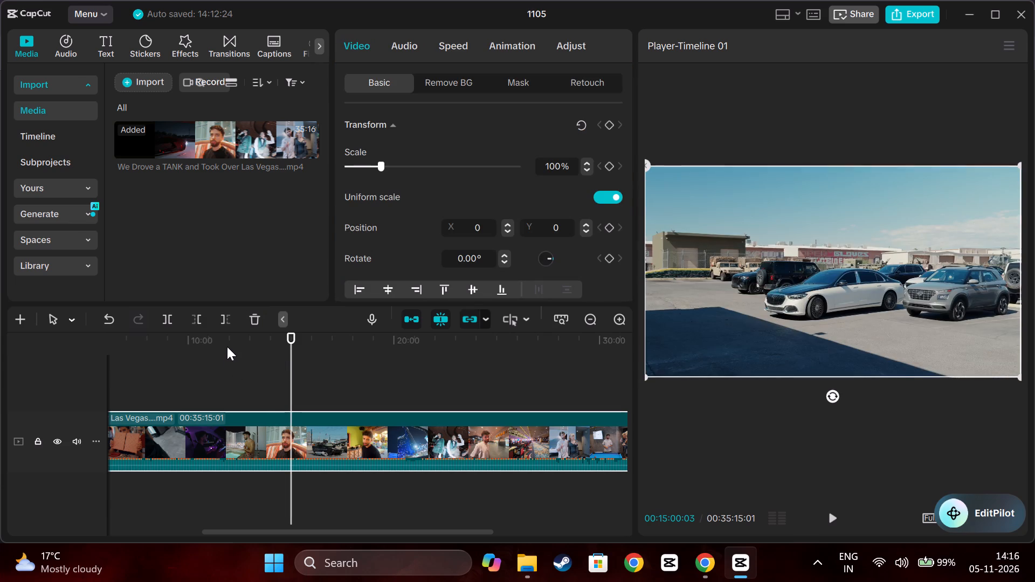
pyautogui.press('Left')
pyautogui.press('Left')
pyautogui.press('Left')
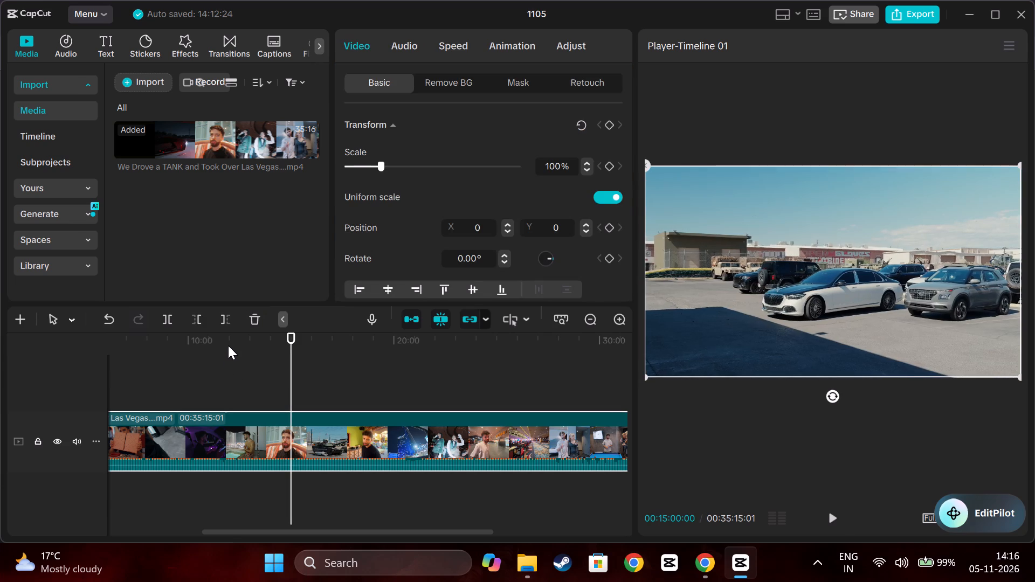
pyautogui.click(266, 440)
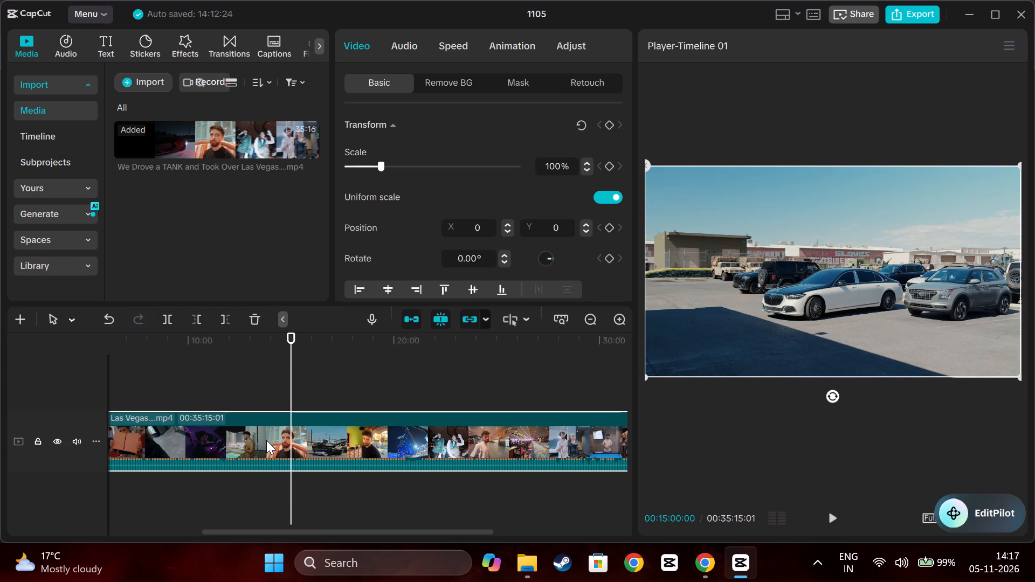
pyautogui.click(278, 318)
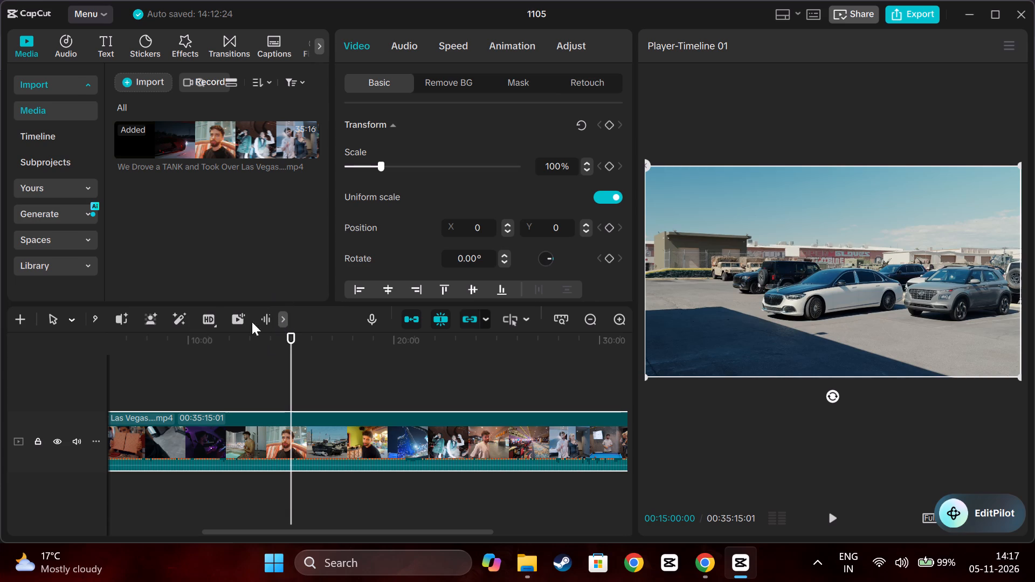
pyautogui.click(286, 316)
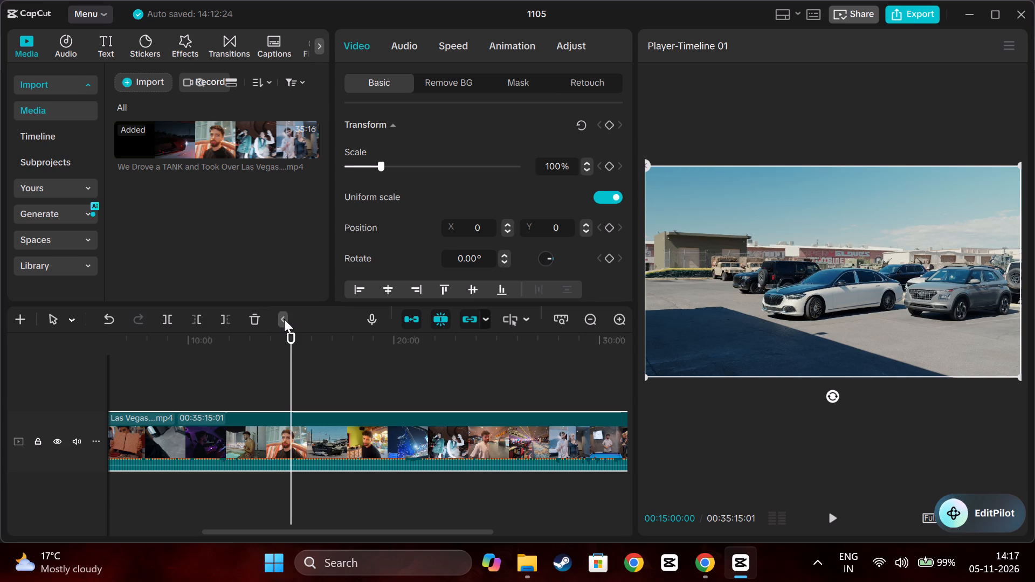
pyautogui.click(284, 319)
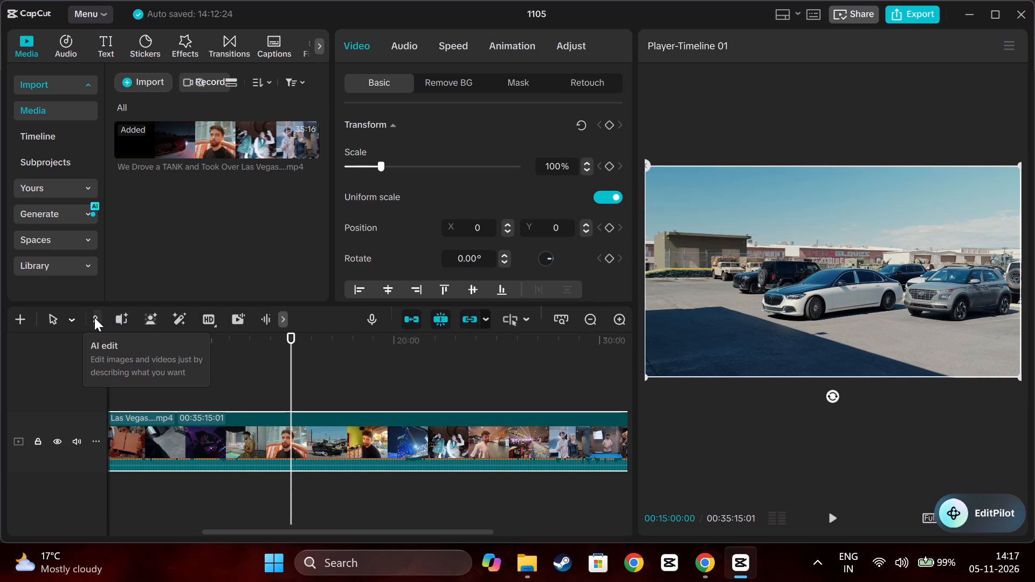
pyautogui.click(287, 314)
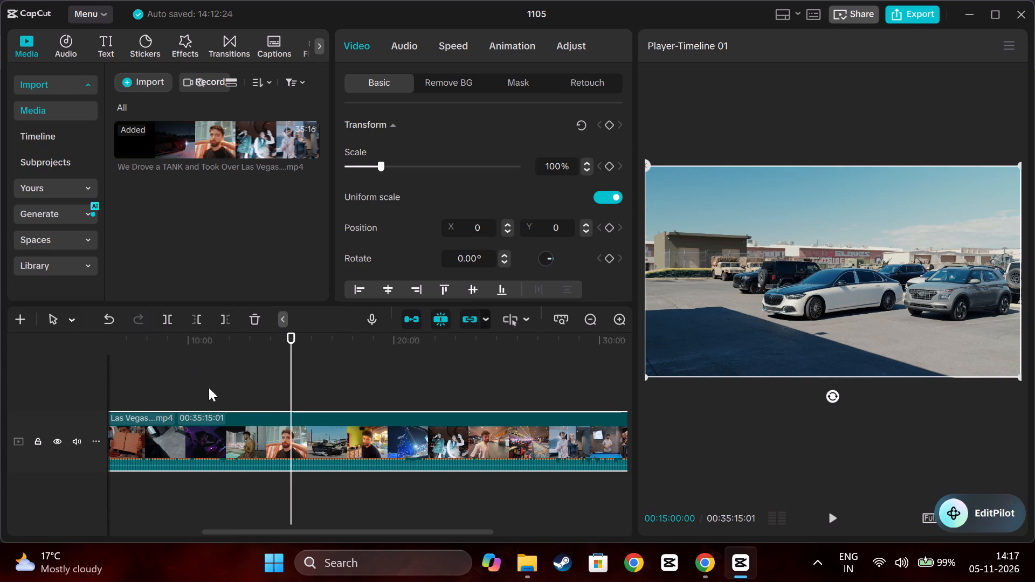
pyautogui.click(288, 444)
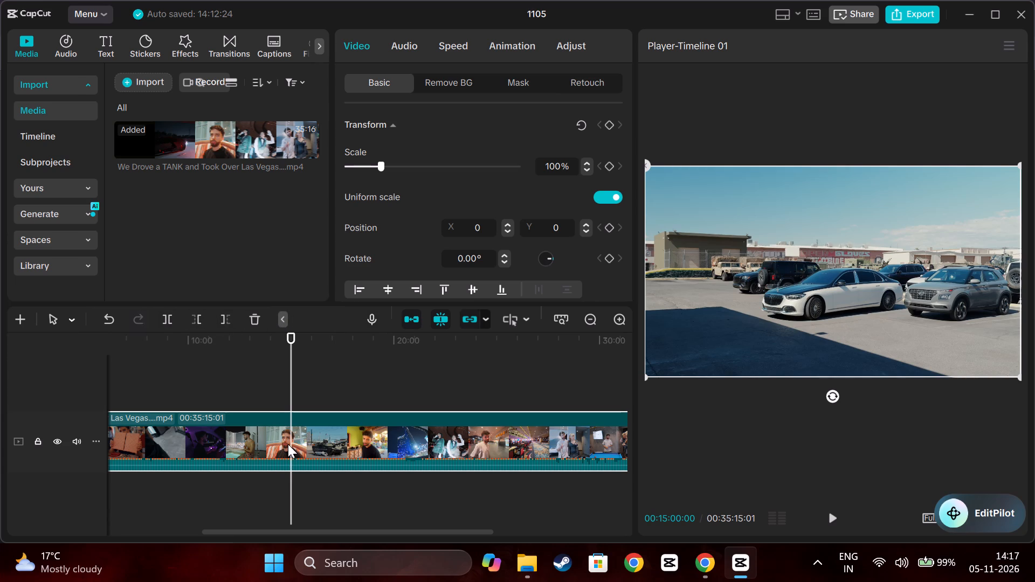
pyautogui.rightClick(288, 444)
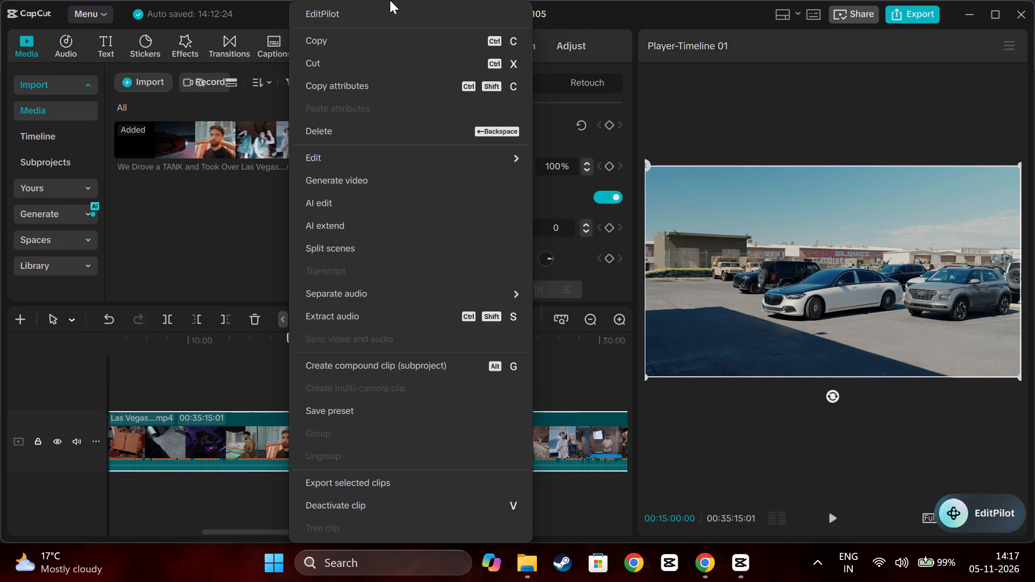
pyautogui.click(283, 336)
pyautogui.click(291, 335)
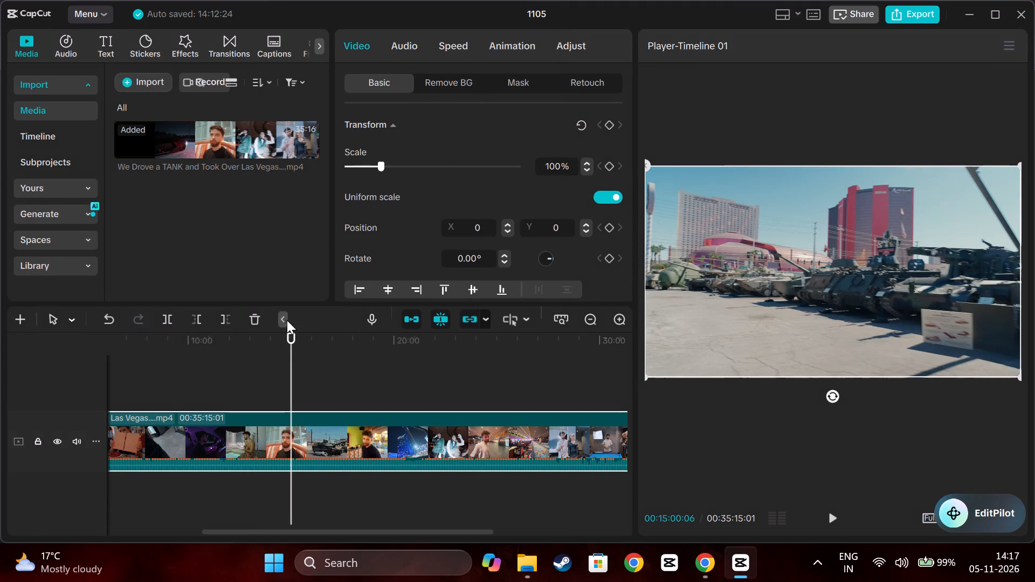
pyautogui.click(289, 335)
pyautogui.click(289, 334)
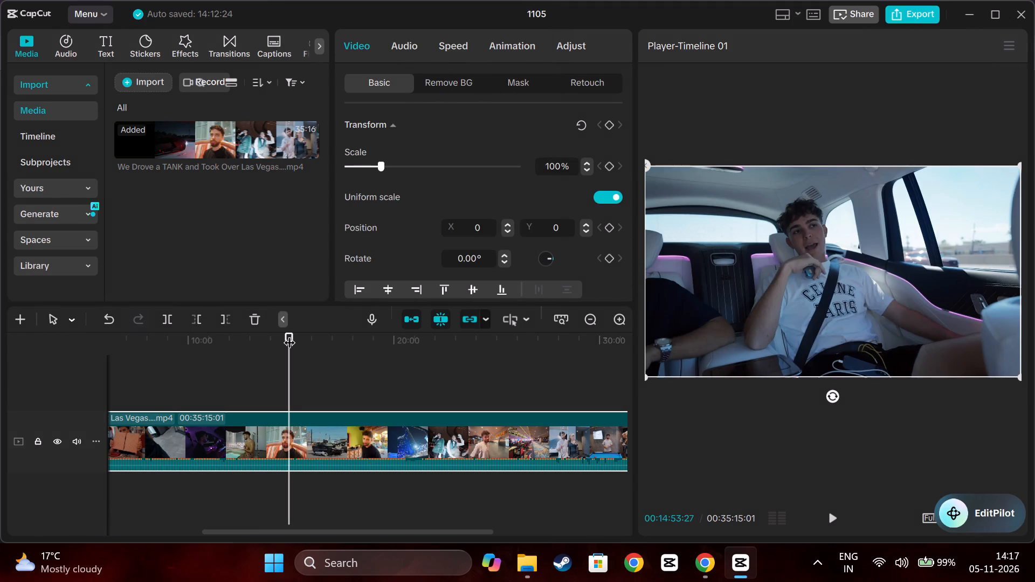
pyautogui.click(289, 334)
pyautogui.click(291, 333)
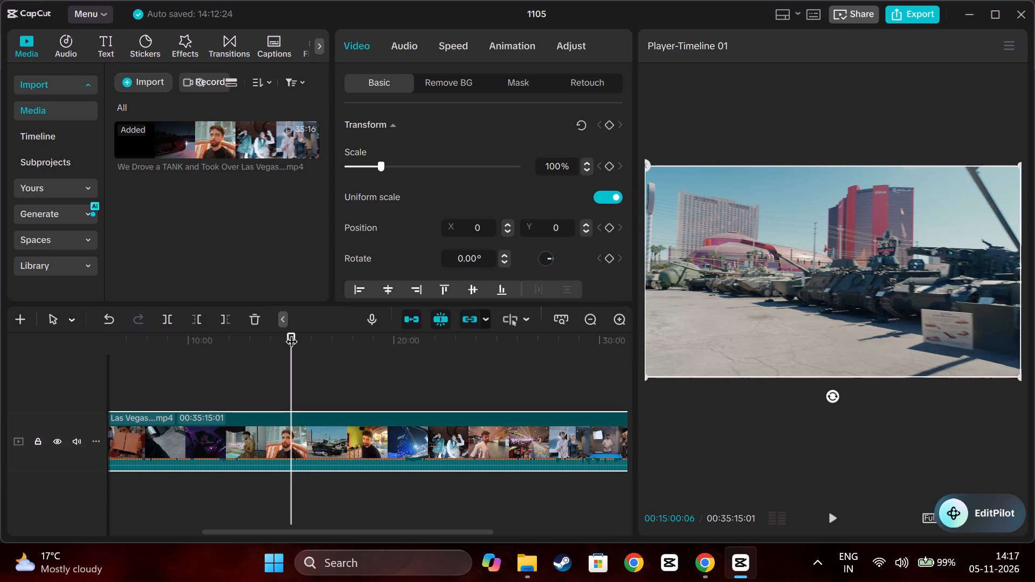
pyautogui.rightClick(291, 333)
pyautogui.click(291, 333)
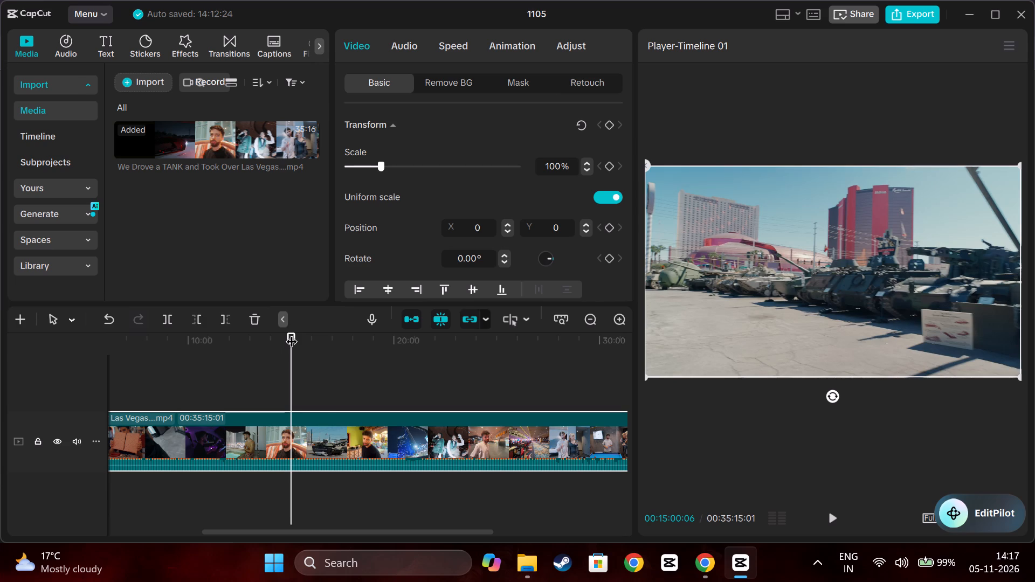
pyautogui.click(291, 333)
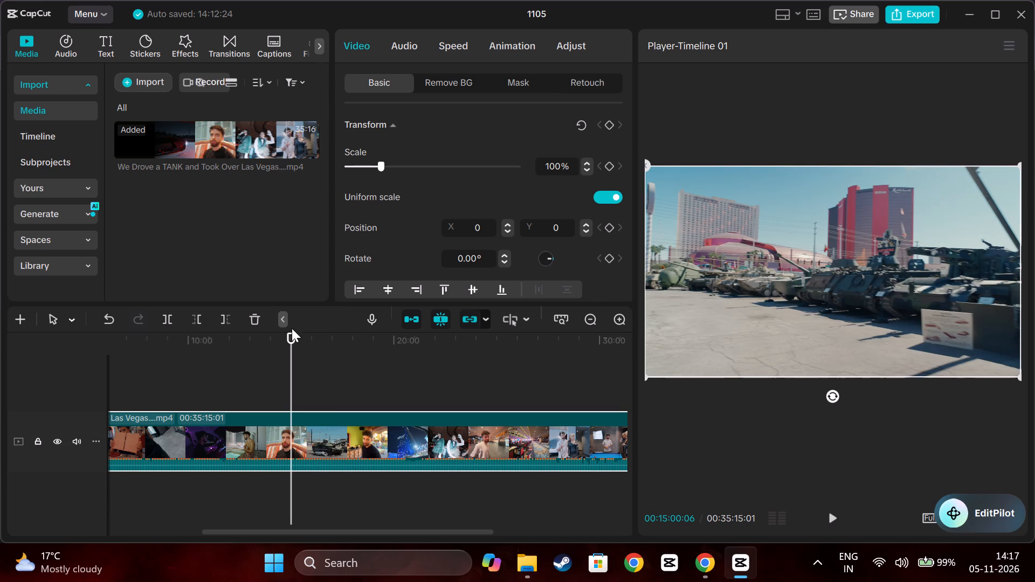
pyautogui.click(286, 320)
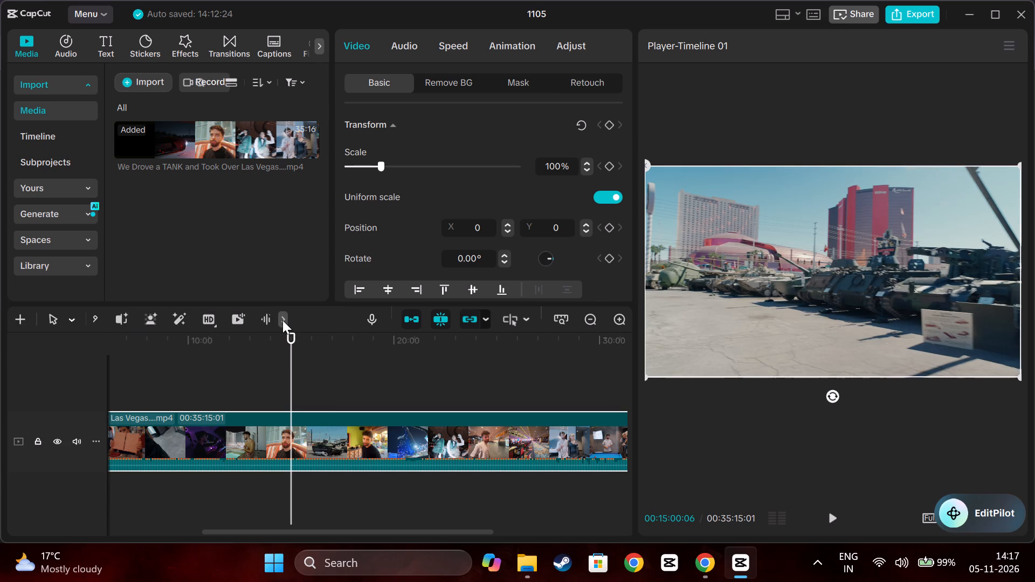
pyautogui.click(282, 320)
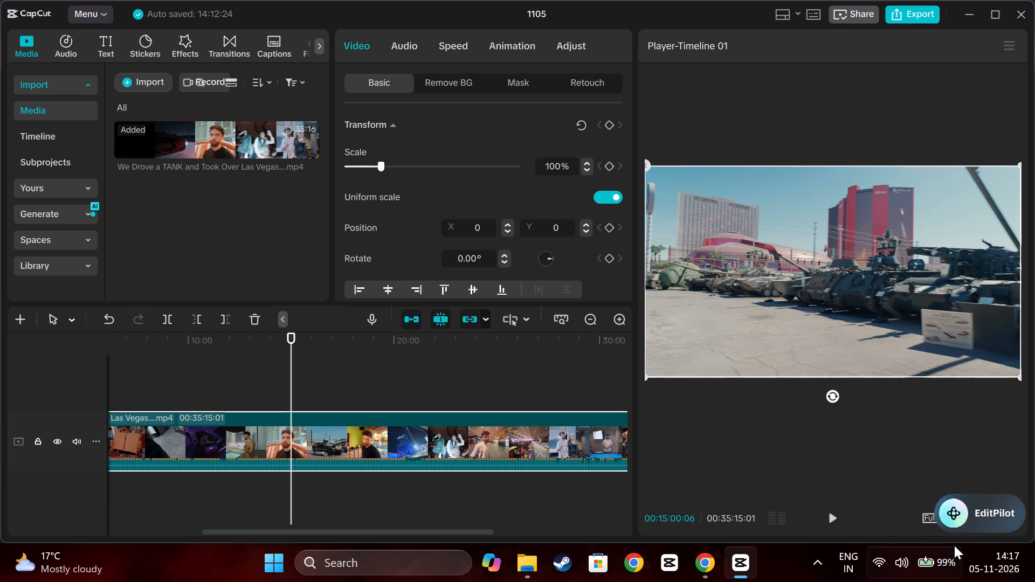
# Move the floating EditPilot button up, away from the player controls.
pyautogui.moveTo(955, 508); pyautogui.dragTo(975, 0)
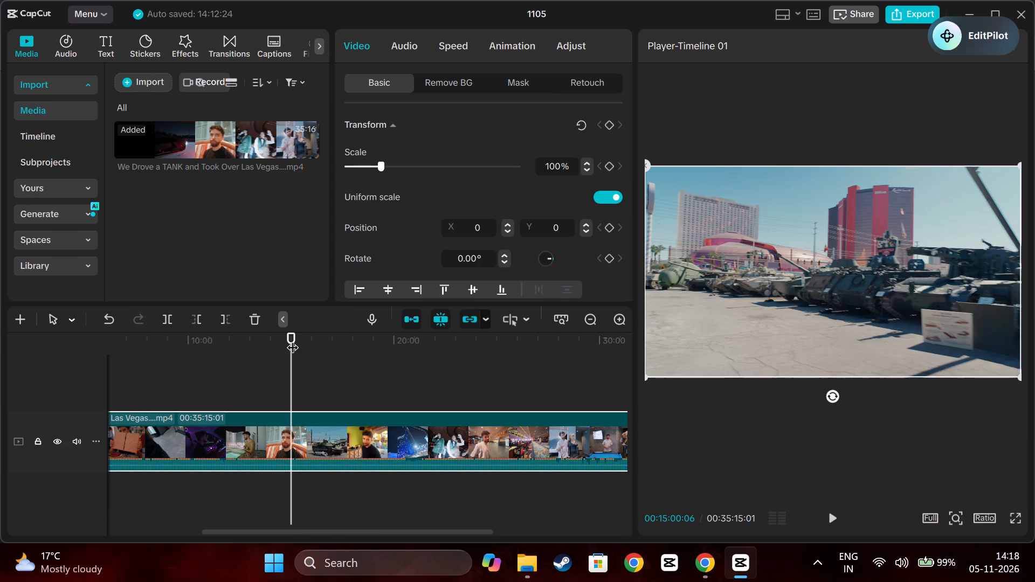
# Add a timeline marker at 00:15:00:06, where the parked military vehicles are shown.
pyautogui.click(275, 348)
pyautogui.click(312, 377)
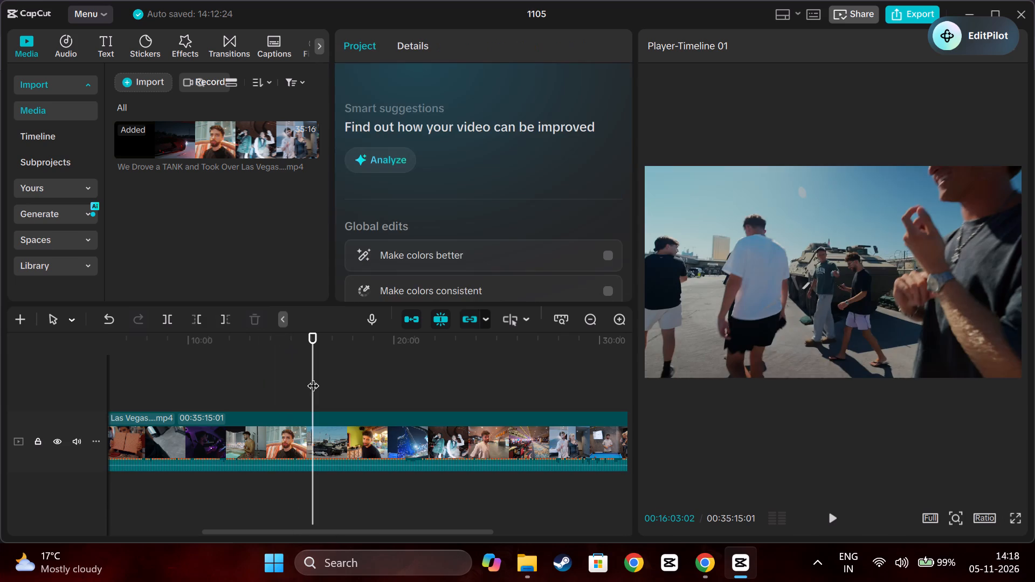
pyautogui.moveTo(310, 332); pyautogui.dragTo(308, 332)
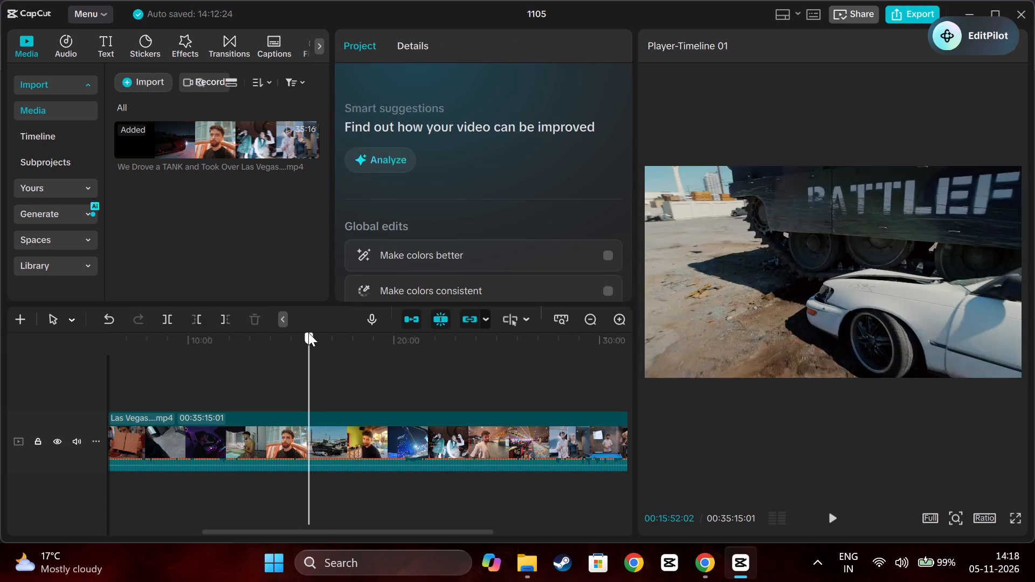
pyautogui.moveTo(308, 332); pyautogui.dragTo(305, 334)
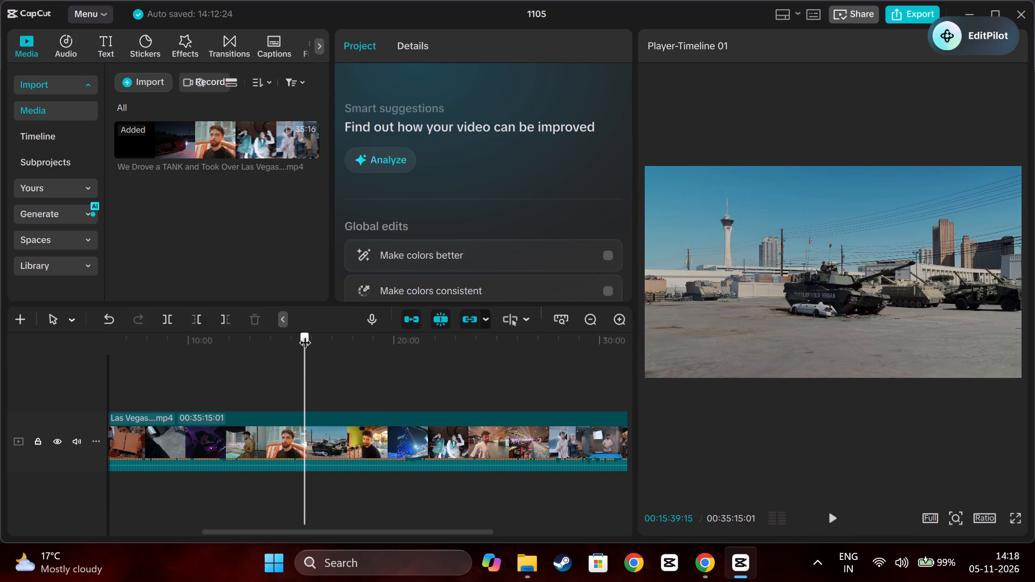
pyautogui.moveTo(305, 334); pyautogui.dragTo(291, 341)
pyautogui.click(279, 318)
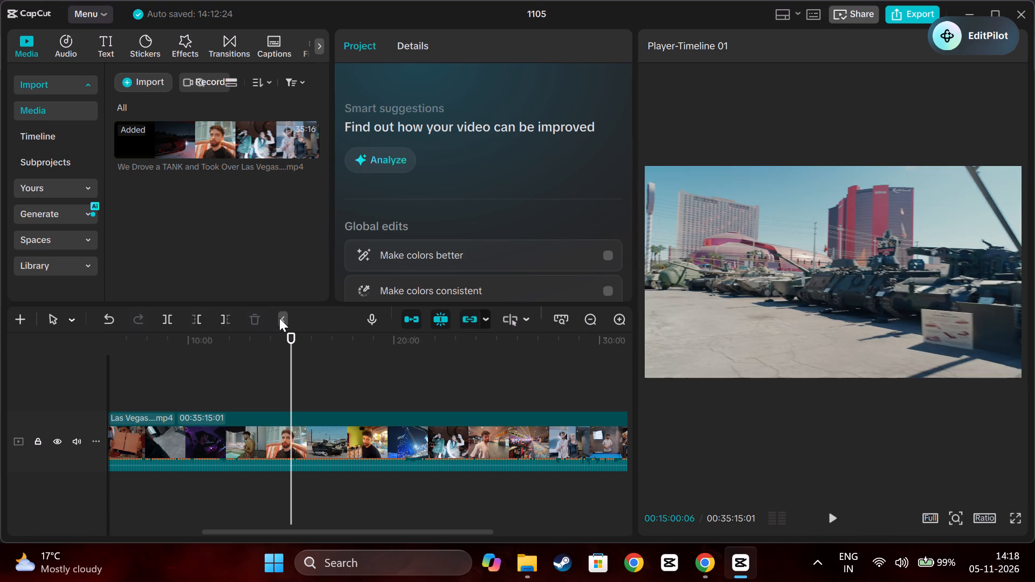
pyautogui.click(177, 317)
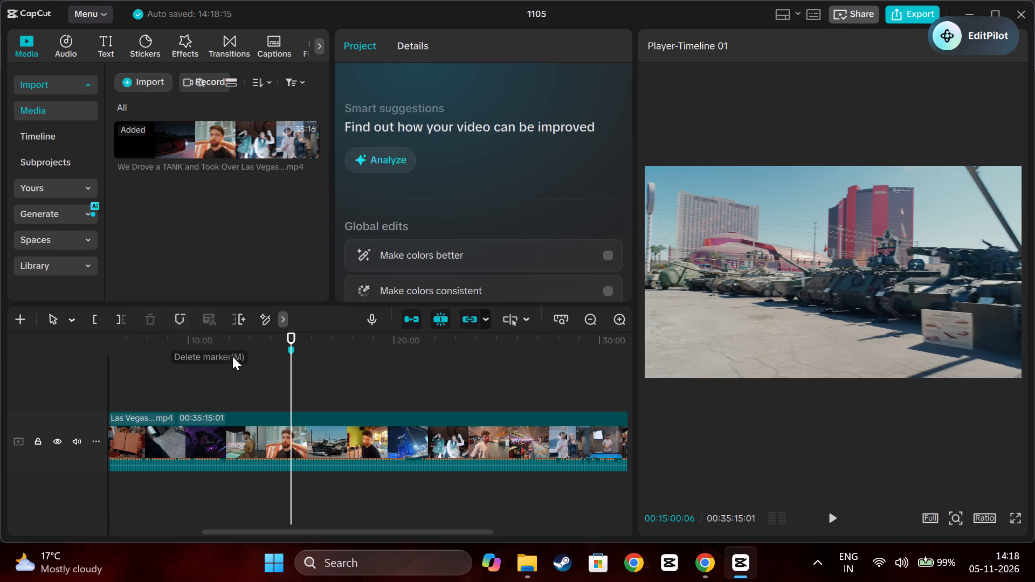
# Return the playhead to the marker at 00:15:00:06 and play the footage of the parked military vehicles from there.
pyautogui.click(264, 396)
pyautogui.moveTo(266, 393); pyautogui.dragTo(285, 383)
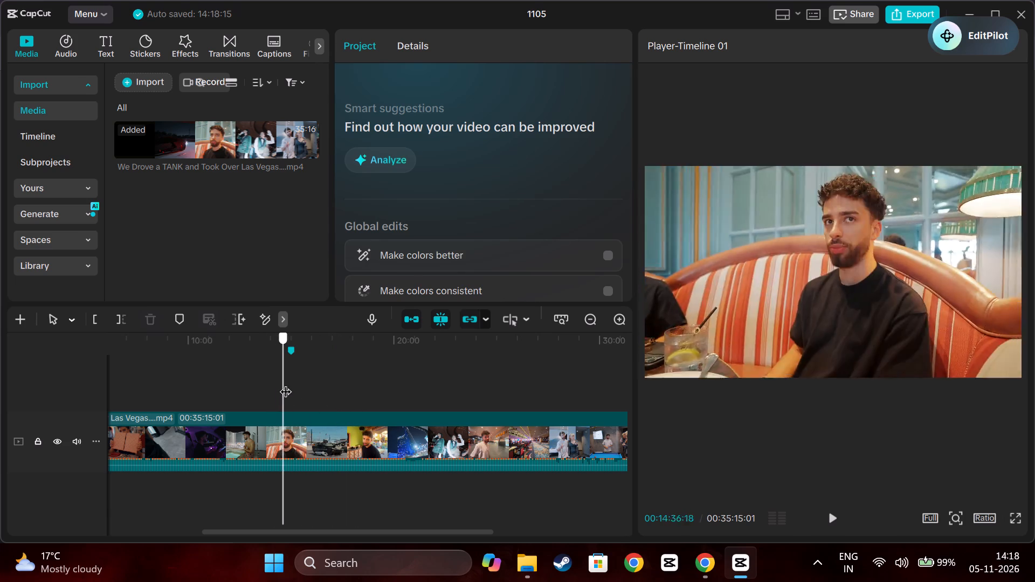
pyautogui.moveTo(285, 383); pyautogui.dragTo(287, 381)
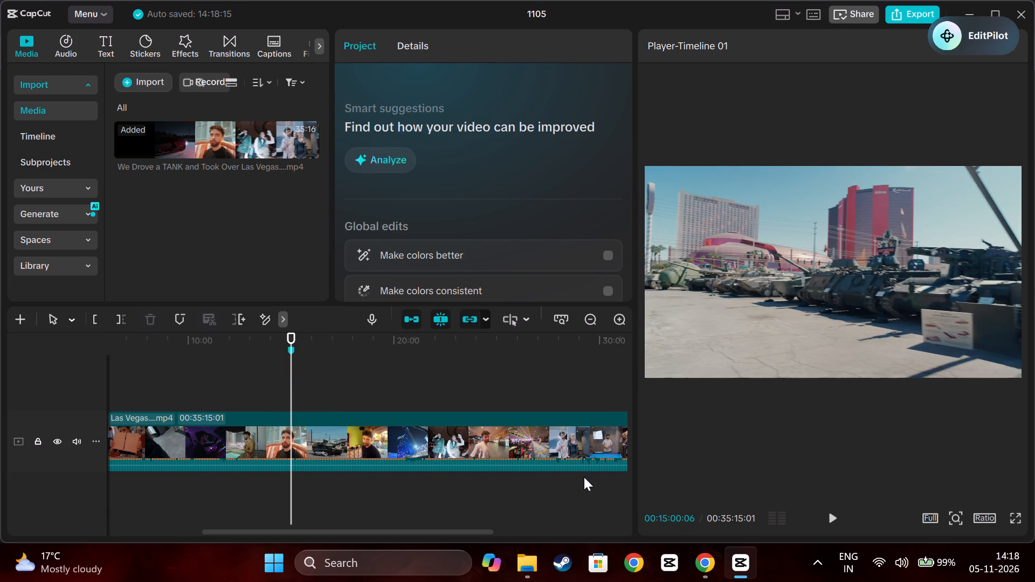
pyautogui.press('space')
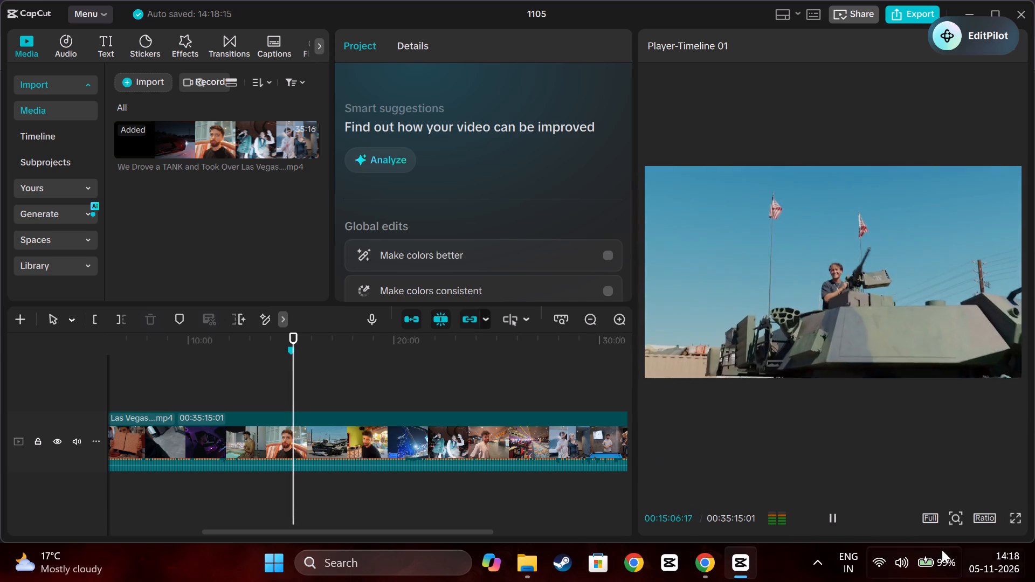
# Raise the Windows system volume slightly while the tank footage plays.
pyautogui.click(895, 562)
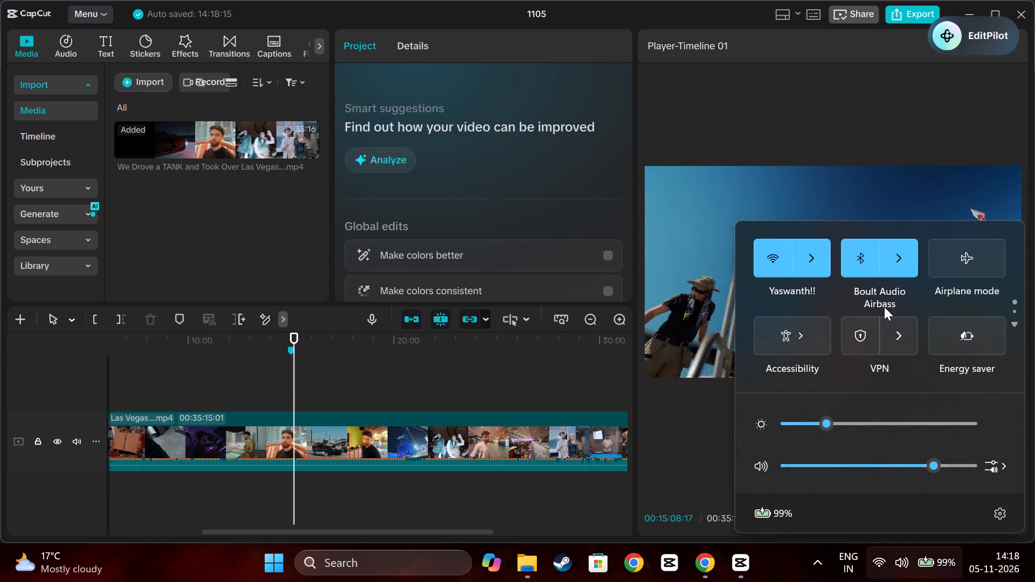
pyautogui.click(951, 462)
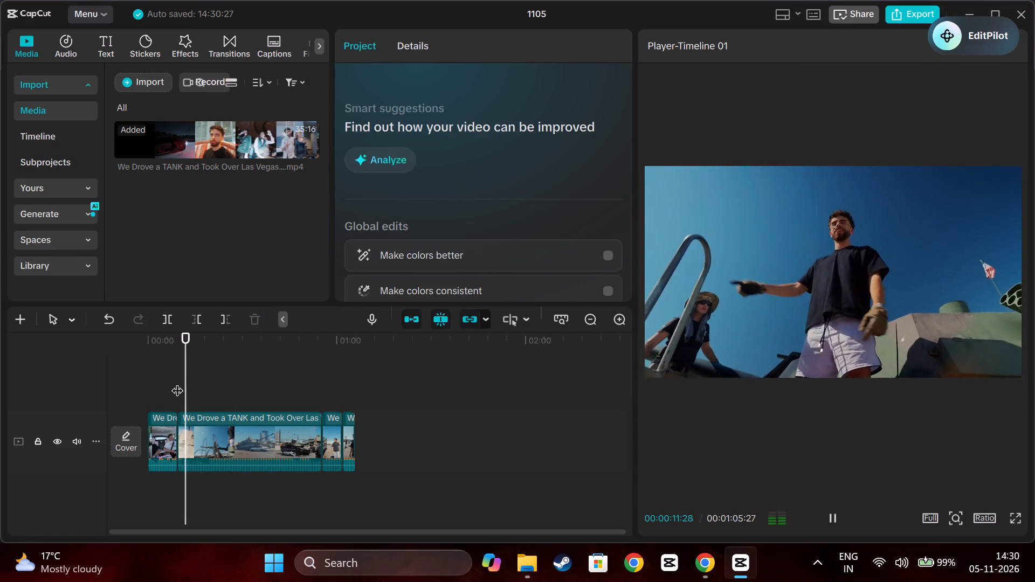
pyautogui.press('space')
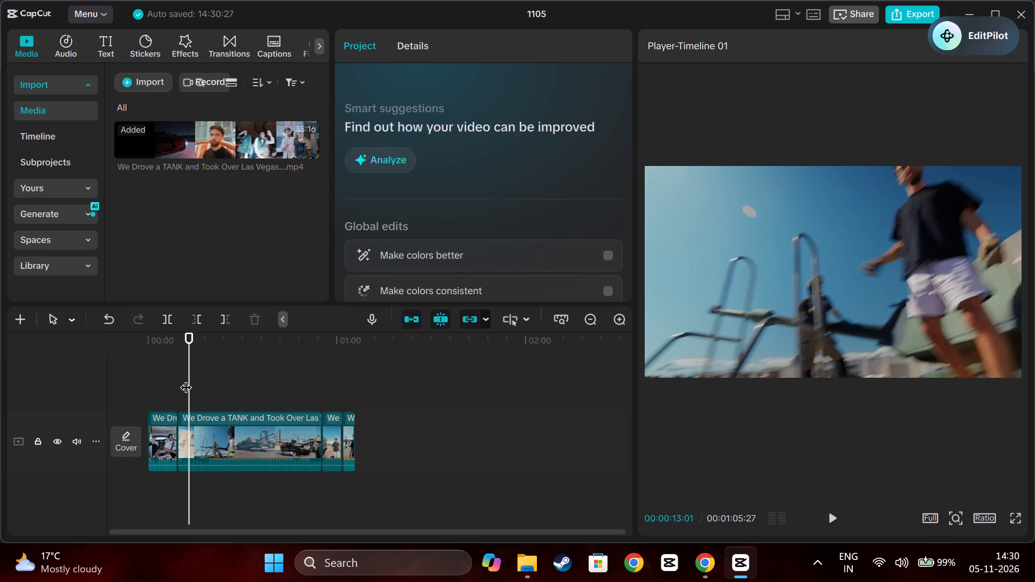
pyautogui.click(177, 383)
pyautogui.press('space')
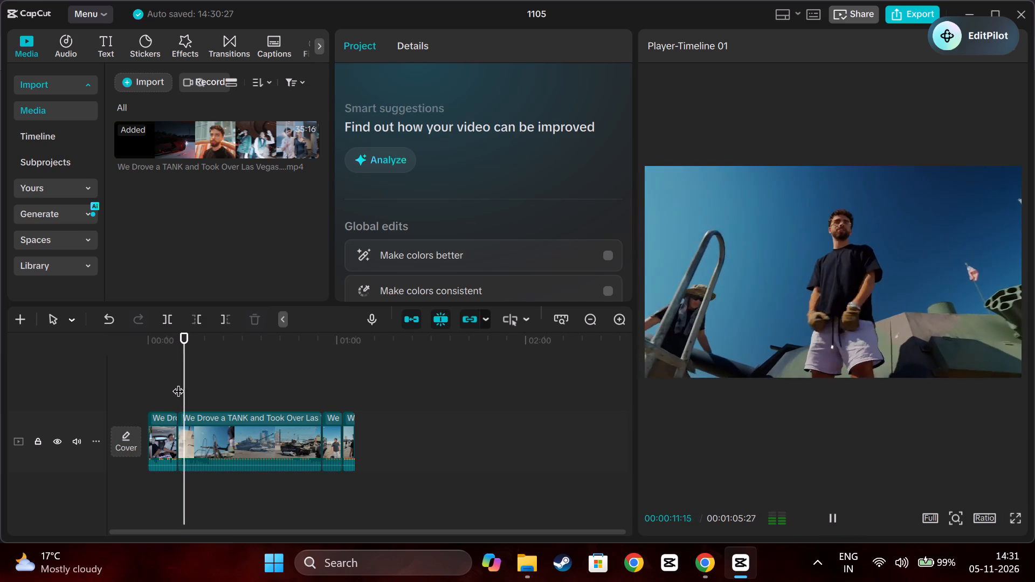
pyautogui.press('space')
# Copy the long second clip, paste it after the end of the edit, and move the copy to start at 00:01:22:00.
pyautogui.click(259, 458)
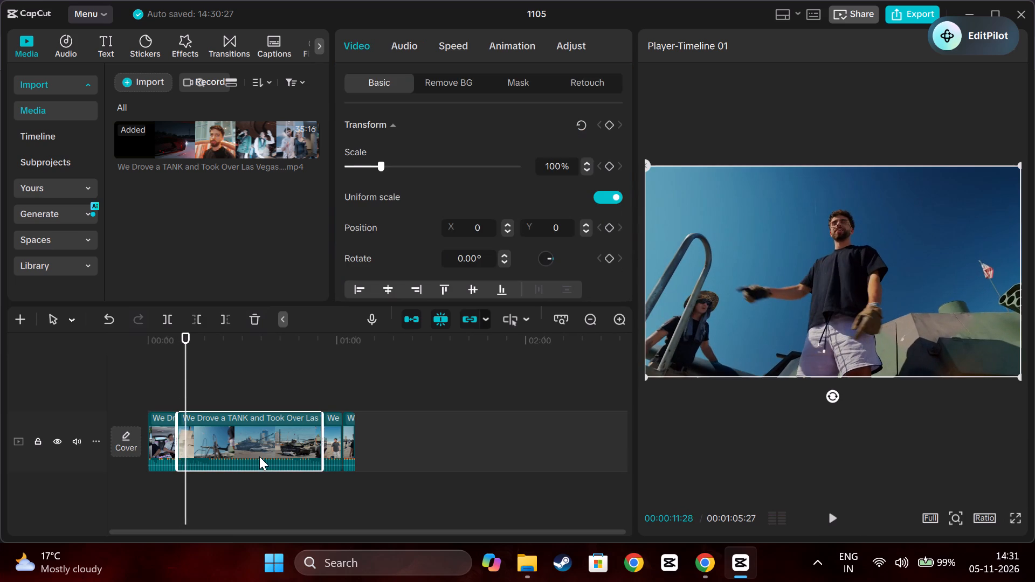
pyautogui.hotkey('ctrl', 'c')
pyautogui.click(412, 376)
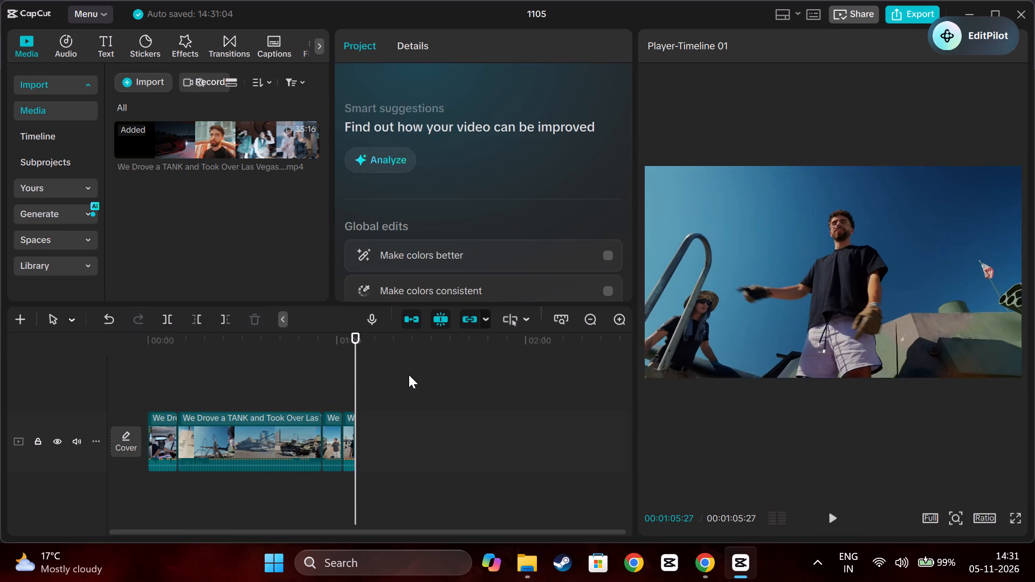
pyautogui.click(409, 375)
pyautogui.moveTo(351, 358); pyautogui.dragTo(398, 363)
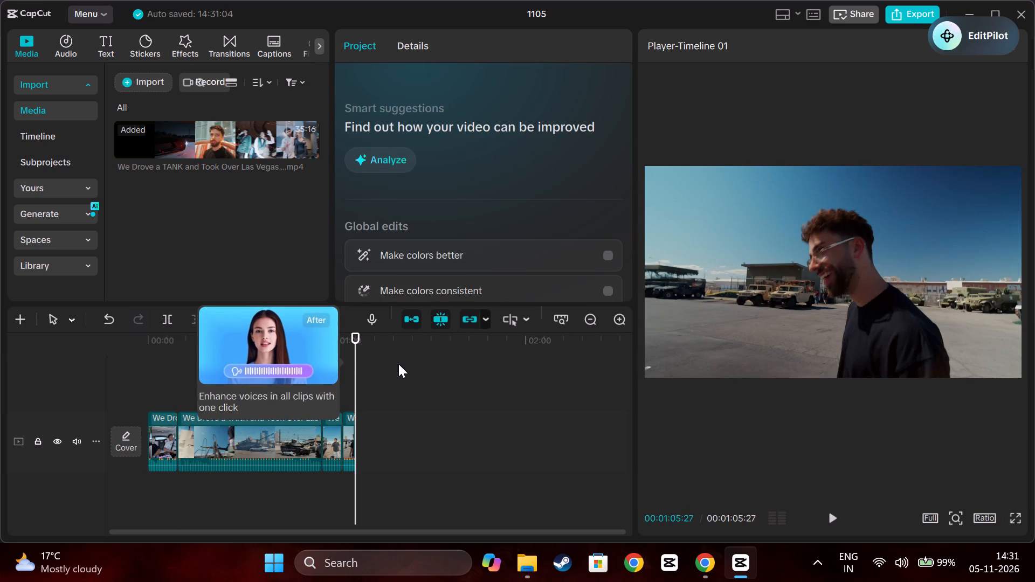
pyautogui.hotkey('ctrl', 'v')
pyautogui.moveTo(396, 413); pyautogui.dragTo(397, 413)
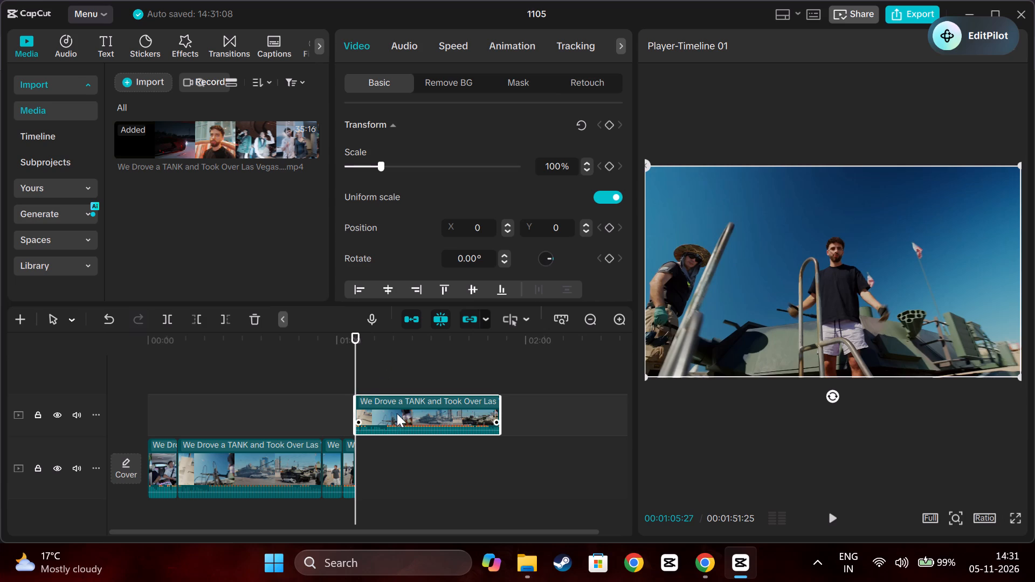
pyautogui.moveTo(397, 413); pyautogui.dragTo(447, 418)
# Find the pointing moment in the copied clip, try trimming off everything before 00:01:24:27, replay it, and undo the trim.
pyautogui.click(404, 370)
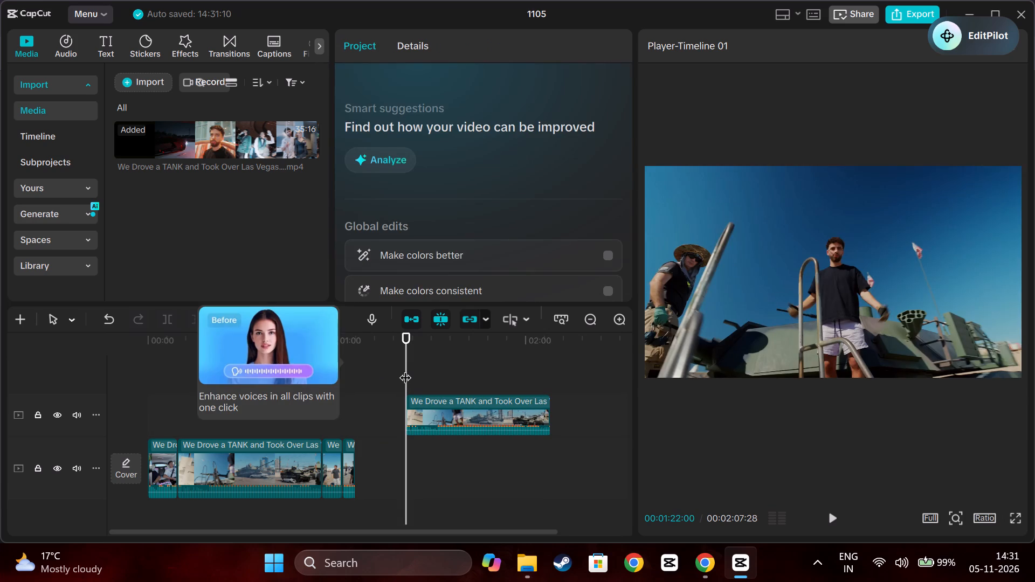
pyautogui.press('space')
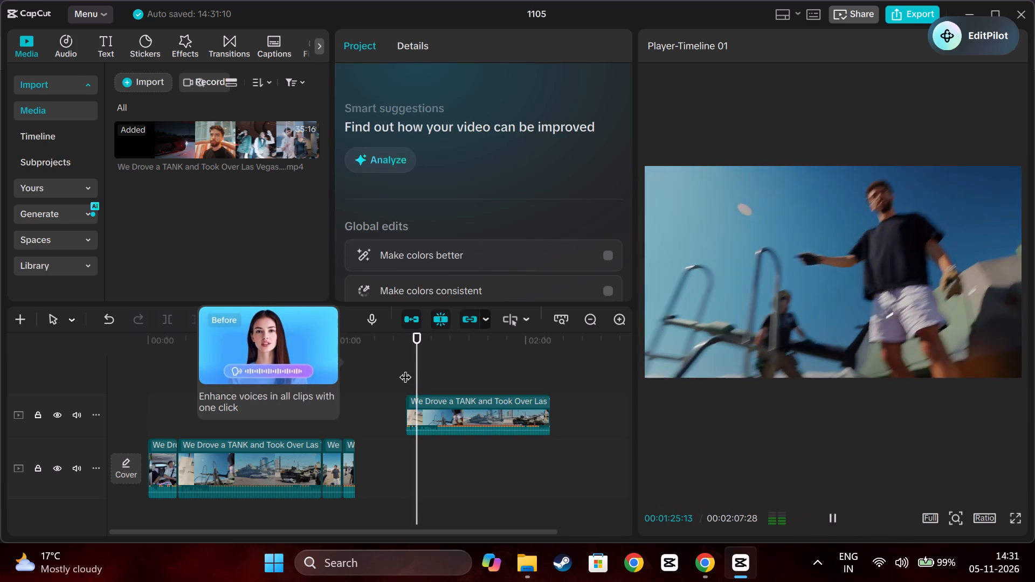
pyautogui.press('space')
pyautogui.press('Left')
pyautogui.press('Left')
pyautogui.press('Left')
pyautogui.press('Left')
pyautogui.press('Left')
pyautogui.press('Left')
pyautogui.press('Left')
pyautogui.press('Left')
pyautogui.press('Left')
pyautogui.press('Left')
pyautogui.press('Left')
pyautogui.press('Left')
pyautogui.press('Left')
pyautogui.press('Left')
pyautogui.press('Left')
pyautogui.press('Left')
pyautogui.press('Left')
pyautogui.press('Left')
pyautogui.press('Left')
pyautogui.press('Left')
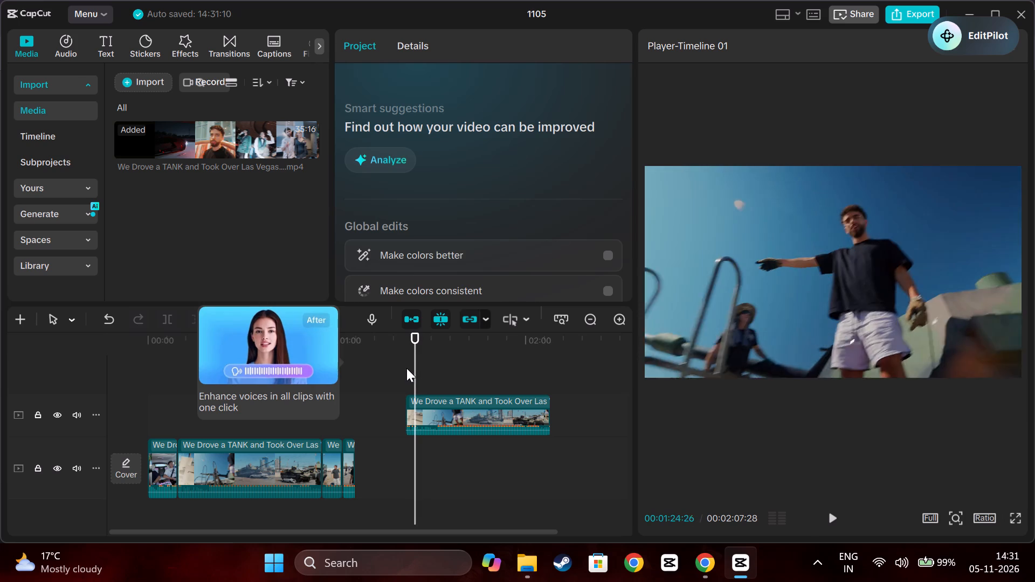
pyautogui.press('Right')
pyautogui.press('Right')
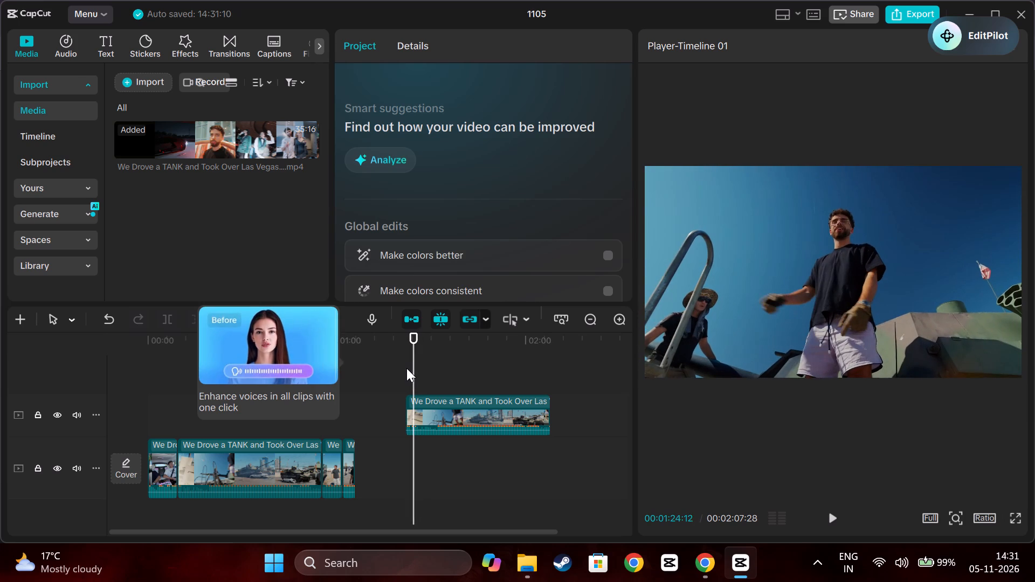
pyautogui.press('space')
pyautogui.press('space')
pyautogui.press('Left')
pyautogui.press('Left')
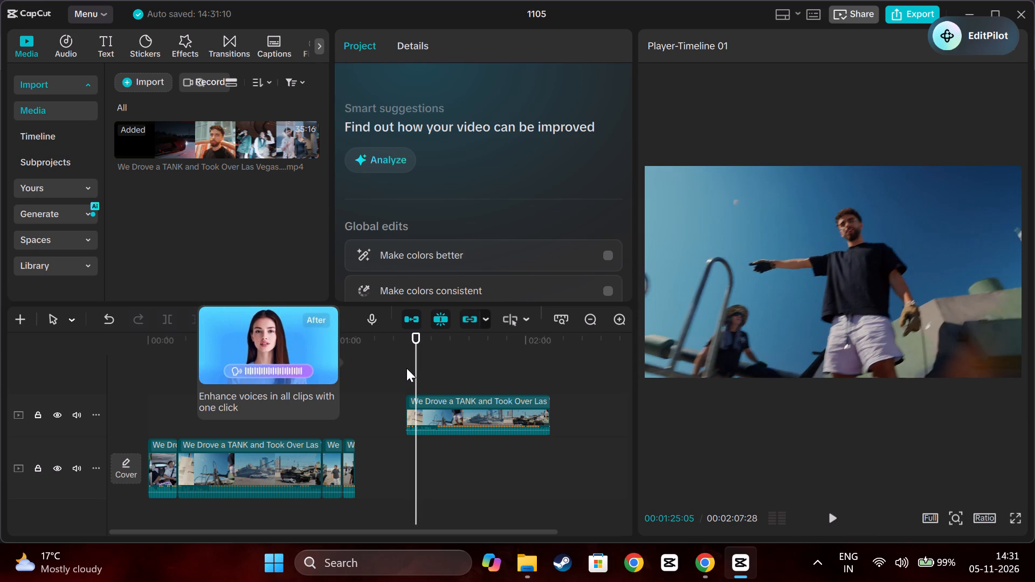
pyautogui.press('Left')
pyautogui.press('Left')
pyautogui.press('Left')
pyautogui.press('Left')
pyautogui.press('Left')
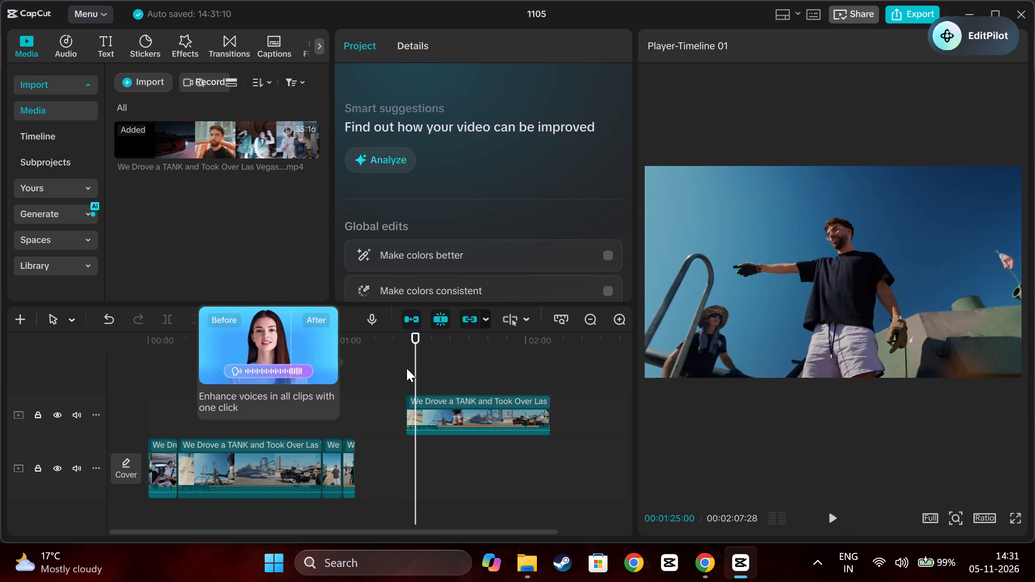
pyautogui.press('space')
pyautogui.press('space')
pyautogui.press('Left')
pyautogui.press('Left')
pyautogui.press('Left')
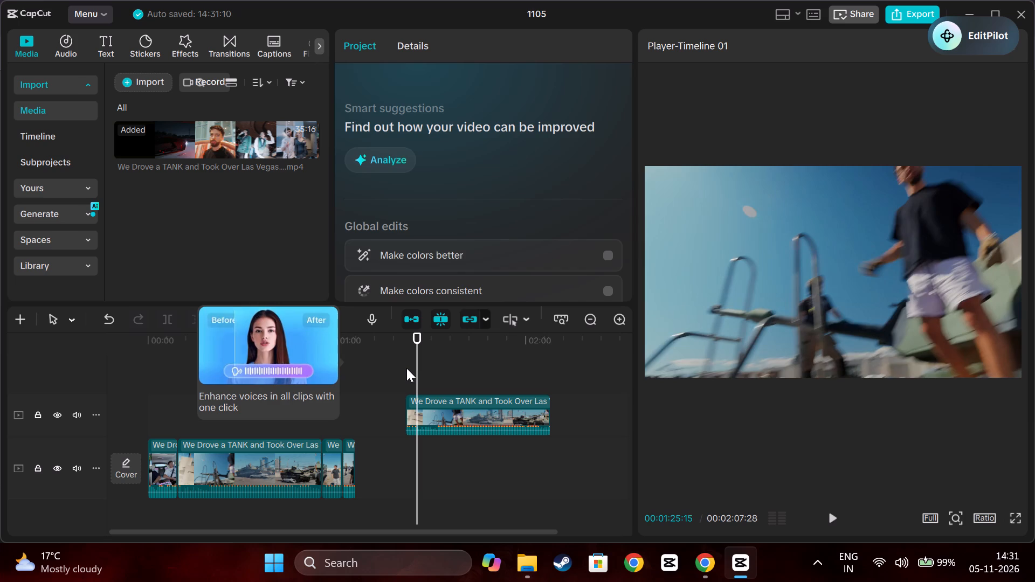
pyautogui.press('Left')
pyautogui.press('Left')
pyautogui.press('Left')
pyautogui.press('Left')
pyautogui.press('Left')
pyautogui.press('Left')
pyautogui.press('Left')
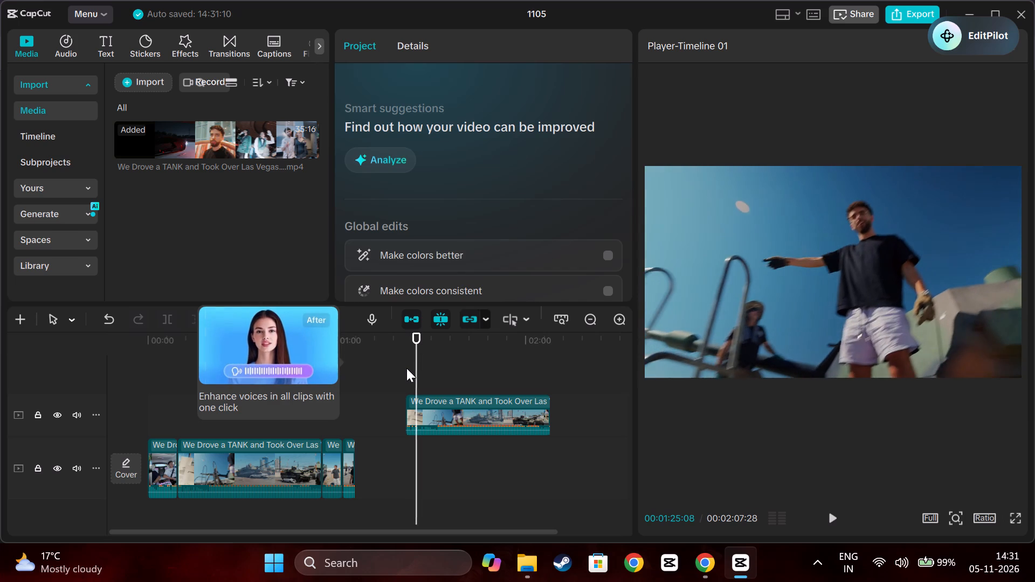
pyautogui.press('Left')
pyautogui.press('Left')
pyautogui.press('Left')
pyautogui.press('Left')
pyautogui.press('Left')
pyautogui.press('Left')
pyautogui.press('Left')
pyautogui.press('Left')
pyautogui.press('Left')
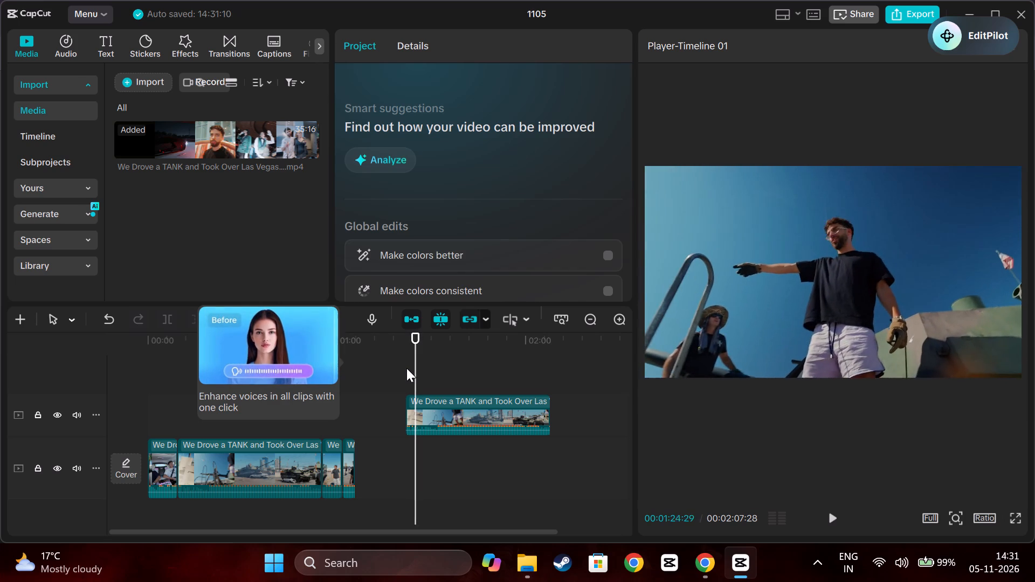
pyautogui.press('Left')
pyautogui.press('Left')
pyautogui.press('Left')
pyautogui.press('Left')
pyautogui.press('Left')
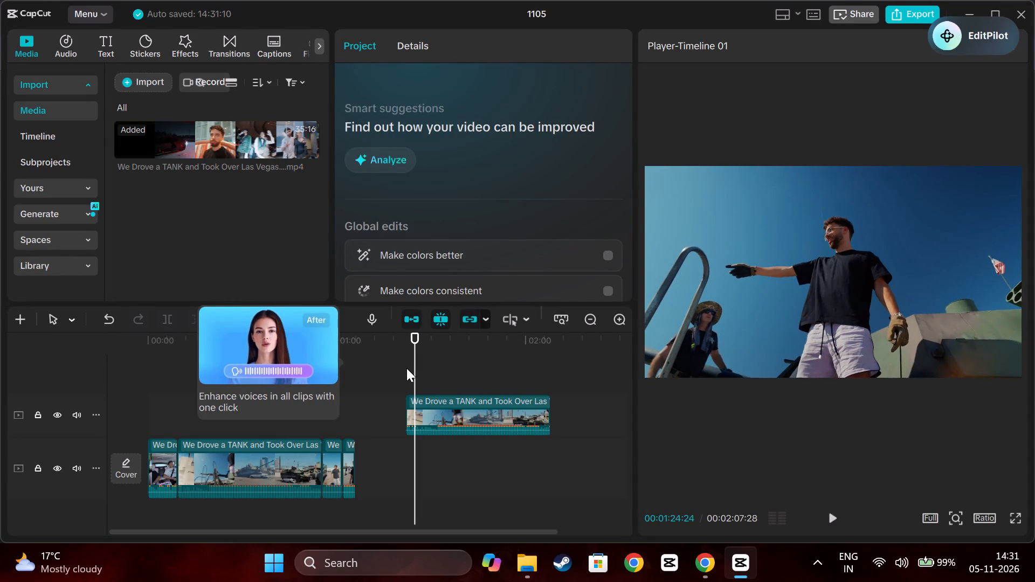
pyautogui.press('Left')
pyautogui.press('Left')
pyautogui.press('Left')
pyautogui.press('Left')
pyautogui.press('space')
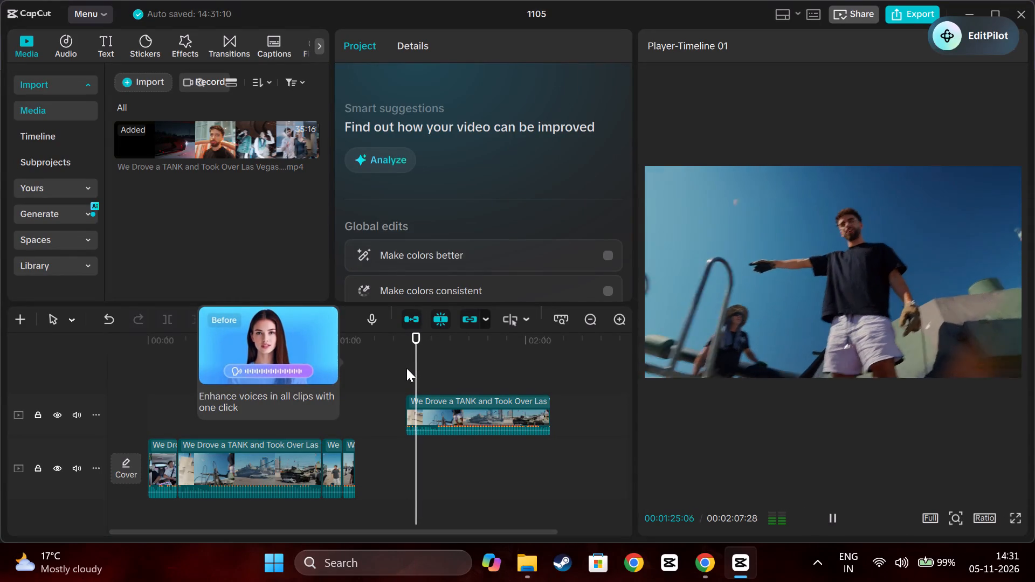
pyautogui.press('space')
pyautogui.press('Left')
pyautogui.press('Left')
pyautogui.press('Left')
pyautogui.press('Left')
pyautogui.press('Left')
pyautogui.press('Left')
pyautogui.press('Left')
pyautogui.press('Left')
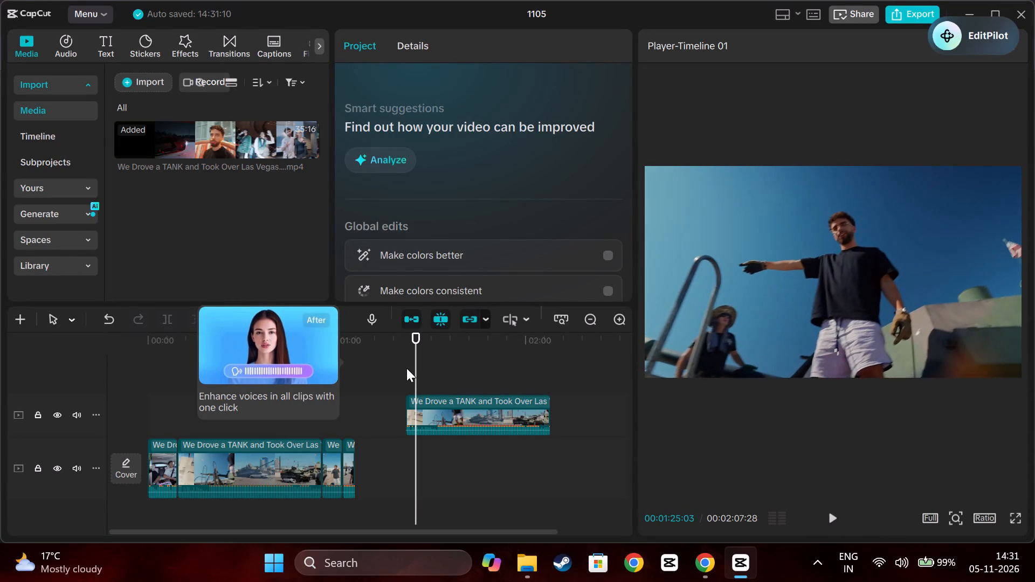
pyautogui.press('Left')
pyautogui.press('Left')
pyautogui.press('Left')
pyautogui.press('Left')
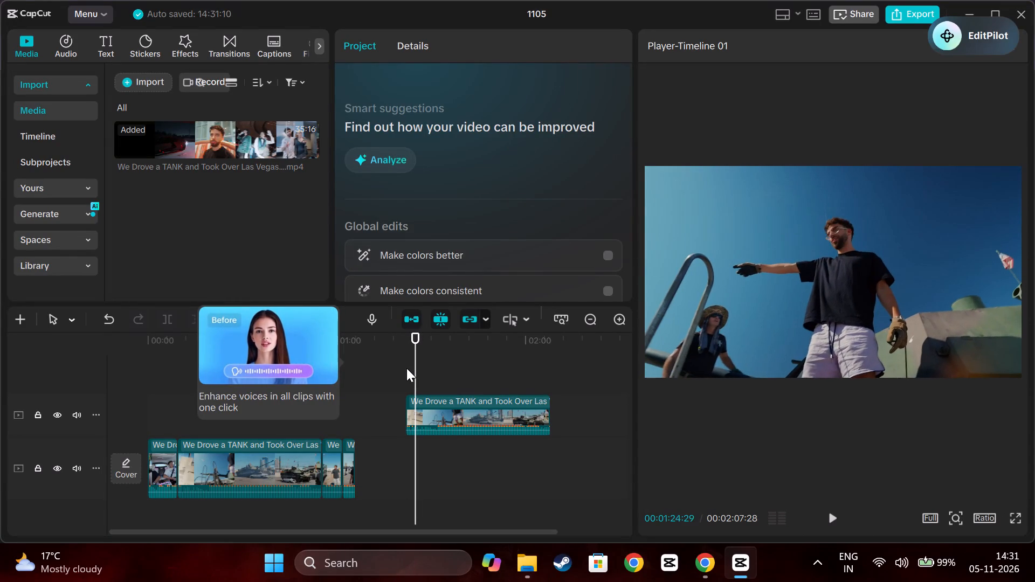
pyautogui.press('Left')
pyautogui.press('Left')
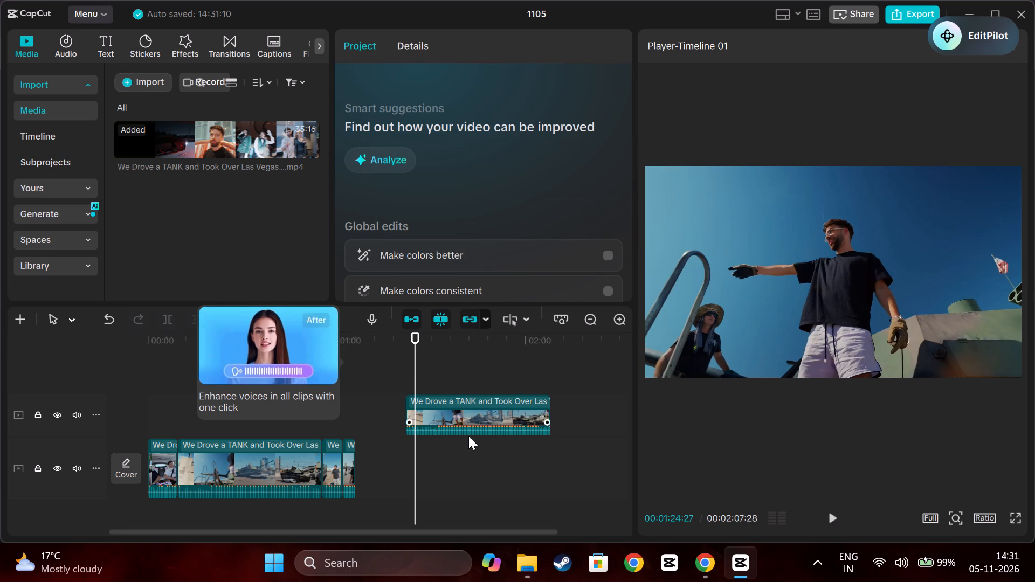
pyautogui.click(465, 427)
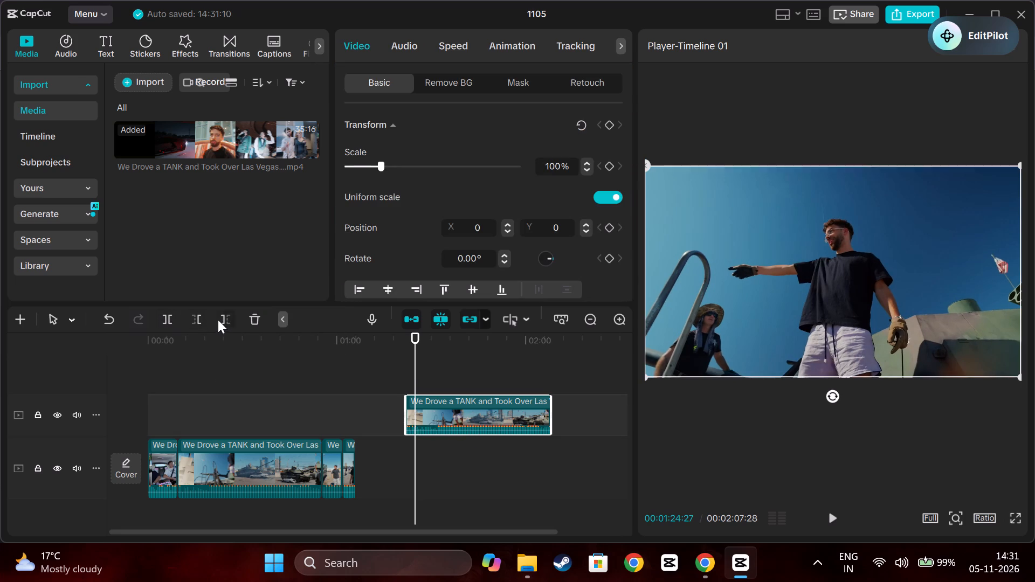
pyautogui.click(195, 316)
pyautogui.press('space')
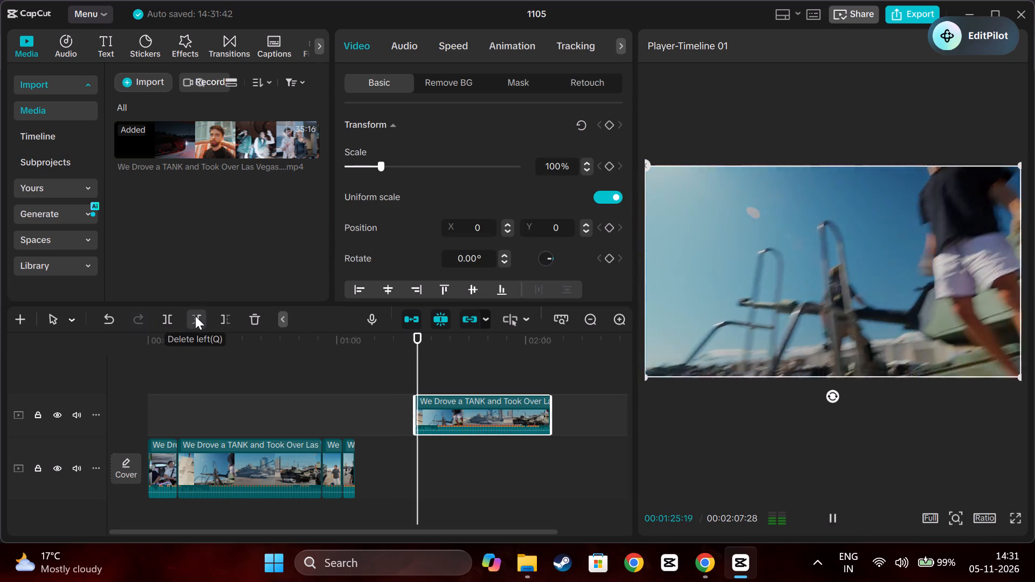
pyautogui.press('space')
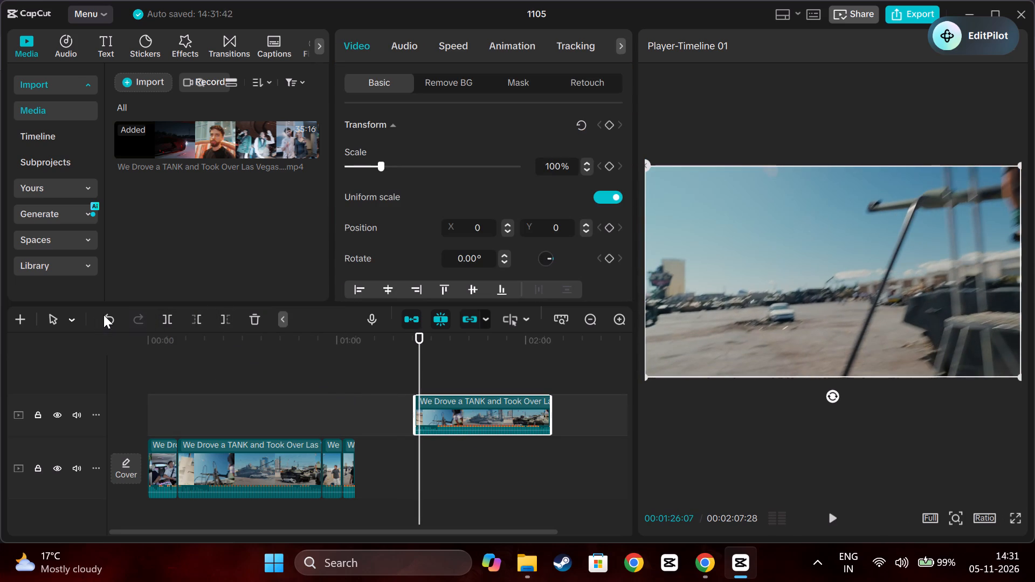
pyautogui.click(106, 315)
# Find the start of the pointing moment in the copied clip and trim off everything before 00:01:24:22.
pyautogui.press('Left')
pyautogui.press('Left')
pyautogui.press('Left')
pyautogui.press('Left')
pyautogui.press('Left')
pyautogui.press('Left')
pyautogui.press('Left')
pyautogui.press('Left')
pyautogui.press('Left')
pyautogui.press('Left')
pyautogui.press('Left')
pyautogui.press('Left')
pyautogui.press('Left')
pyautogui.press('Left')
pyautogui.press('Left')
pyautogui.press('Left')
pyautogui.press('Left')
pyautogui.press('Left')
pyautogui.press('Left')
pyautogui.press('Left')
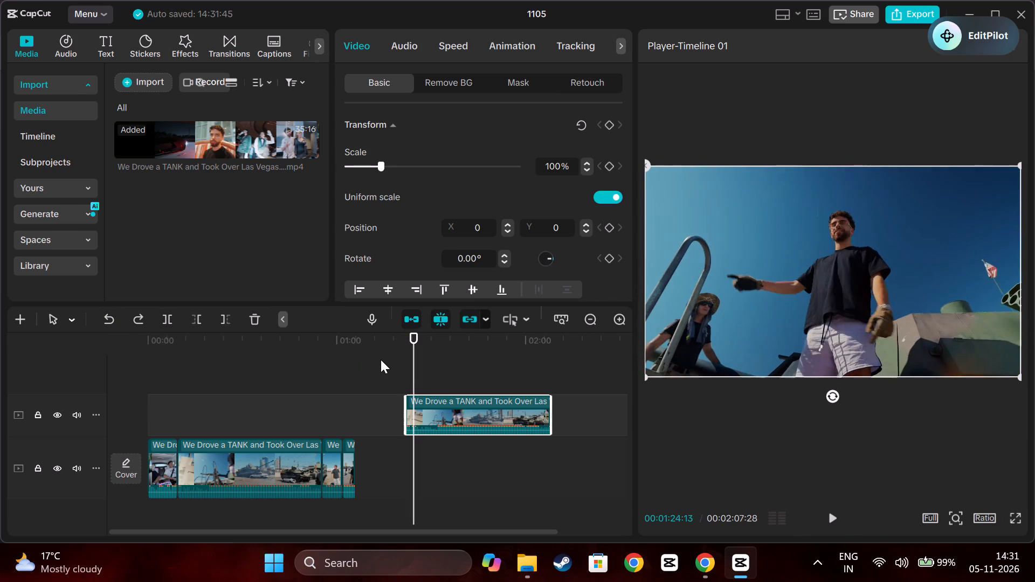
pyautogui.press('space')
pyautogui.press('space')
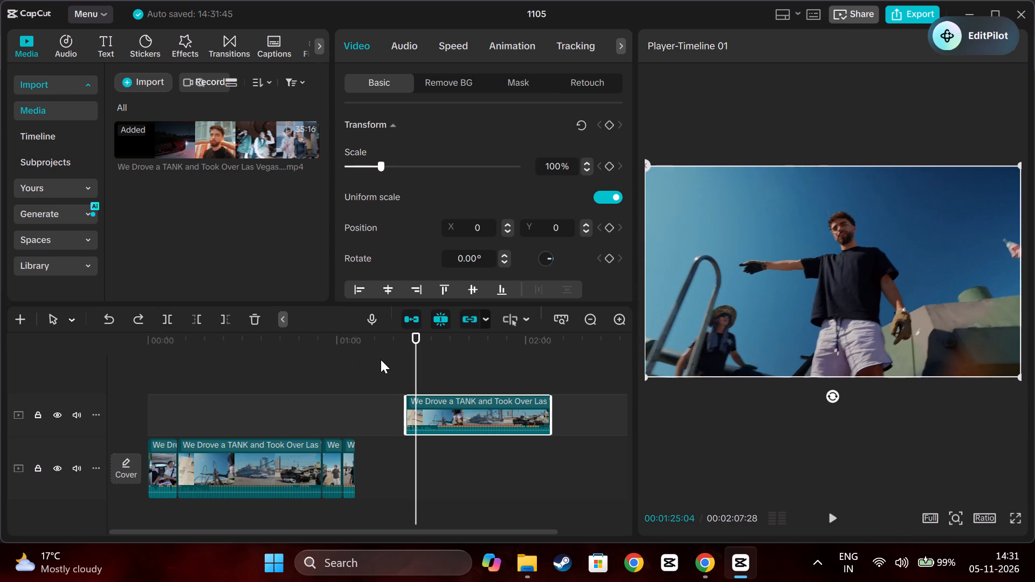
pyautogui.press('Left')
pyautogui.press('Left')
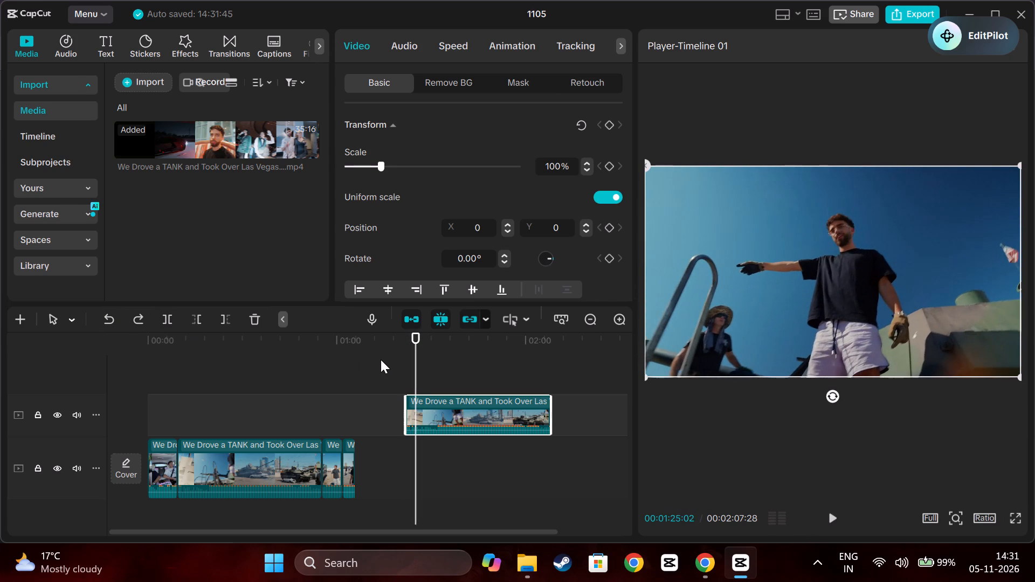
pyautogui.press('Left')
pyautogui.press('Left')
pyautogui.press('Left')
pyautogui.press('Left')
pyautogui.press('Left')
pyautogui.press('Left')
pyautogui.press('Left')
pyautogui.press('space')
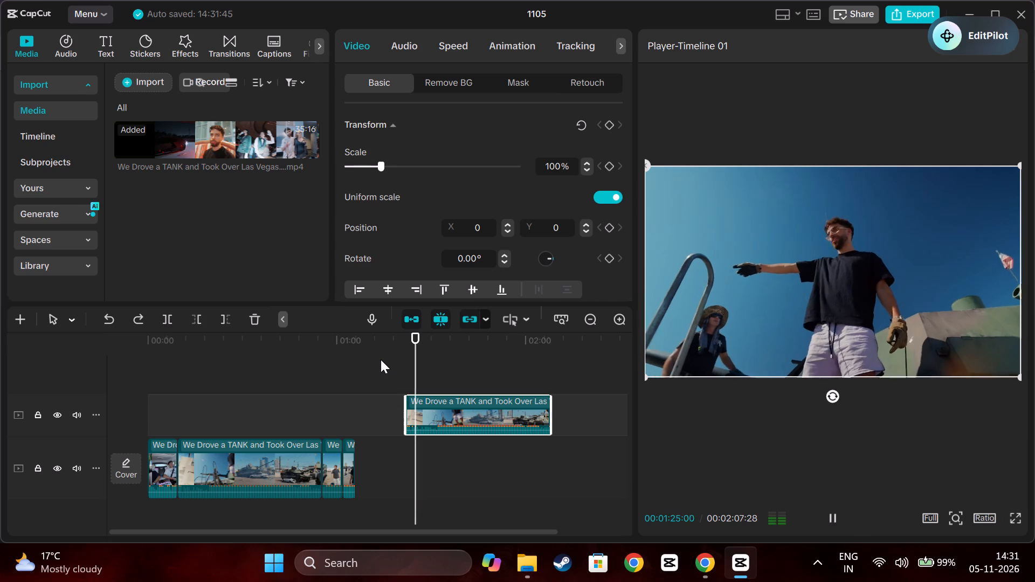
pyautogui.press('space')
pyautogui.press('Left')
pyautogui.press('Left')
pyautogui.press('Left')
pyautogui.press('Left')
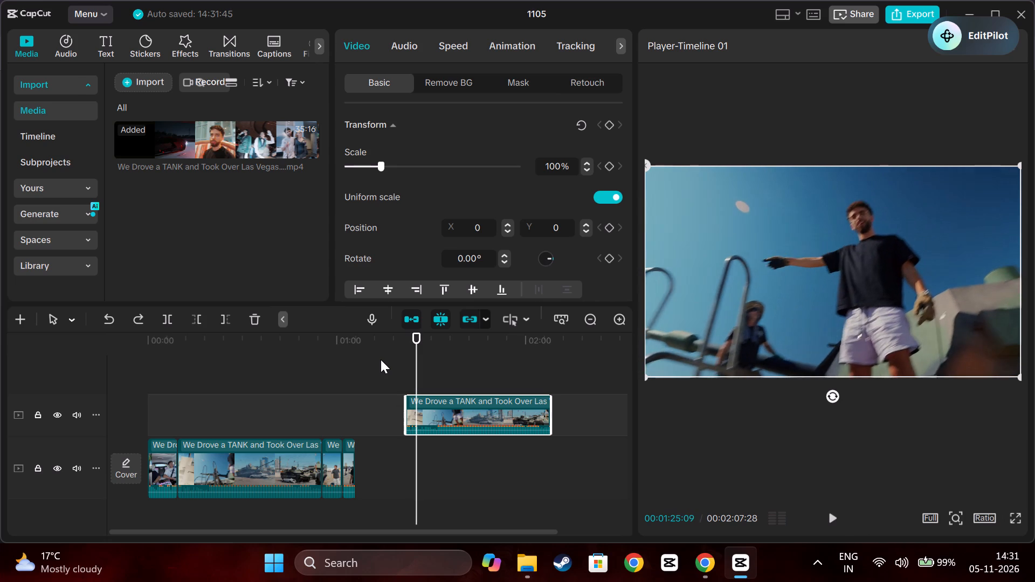
pyautogui.press('Left')
pyautogui.press('Left')
pyautogui.press('Left')
pyautogui.press('Left')
pyautogui.press('Left')
pyautogui.press('Left')
pyautogui.press('Left')
pyautogui.press('Left')
pyautogui.press('Left')
pyautogui.press('Left')
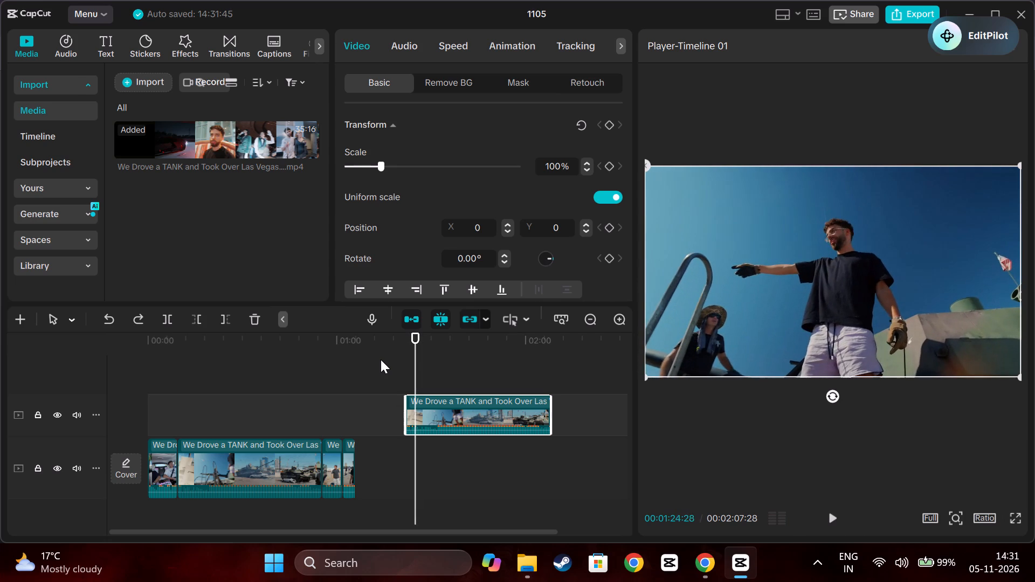
pyautogui.press('Left')
pyautogui.press('Left')
pyautogui.press('Left')
pyautogui.press('Left')
pyautogui.press('Left')
pyautogui.press('Left')
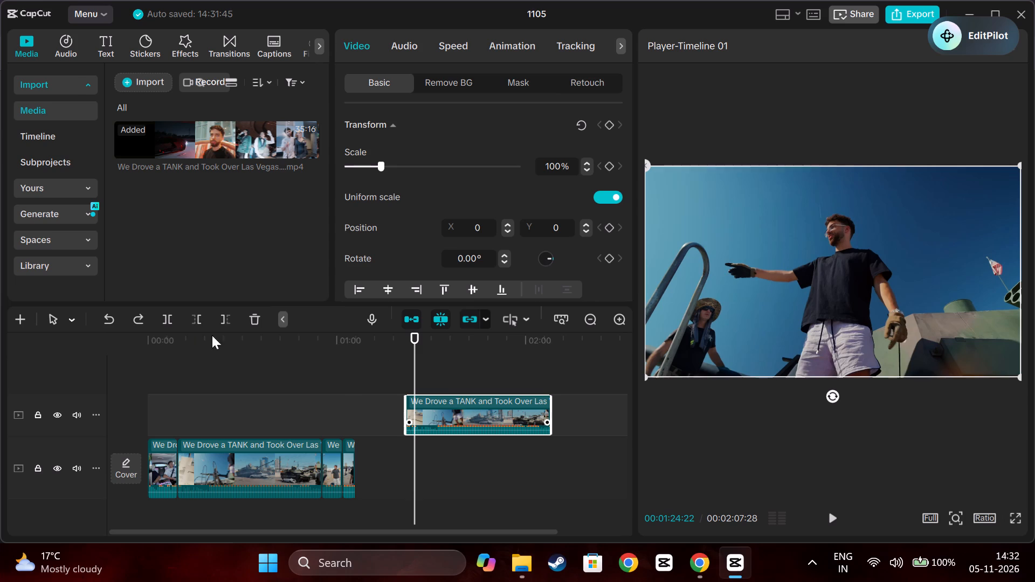
pyautogui.click(195, 317)
# Replay the copied clip, find the frame just before the wide tank shot, and trim off everything after 00:01:28:18.
pyautogui.press('space')
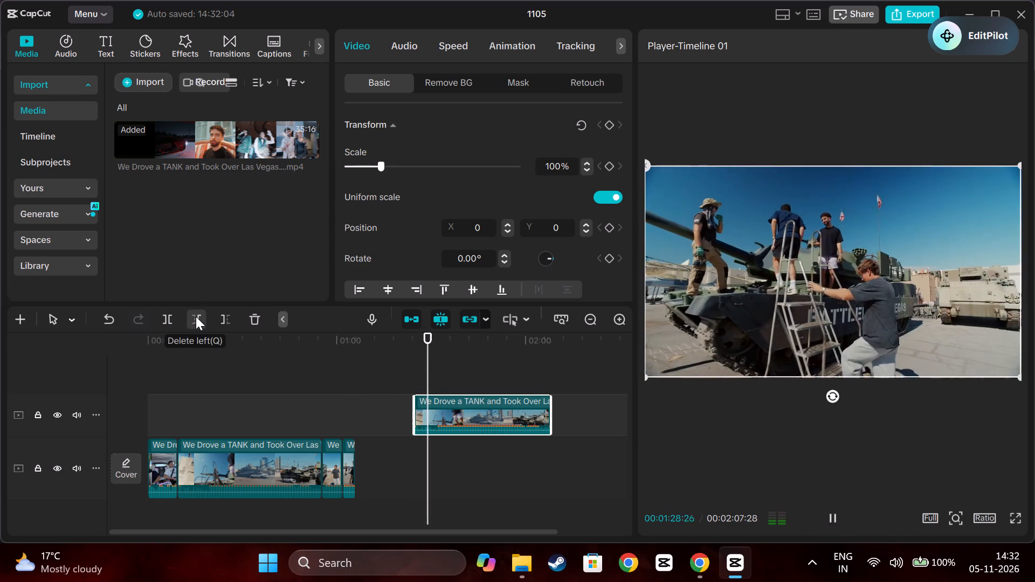
pyautogui.press('space')
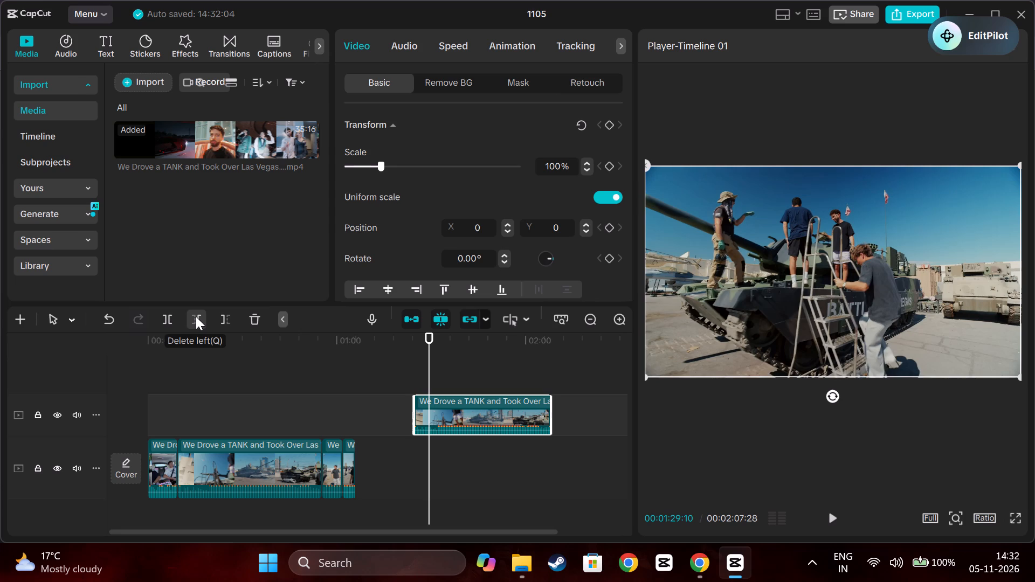
pyautogui.press('Left')
pyautogui.press('Left')
pyautogui.press('Left')
pyautogui.press('Left')
pyautogui.press('Left')
pyautogui.press('Left')
pyautogui.press('Left')
pyautogui.press('Left')
pyautogui.press('Left')
pyautogui.press('Left')
pyautogui.press('Left')
pyautogui.press('Left')
pyautogui.press('Left')
pyautogui.press('Left')
pyautogui.press('Left')
pyautogui.press('Left')
pyautogui.press('Left')
pyautogui.press('Left')
pyautogui.press('Left')
pyautogui.press('Left')
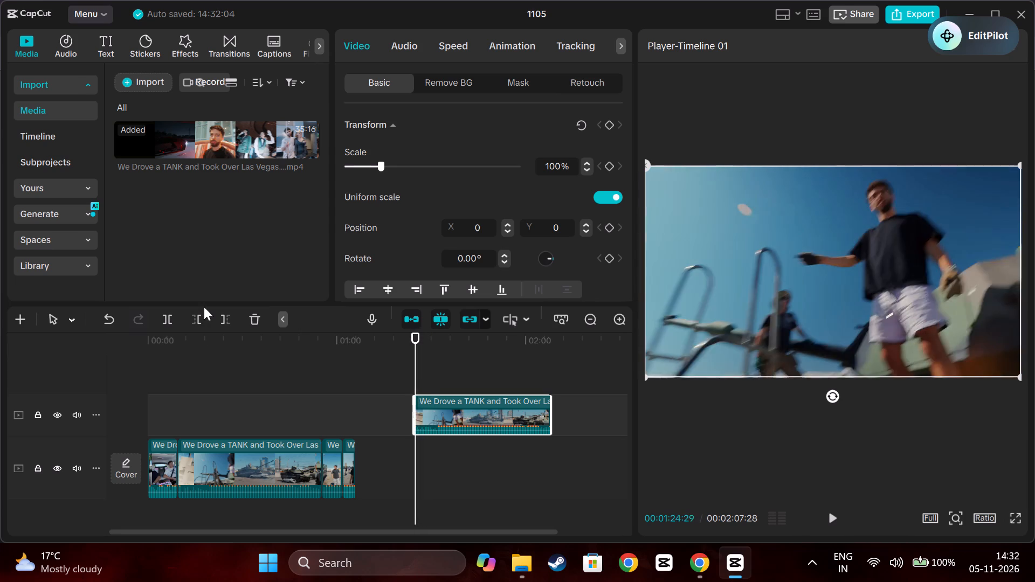
pyautogui.press('space')
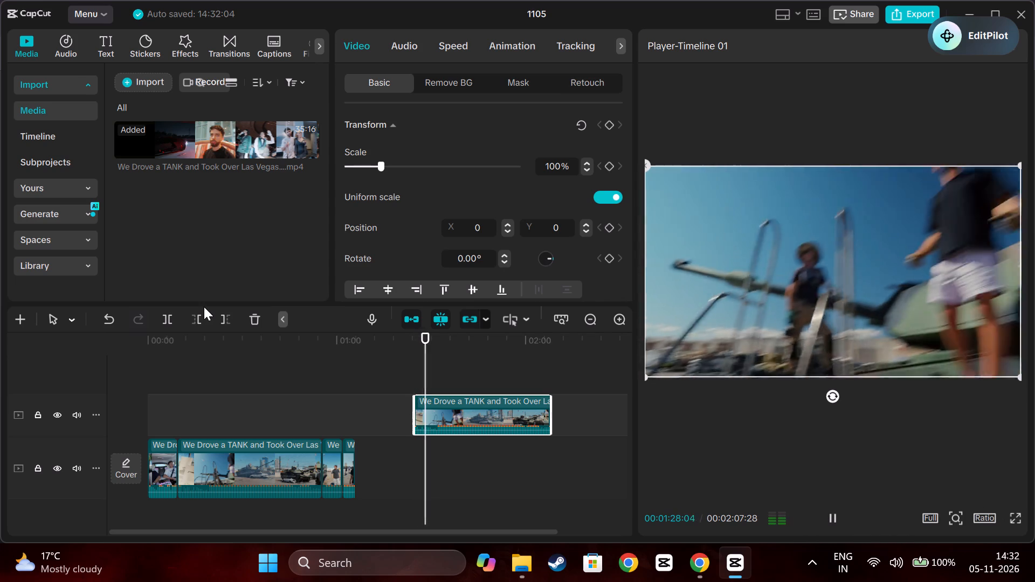
pyautogui.press('space')
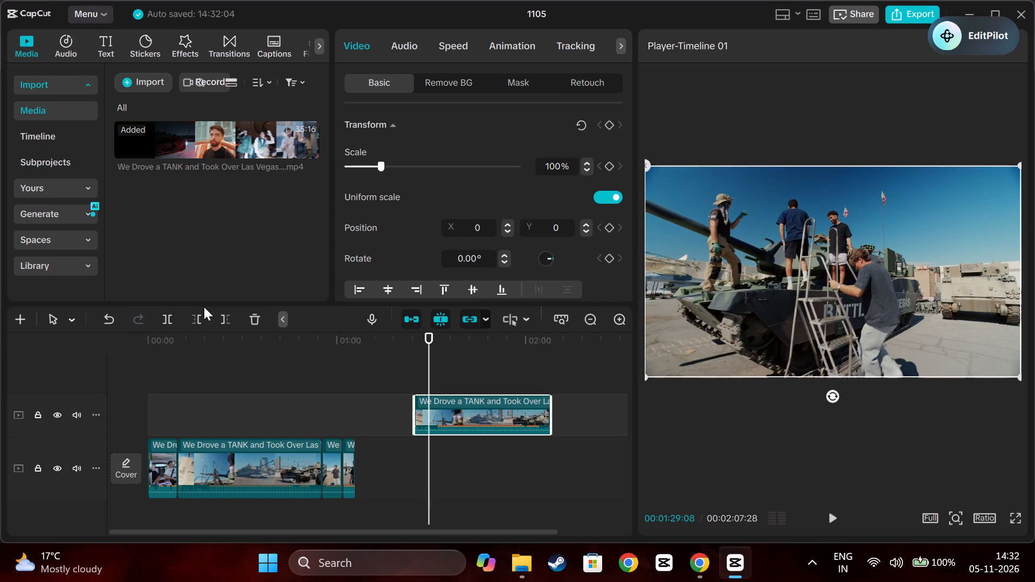
pyautogui.press('Left')
pyautogui.press('Left')
pyautogui.press('Left')
pyautogui.press('Left')
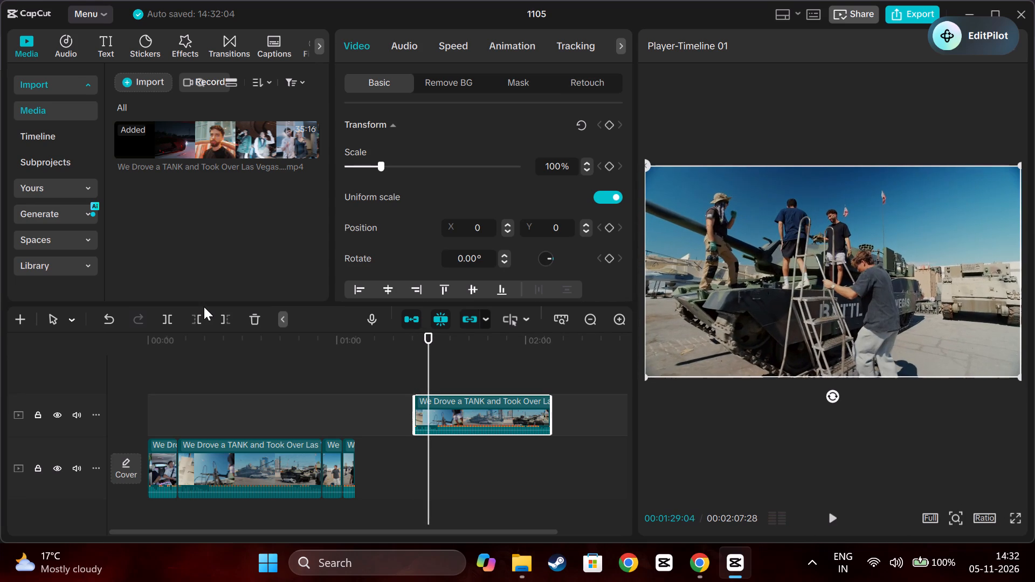
pyautogui.press('Left')
pyautogui.press('Left')
pyautogui.press('Left')
pyautogui.press('Left')
pyautogui.press('Left')
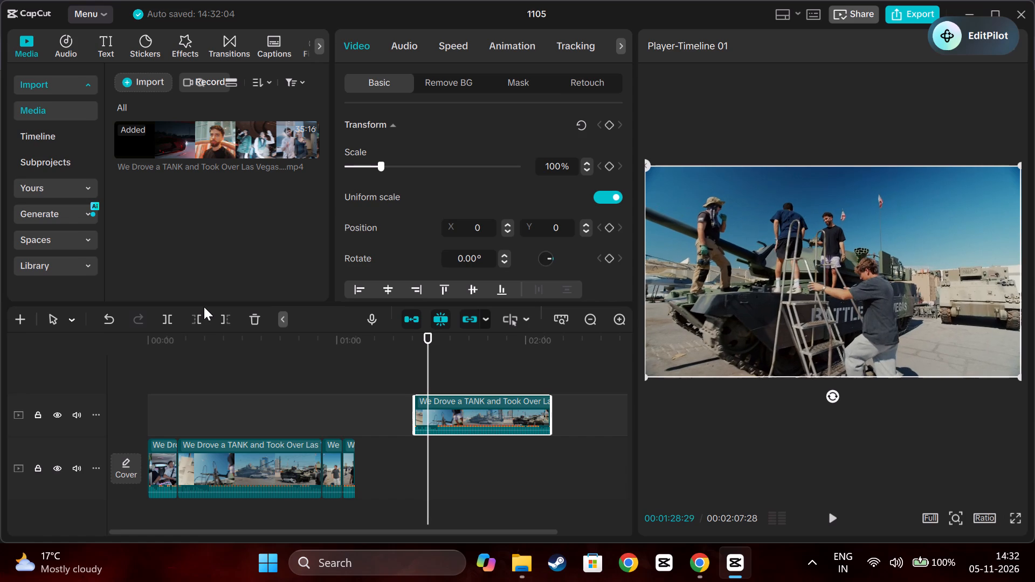
pyautogui.press('Left')
pyautogui.press('Left')
pyautogui.press('Left')
pyautogui.press('Left')
pyautogui.press('Left')
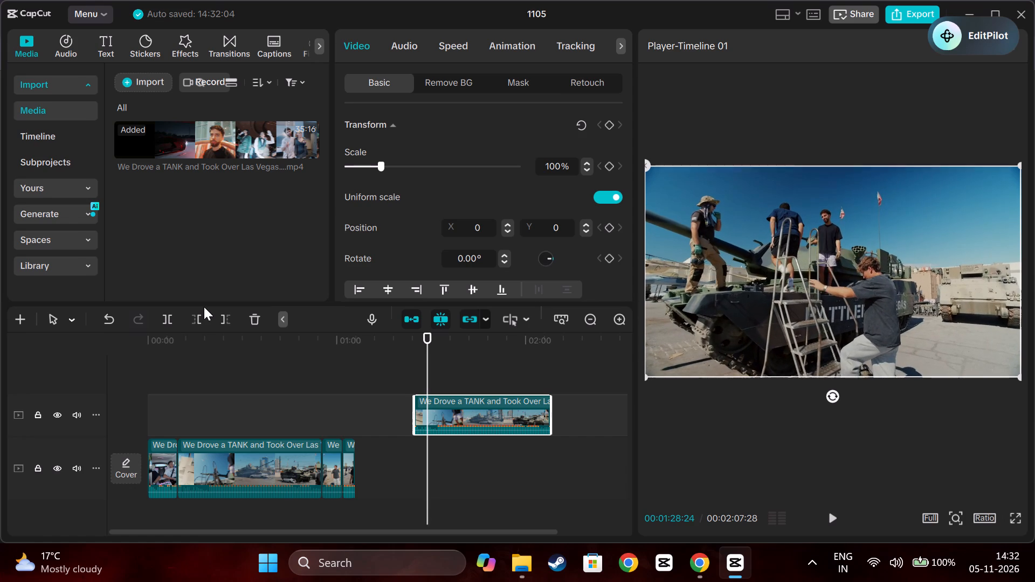
pyautogui.press('Left')
pyautogui.press('Left')
pyautogui.press('Left')
pyautogui.press('Left')
pyautogui.press('Left')
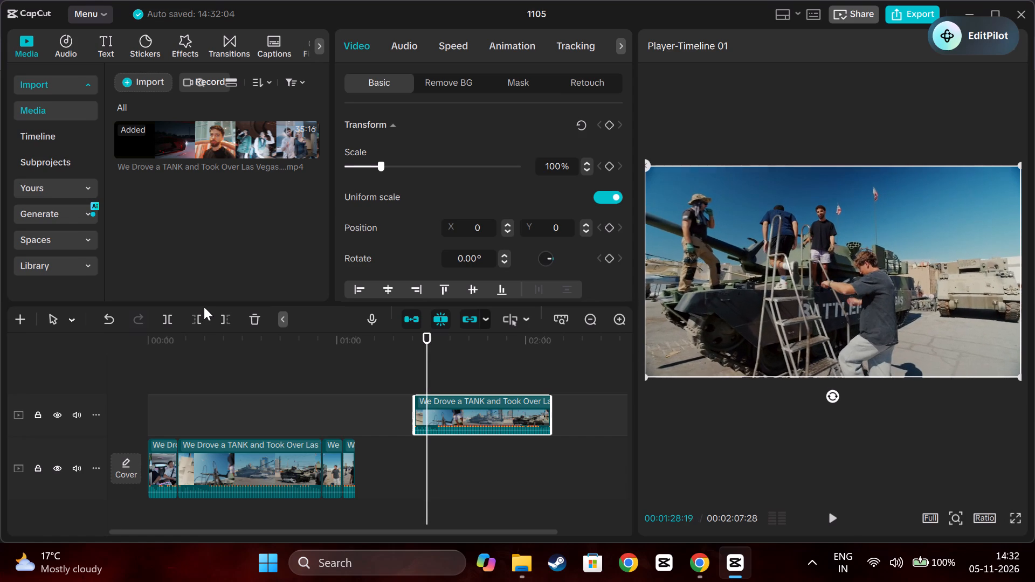
pyautogui.press('Left')
pyautogui.press('Right')
pyautogui.press('Left')
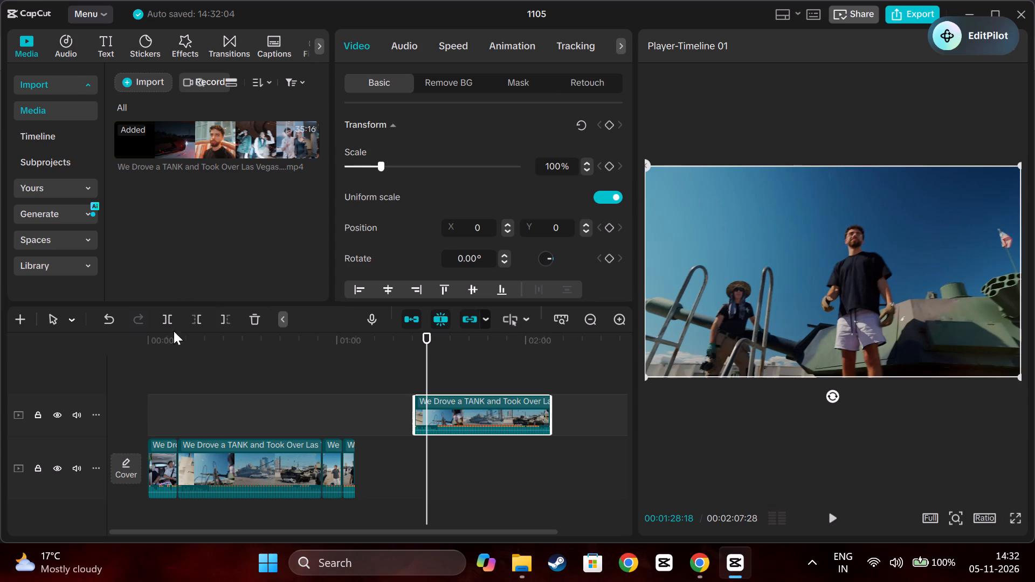
pyautogui.click(221, 317)
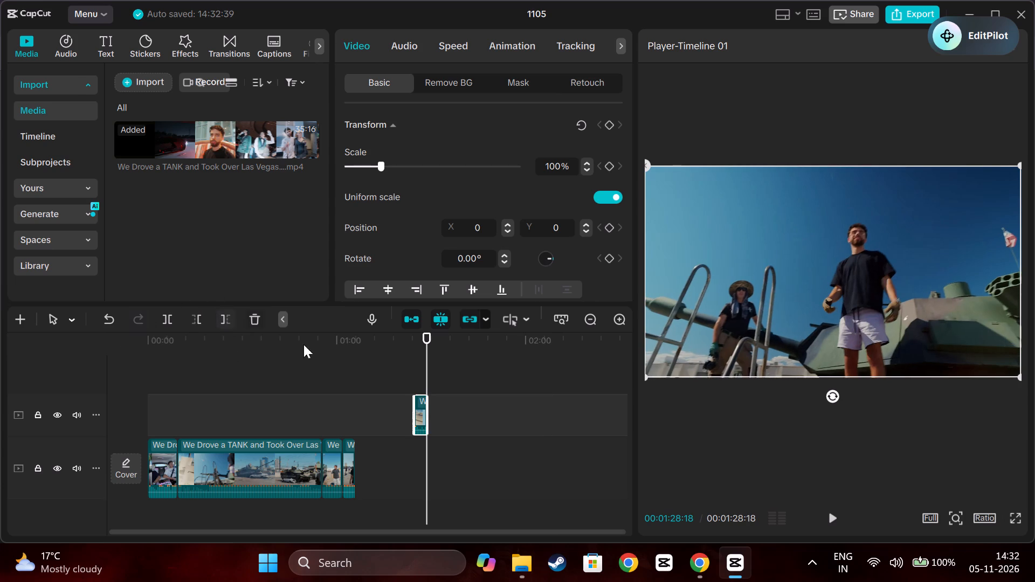
# Move the trimmed pointing clip to the very beginning of the main track, ahead of the first clip.
pyautogui.click(413, 358)
pyautogui.press('space')
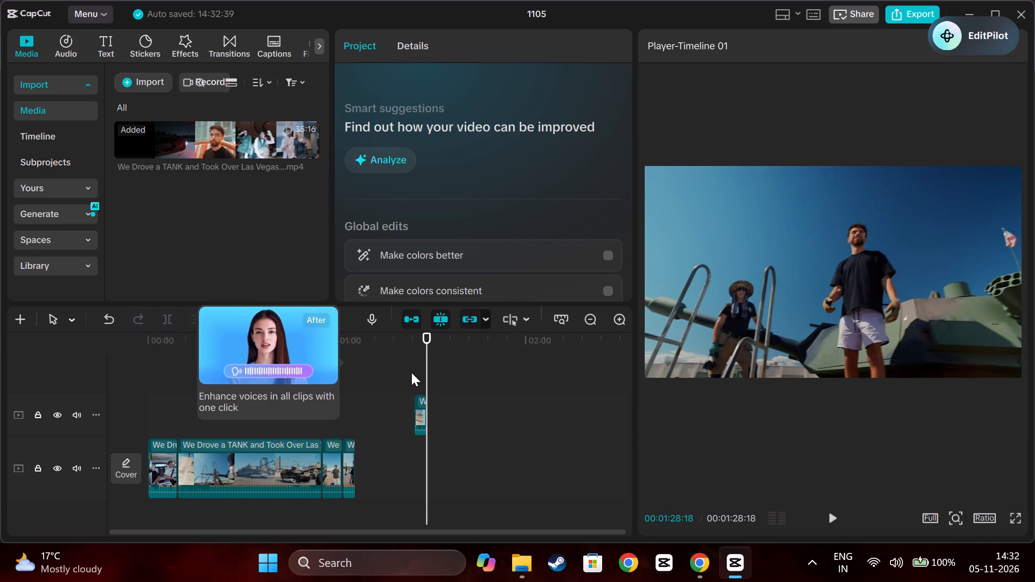
pyautogui.moveTo(420, 414); pyautogui.dragTo(404, 419)
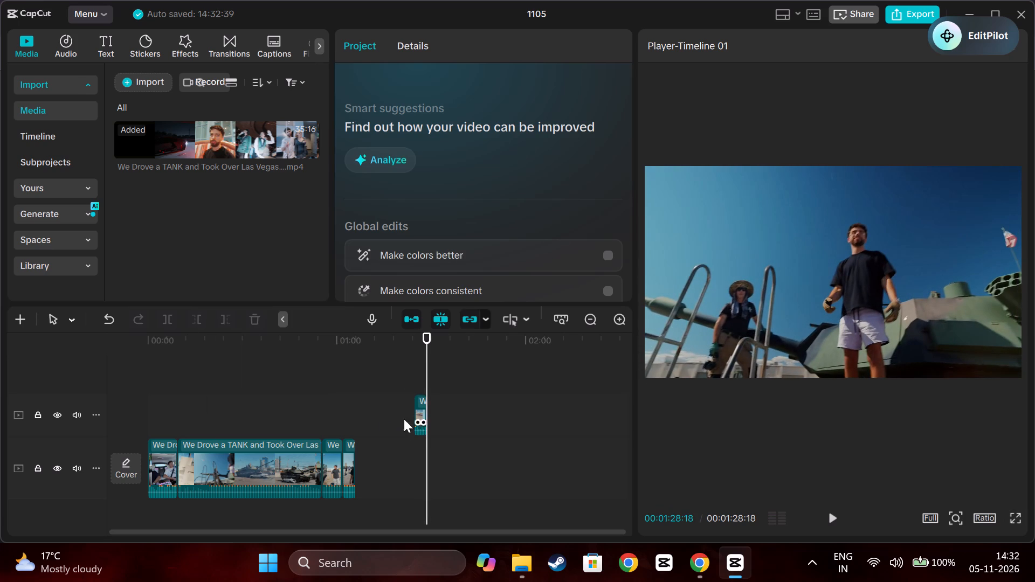
pyautogui.moveTo(404, 419); pyautogui.dragTo(150, 467)
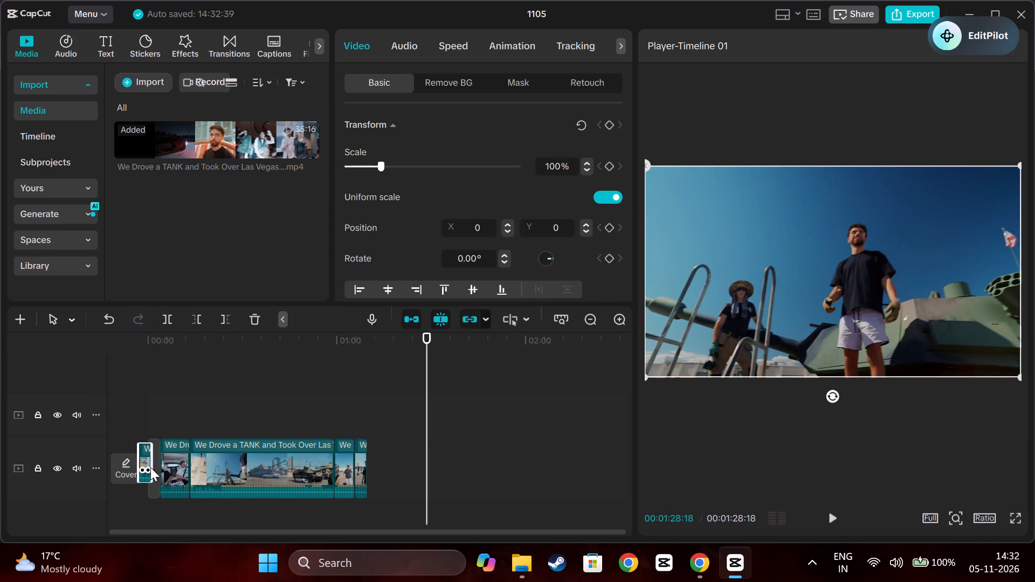
pyautogui.moveTo(150, 467); pyautogui.dragTo(153, 462)
pyautogui.click(151, 392)
pyautogui.moveTo(151, 392); pyautogui.dragTo(144, 392)
pyautogui.press('space')
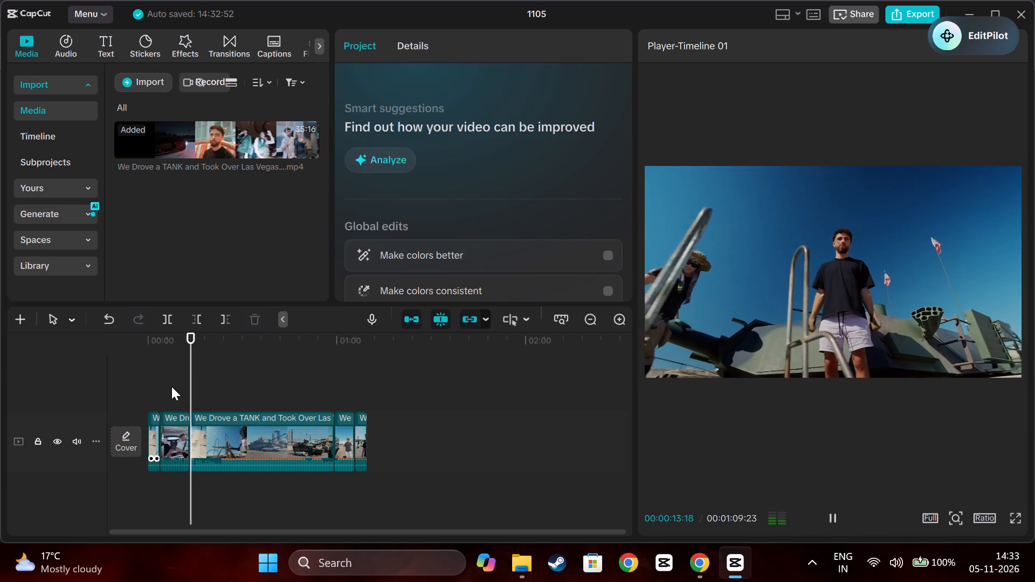
pyautogui.press('space')
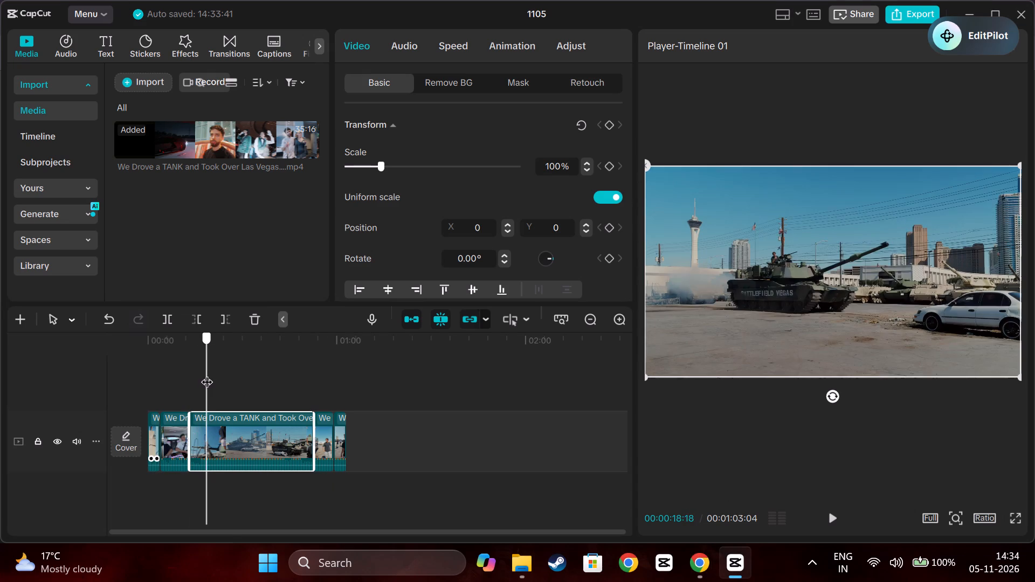
pyautogui.moveTo(206, 373); pyautogui.dragTo(194, 376)
pyautogui.press('space')
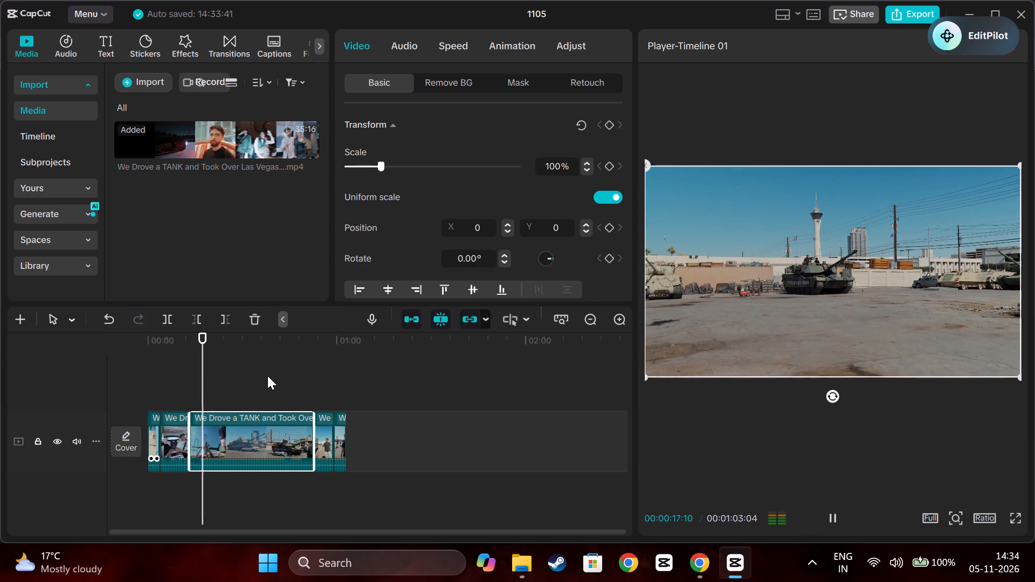
pyautogui.press('space')
pyautogui.press('Left')
pyautogui.press('Left')
pyautogui.press('Left')
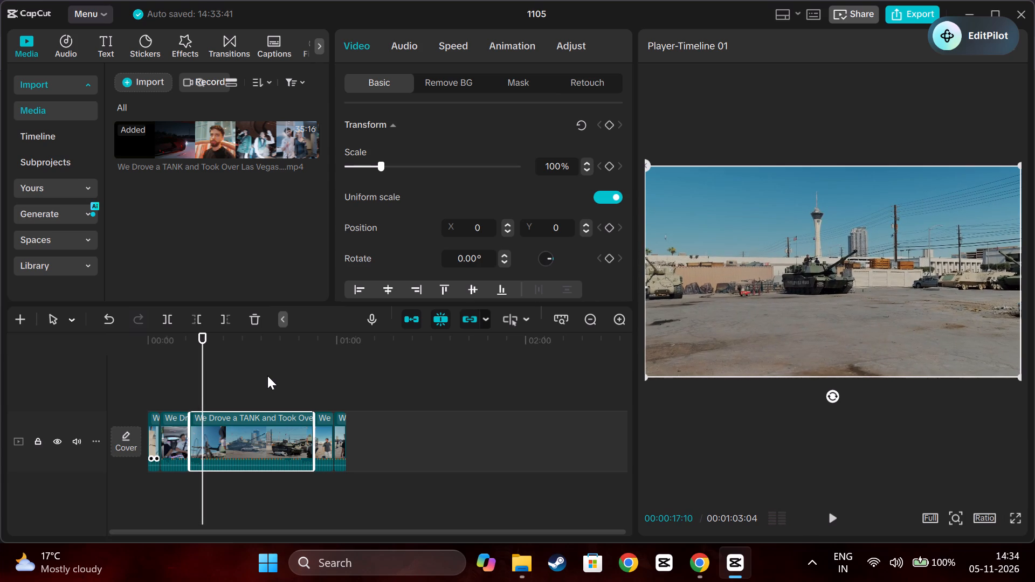
pyautogui.press('Left')
pyautogui.press('Left')
pyautogui.press('Left')
pyautogui.press('Left')
pyautogui.press('Left')
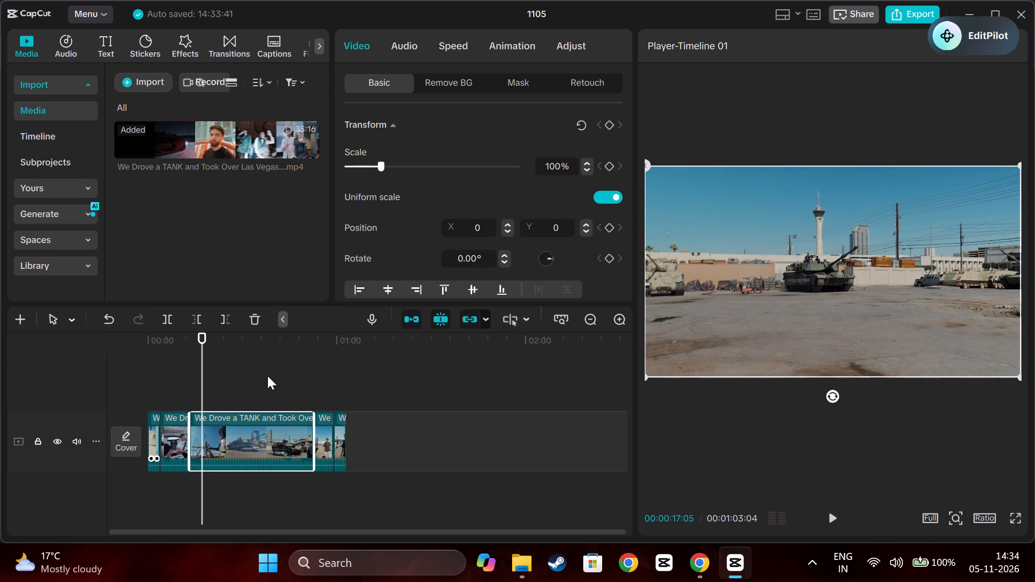
pyautogui.press('Left')
pyautogui.press('Left')
pyautogui.press('Left')
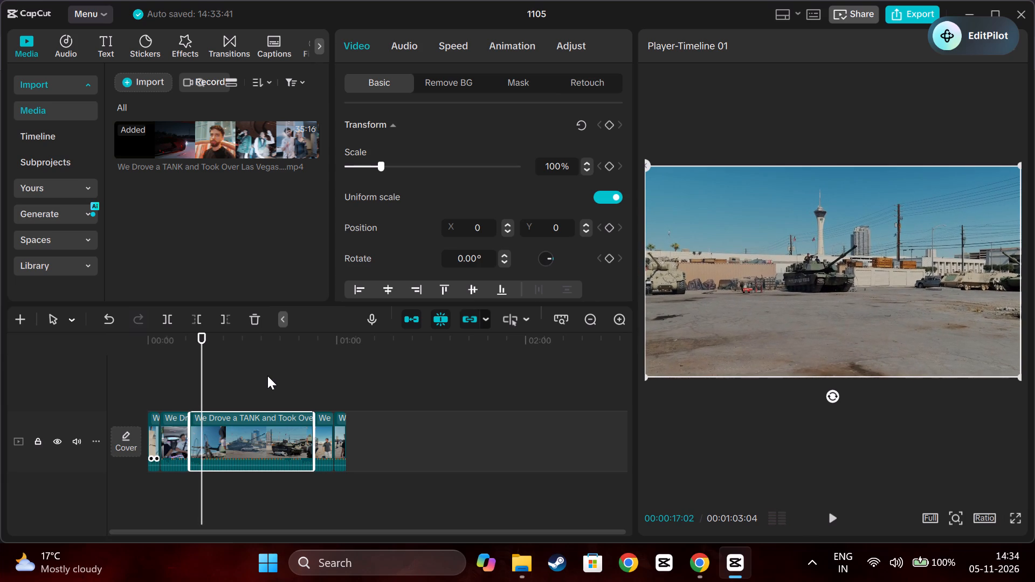
pyautogui.press('Left')
pyautogui.press('Left')
pyautogui.press('Left')
pyautogui.press('Left')
pyautogui.press('Left')
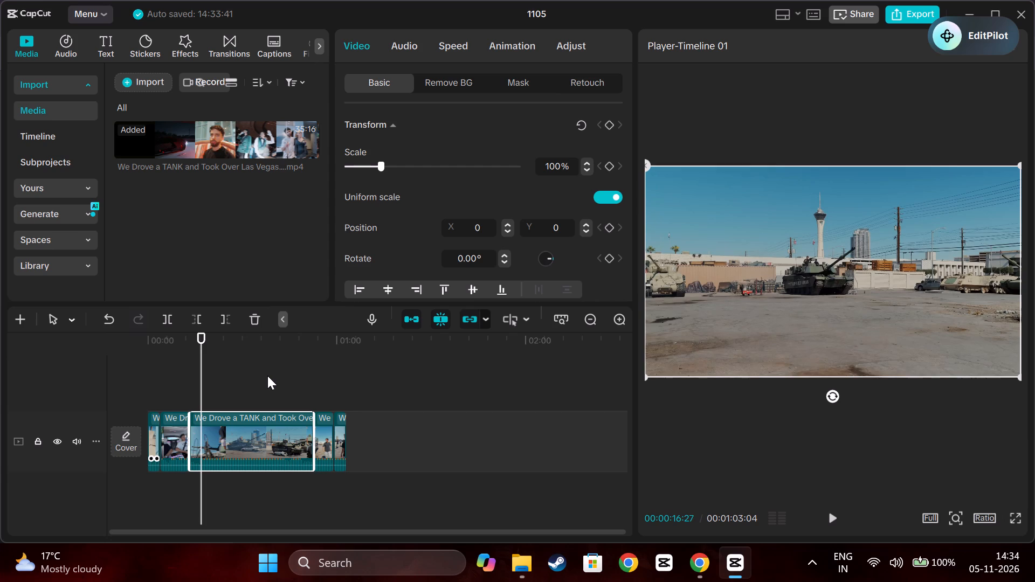
pyautogui.press('Left')
pyautogui.press('Left')
pyautogui.press('Left')
pyautogui.press('Left')
pyautogui.press('Left')
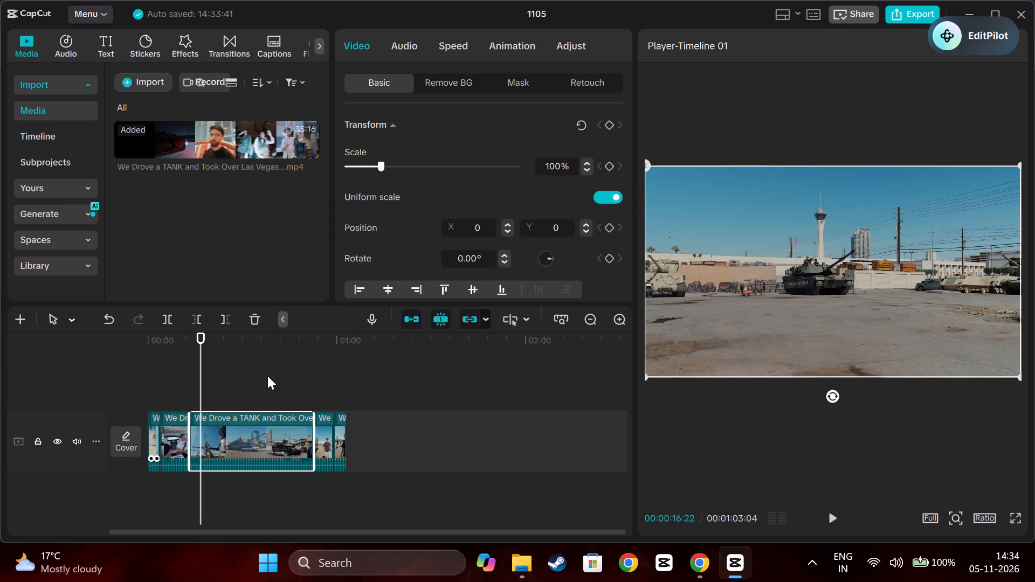
pyautogui.press('Left')
pyautogui.press('Left')
pyautogui.press('Right')
pyautogui.press('Left')
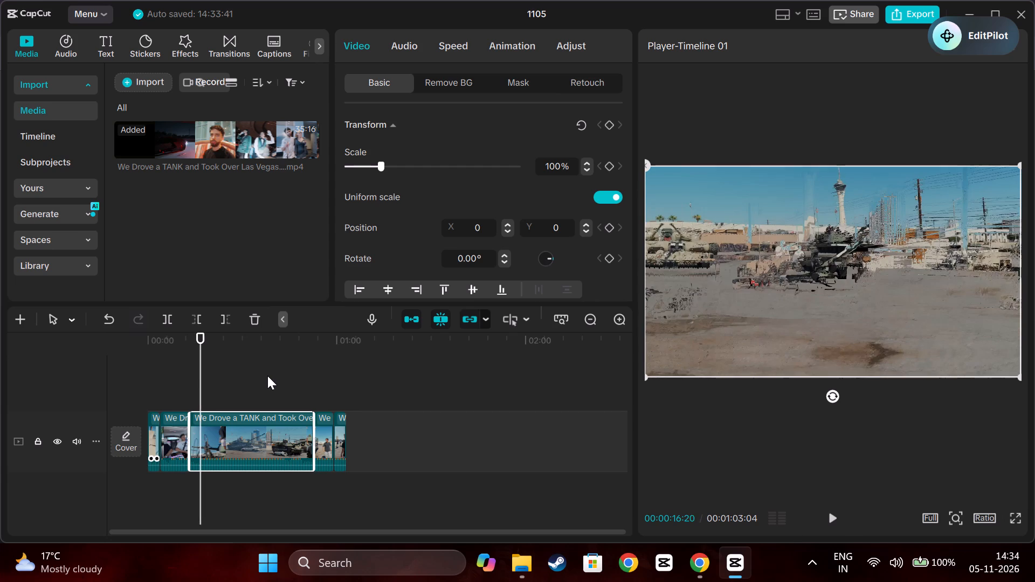
pyautogui.press('Left')
pyautogui.press('Left')
pyautogui.press('Left')
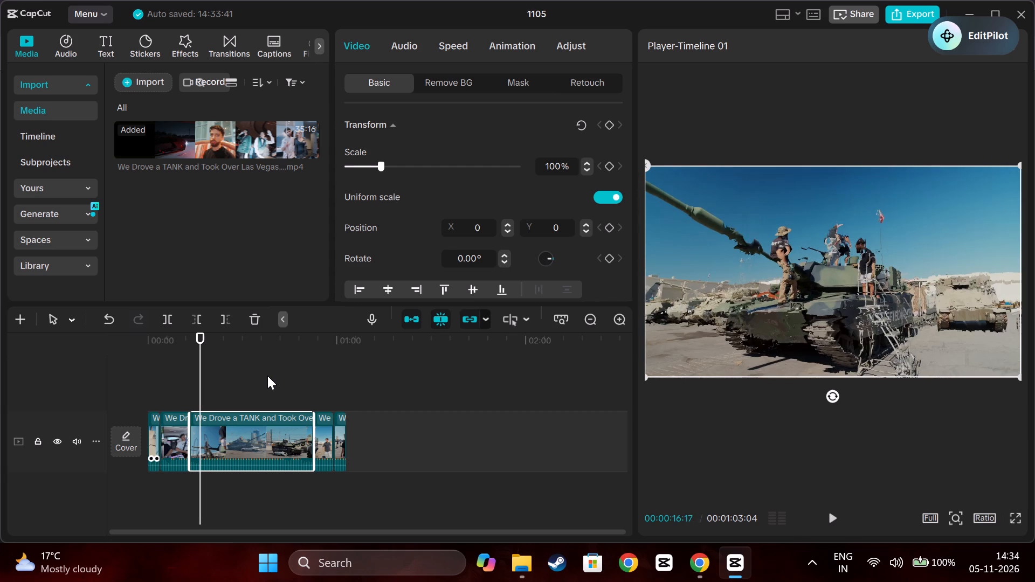
pyautogui.press('Left')
pyautogui.press('Left')
pyautogui.press('space')
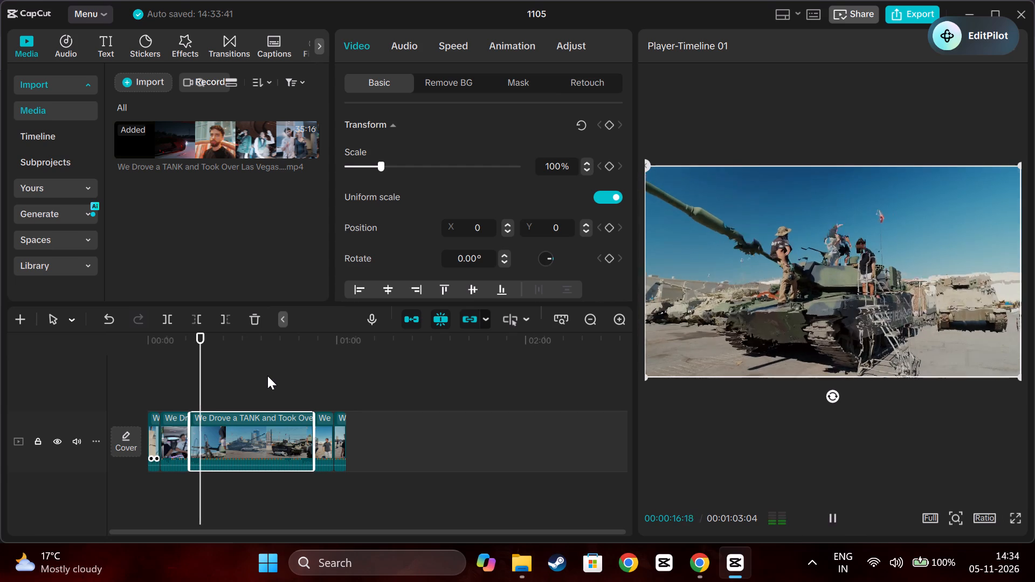
pyautogui.press('space')
pyautogui.press('Left')
pyautogui.press('Left')
pyautogui.press('Left')
pyautogui.press('Left')
pyautogui.press('Left')
pyautogui.press('Left')
pyautogui.press('Left')
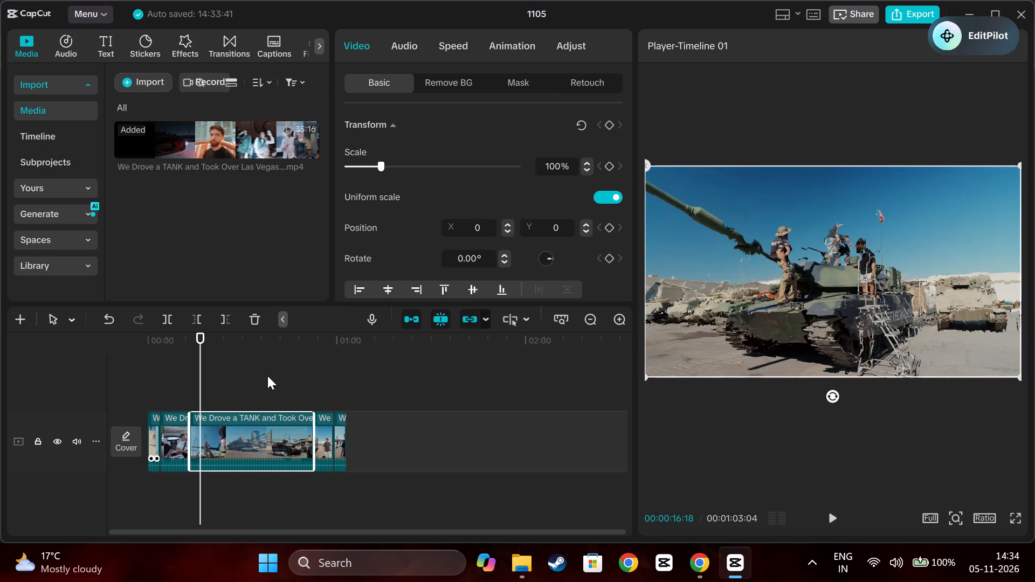
pyautogui.press('Left')
pyautogui.press('Left')
pyautogui.press('Left')
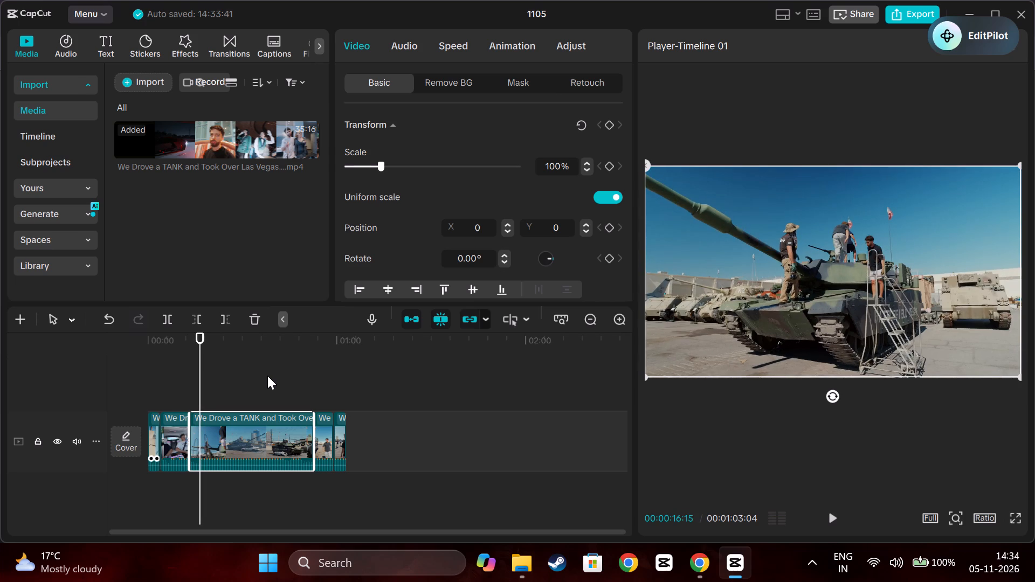
pyautogui.press('Right')
pyautogui.press('Left')
pyautogui.press('Right')
pyautogui.press('Right')
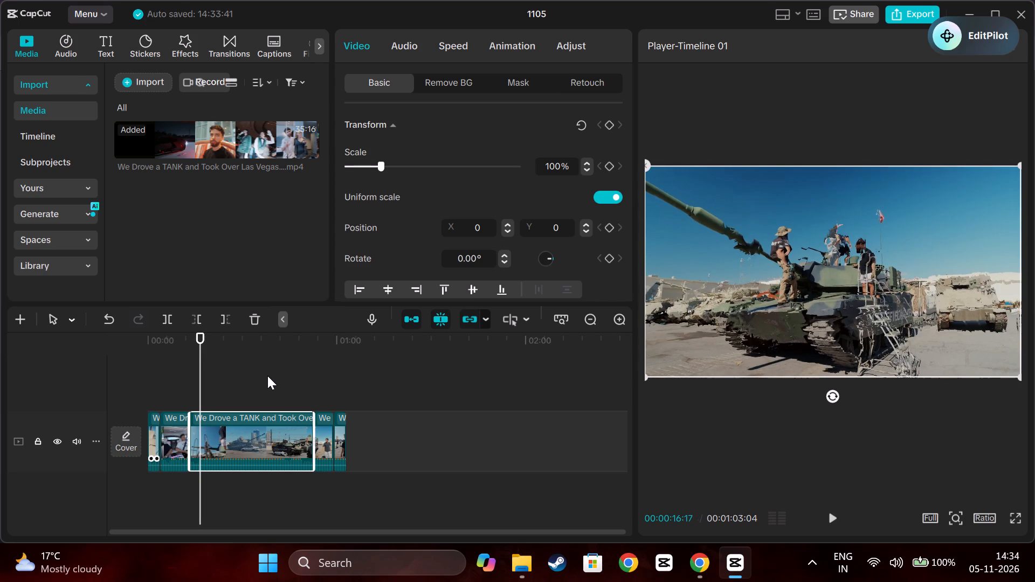
pyautogui.press('Left')
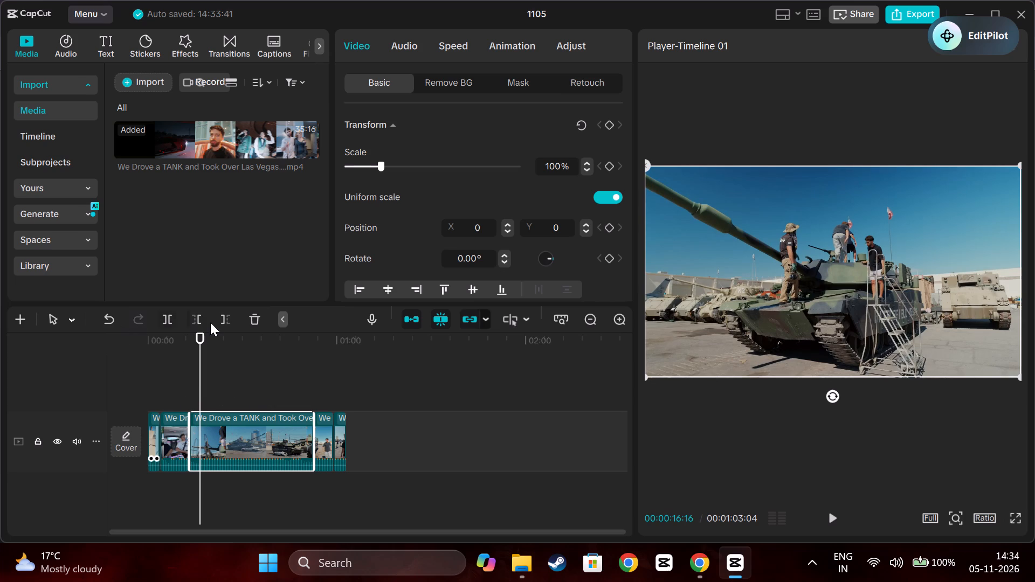
pyautogui.click(168, 319)
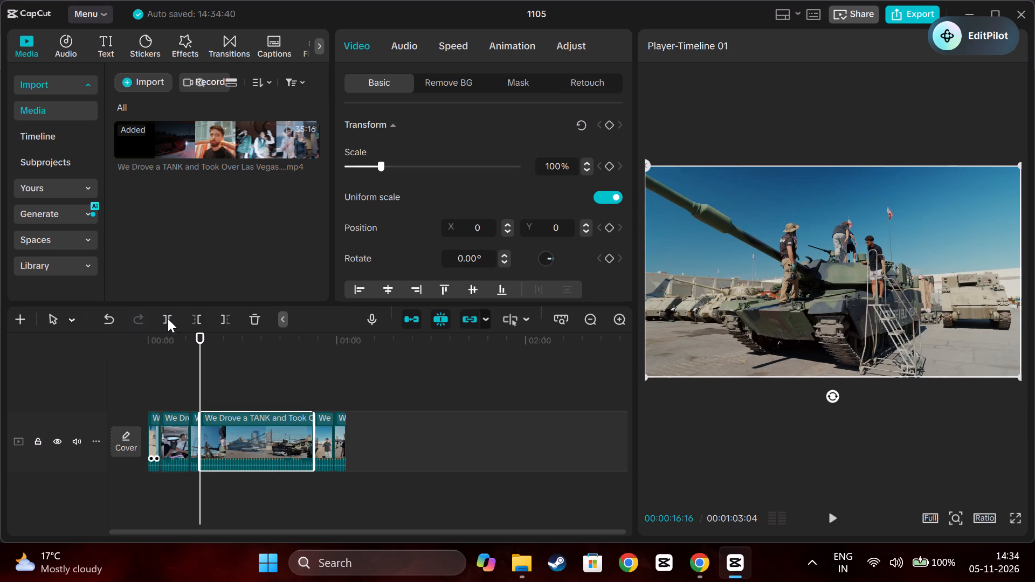
# Find the first frame of the close tank-and-white-car shot after the wide yard view and trim the fourth clip's start to 00:00:18:09.
pyautogui.press('Right')
pyautogui.press('Right')
pyautogui.press('Right')
pyautogui.press('Right')
pyautogui.press('Right')
pyautogui.press('Right')
pyautogui.press('Right')
pyautogui.press('Right')
pyautogui.press('Right')
pyautogui.press('Right')
pyautogui.press('Right')
pyautogui.press('Right')
pyautogui.press('Right')
pyautogui.press('Right')
pyautogui.press('Right')
pyautogui.press('Right')
pyautogui.press('Right')
pyautogui.press('Right')
pyautogui.press('Right')
pyautogui.press('Right')
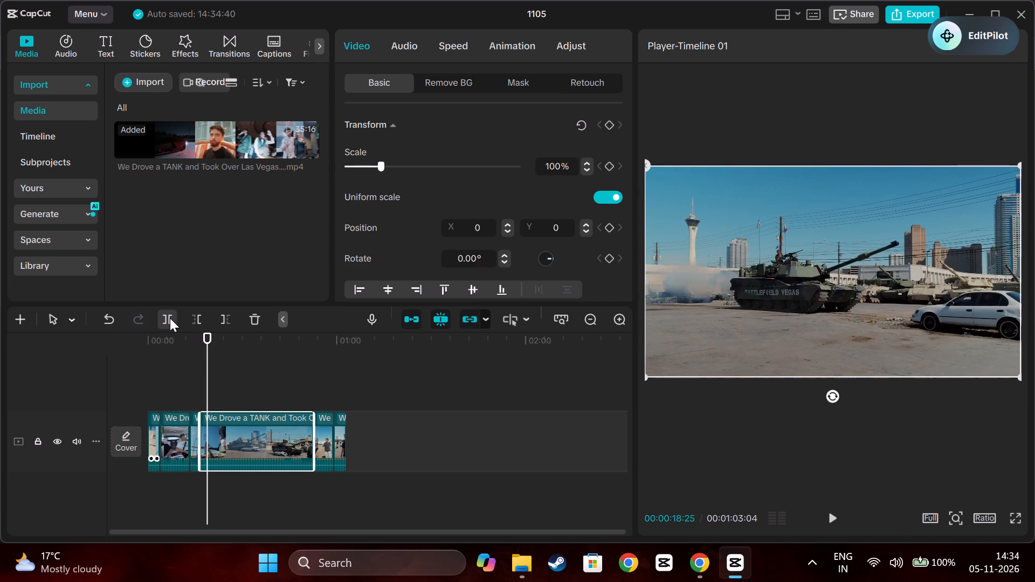
pyautogui.press('Left')
pyautogui.press('Left')
pyautogui.press('Left')
pyautogui.press('Left')
pyautogui.press('Left')
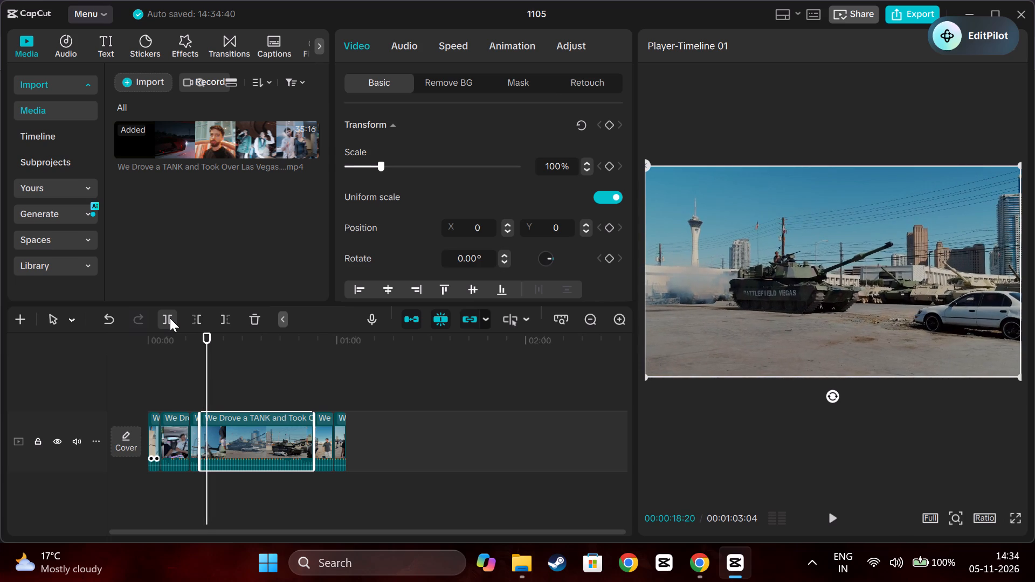
pyautogui.press('space')
pyautogui.press('space')
pyautogui.press('Left')
pyautogui.press('Left')
pyautogui.press('Left')
pyautogui.press('Left')
pyautogui.press('Left')
pyautogui.press('Left')
pyautogui.press('Left')
pyautogui.press('Left')
pyautogui.press('Left')
pyautogui.press('Left')
pyautogui.press('Left')
pyautogui.press('Left')
pyautogui.press('Left')
pyautogui.press('Left')
pyautogui.press('Left')
pyautogui.press('Left')
pyautogui.press('Left')
pyautogui.press('Left')
pyautogui.press('Left')
pyautogui.press('Left')
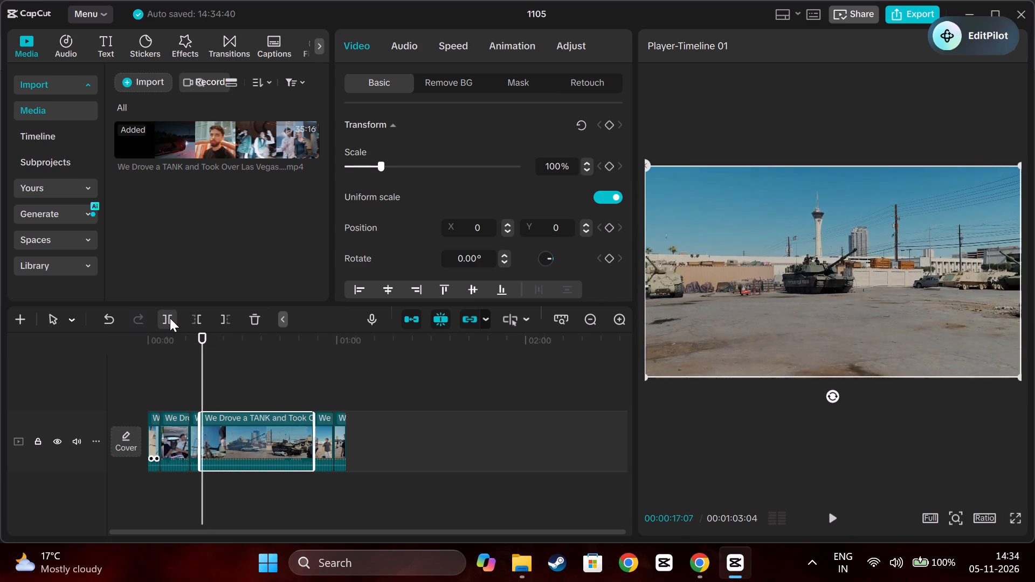
pyautogui.press('space')
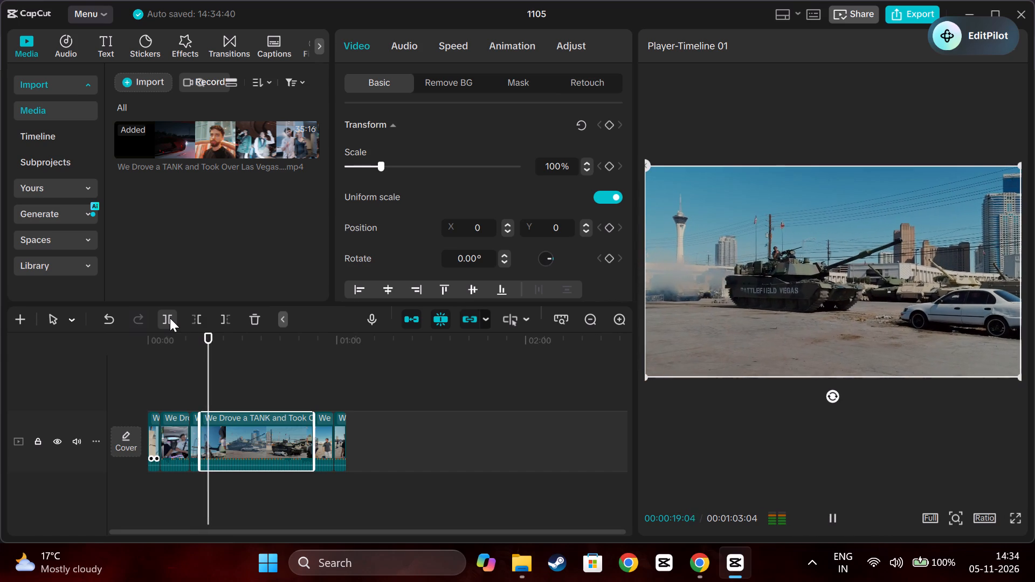
pyautogui.press('space')
pyautogui.press('Left')
pyautogui.press('Left')
pyautogui.press('Left')
pyautogui.press('Left')
pyautogui.press('Left')
pyautogui.press('Left')
pyautogui.press('Left')
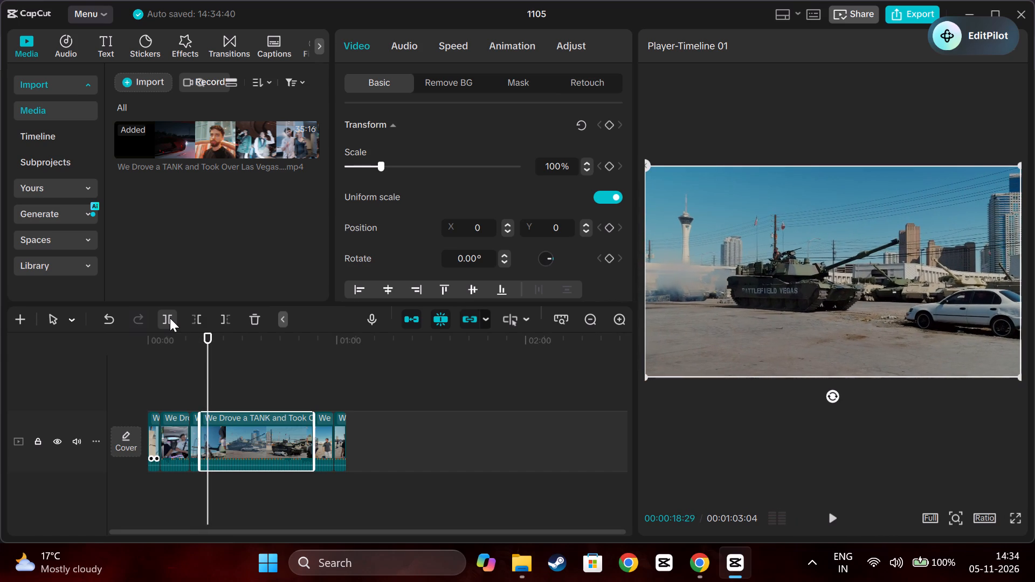
pyautogui.press('Left')
pyautogui.press('Left')
pyautogui.press('Left')
pyautogui.press('Left')
pyautogui.press('Left')
pyautogui.press('Left')
pyautogui.press('Left')
pyautogui.press('Left')
pyautogui.press('Left')
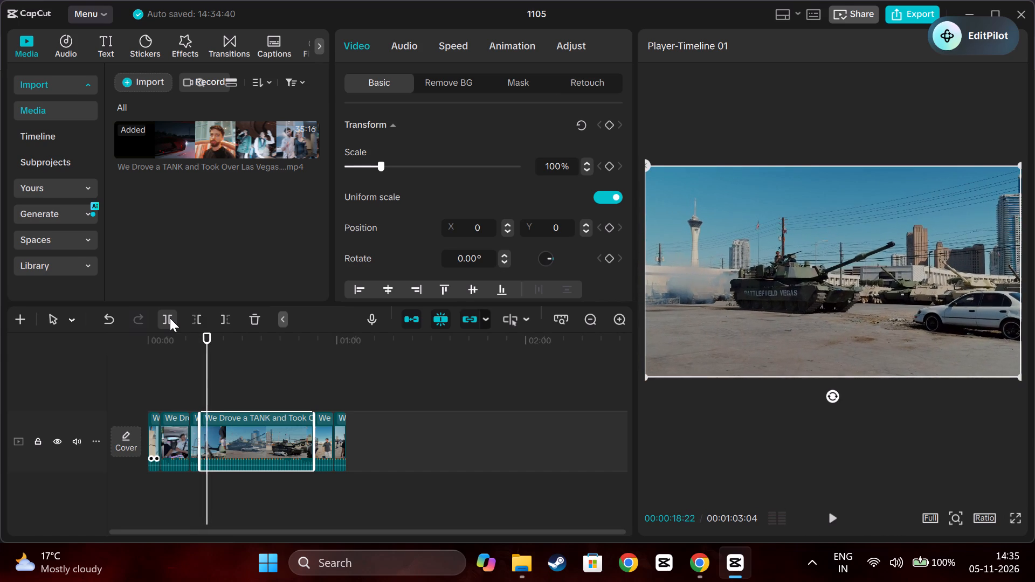
pyautogui.press('Left')
pyautogui.press('Left')
pyautogui.press('Right')
pyautogui.press('Right')
pyautogui.press('Left')
pyautogui.press('Left')
pyautogui.press('Left')
pyautogui.press('Left')
pyautogui.press('Left')
pyautogui.press('Left')
pyautogui.press('Left')
pyautogui.press('Left')
pyautogui.press('Left')
pyautogui.press('Left')
pyautogui.press('Left')
pyautogui.press('Left')
pyautogui.press('Left')
pyautogui.press('Left')
pyautogui.press('Left')
pyautogui.press('Left')
pyautogui.press('Left')
pyautogui.press('Left')
pyautogui.press('Left')
pyautogui.press('Left')
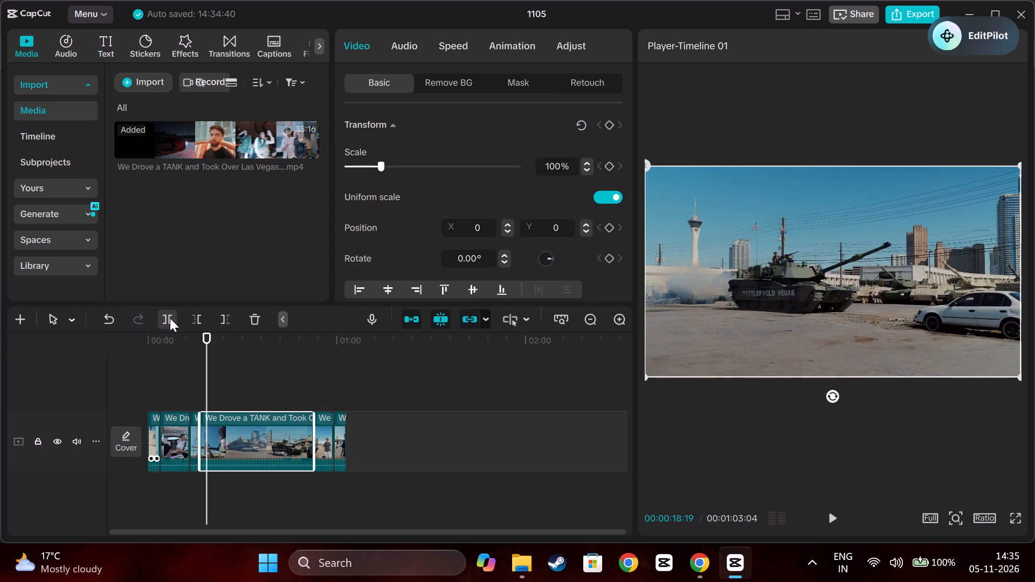
pyautogui.press('Right')
pyautogui.press('Right')
pyautogui.press('Right')
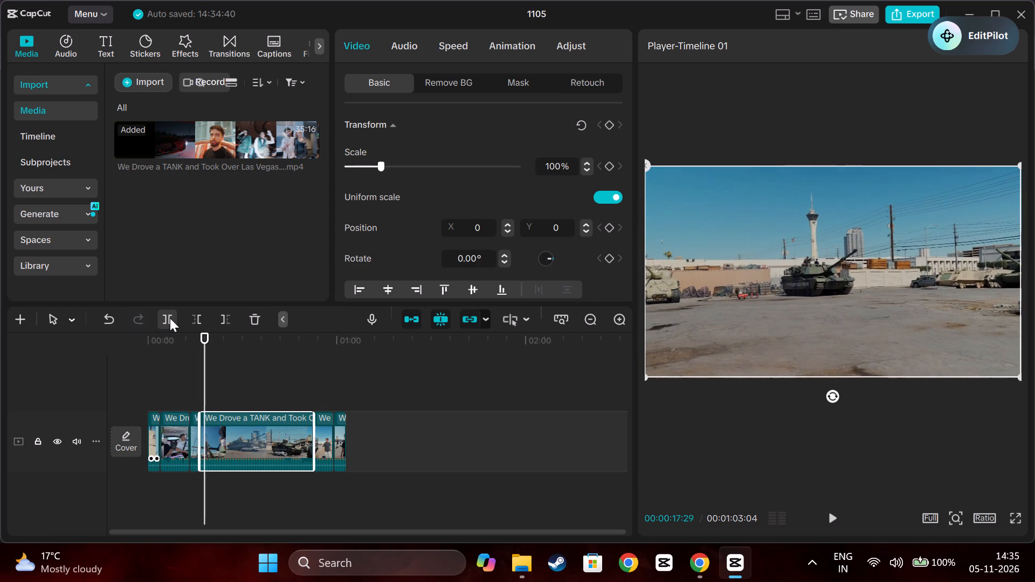
pyautogui.press('Right')
pyautogui.press('Right')
pyautogui.press('Right')
pyautogui.press('Right')
pyautogui.press('Right')
pyautogui.press('Right')
pyautogui.press('Right')
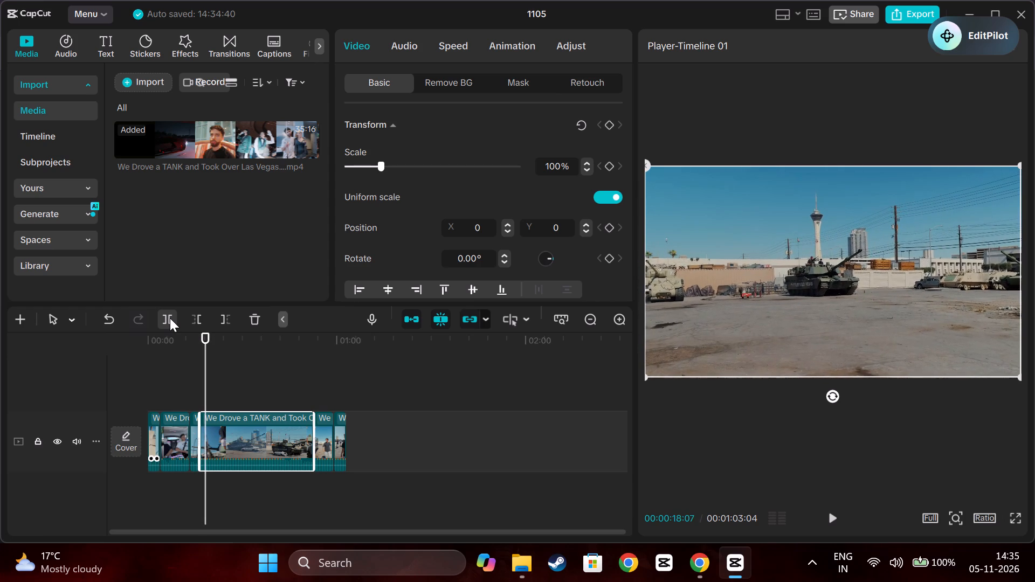
pyautogui.press('Right')
pyautogui.press('Right')
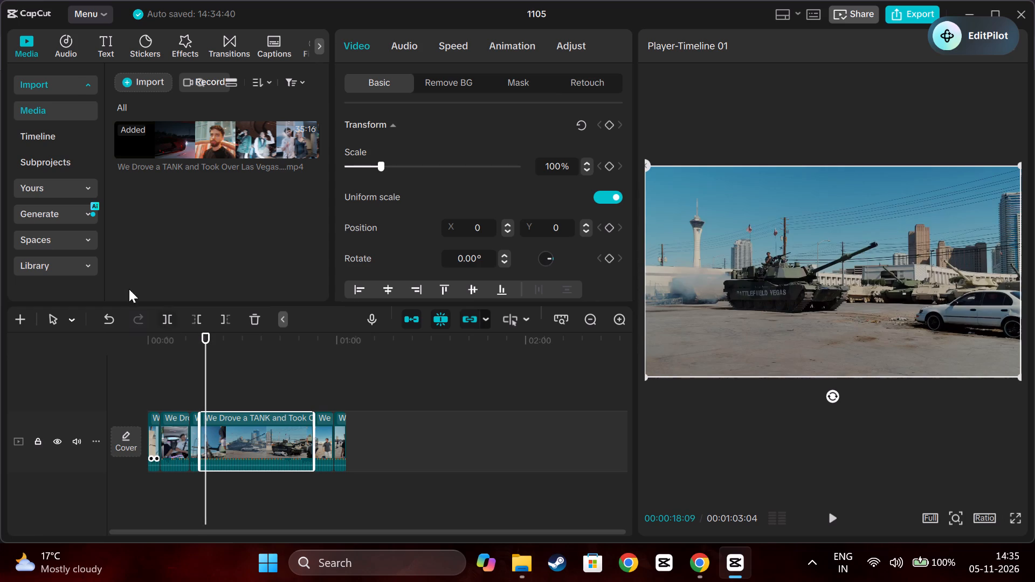
pyautogui.click(196, 318)
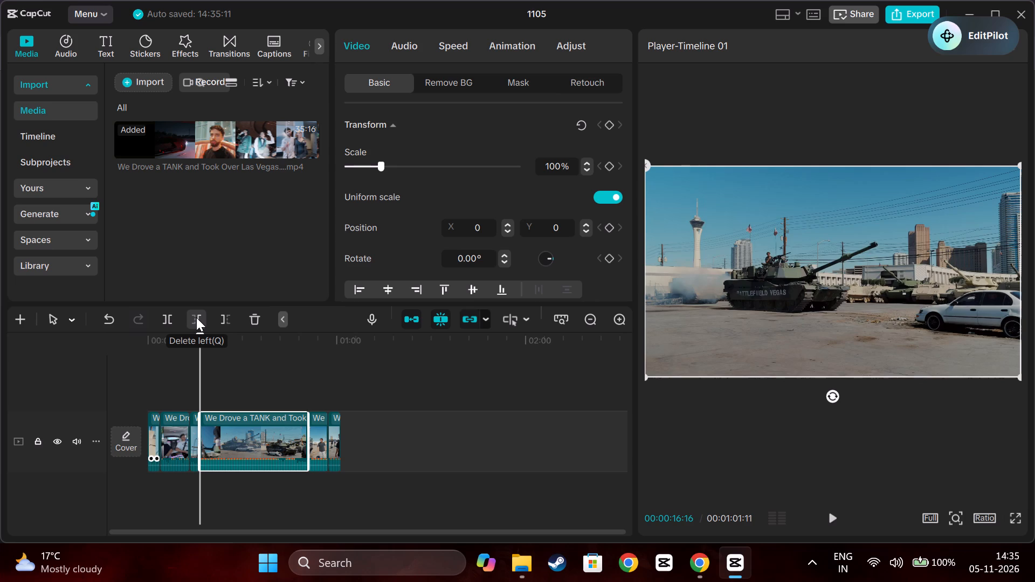
# Replay the fourth clip, find where the tank nears the white car, and trim off everything before 00:00:18:09.
pyautogui.press('space')
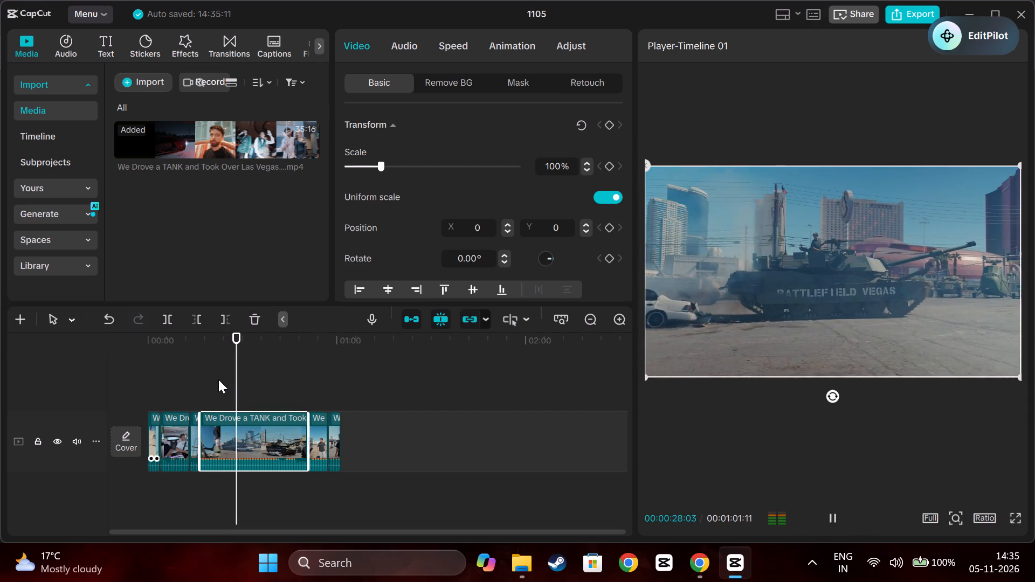
pyautogui.press('space')
pyautogui.click(218, 379)
pyautogui.moveTo(218, 379); pyautogui.dragTo(207, 383)
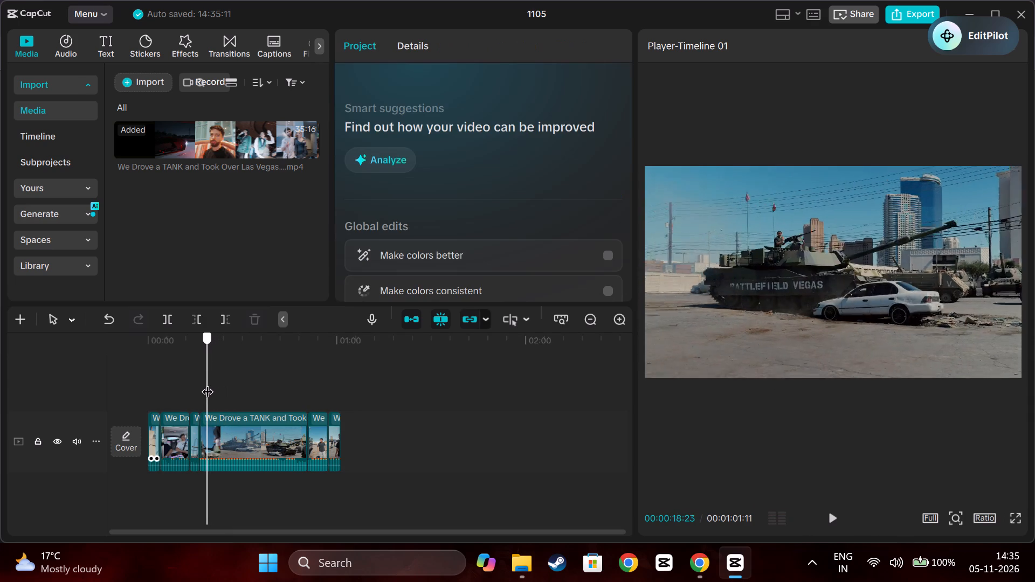
pyautogui.moveTo(207, 383); pyautogui.dragTo(204, 385)
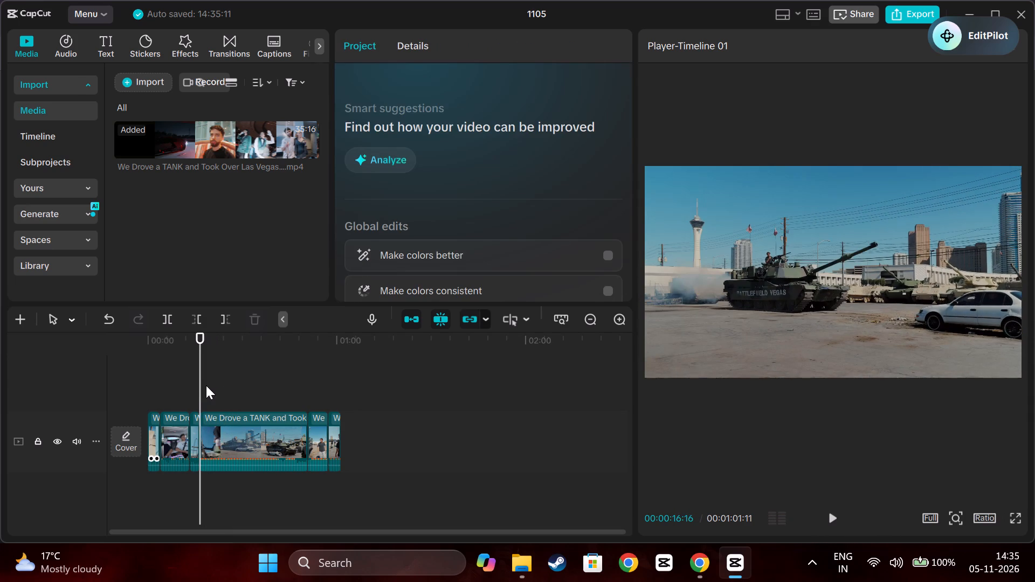
pyautogui.press('Right')
pyautogui.press('Right')
pyautogui.press('Right')
pyautogui.press('Right')
pyautogui.press('Right')
pyautogui.press('Right')
pyautogui.press('Right')
pyautogui.press('Right')
pyautogui.press('Right')
pyautogui.press('Right')
pyautogui.press('Right')
pyautogui.press('Right')
pyautogui.press('Right')
pyautogui.press('Right')
pyautogui.press('Right')
pyautogui.press('Right')
pyautogui.press('Right')
pyautogui.press('Right')
pyautogui.press('Right')
pyautogui.press('Right')
pyautogui.press('Right')
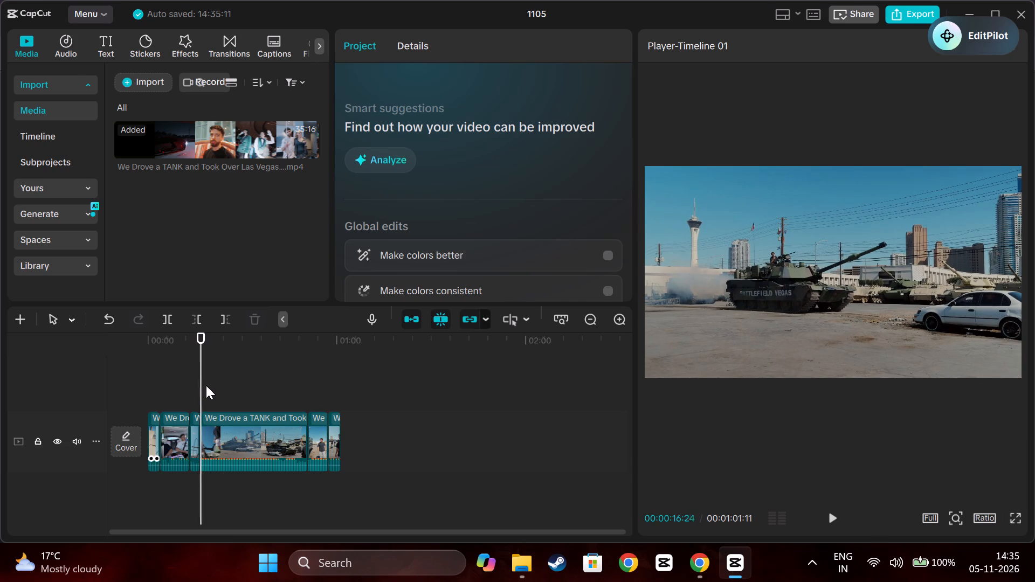
pyautogui.press('Right')
pyautogui.press('Right')
pyautogui.press('Right')
pyautogui.press('Right')
pyautogui.press('Right')
pyautogui.press('Right')
pyautogui.press('Right')
pyautogui.press('Right')
pyautogui.press('Right')
pyautogui.press('Right')
pyautogui.press('Right')
pyautogui.press('Right')
pyautogui.press('Right')
pyautogui.press('Right')
pyautogui.press('Right')
pyautogui.press('Right')
pyautogui.press('Right')
pyautogui.press('Right')
pyautogui.press('Right')
pyautogui.press('Right')
pyautogui.press('Right')
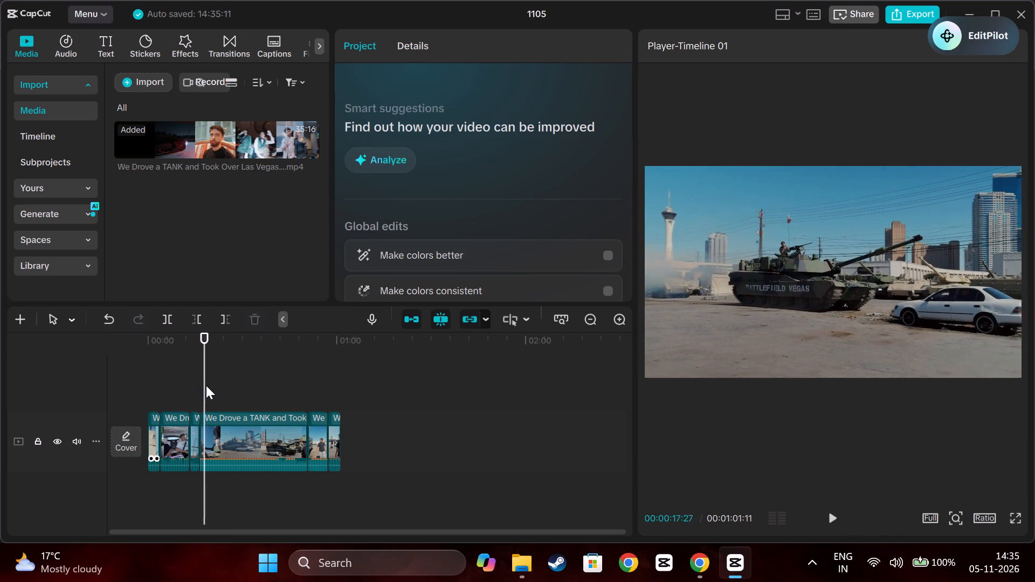
pyautogui.press('Left')
pyautogui.press('Left')
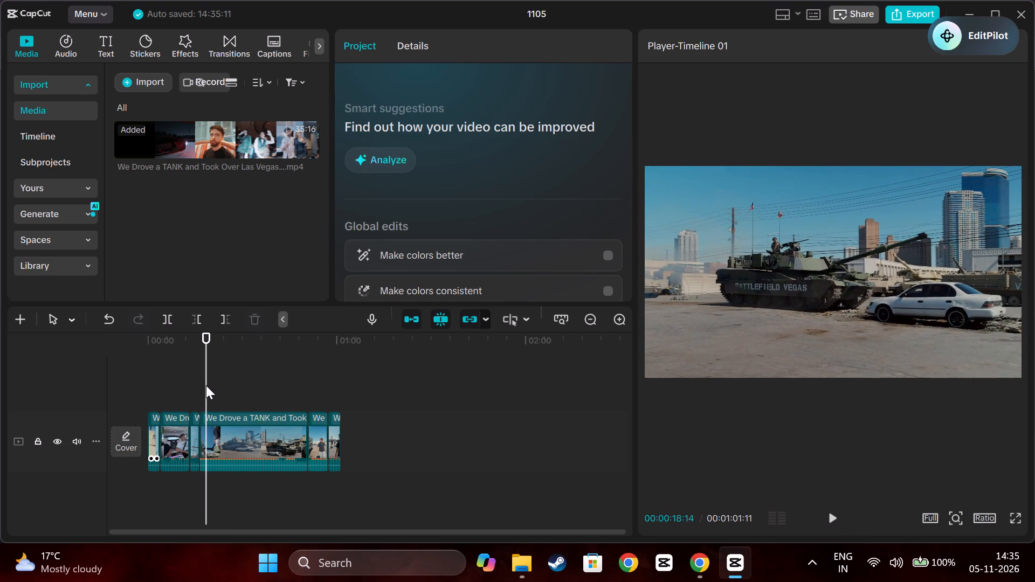
pyautogui.press('Left')
pyautogui.press('Left')
pyautogui.press('Left')
pyautogui.press('Left')
pyautogui.press('Left')
pyautogui.press('Left')
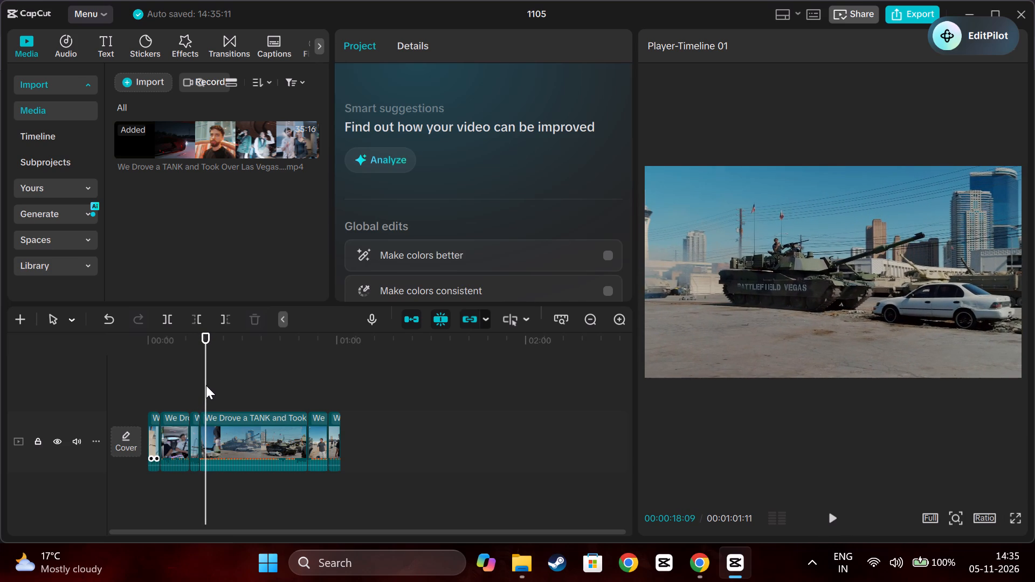
pyautogui.click(196, 315)
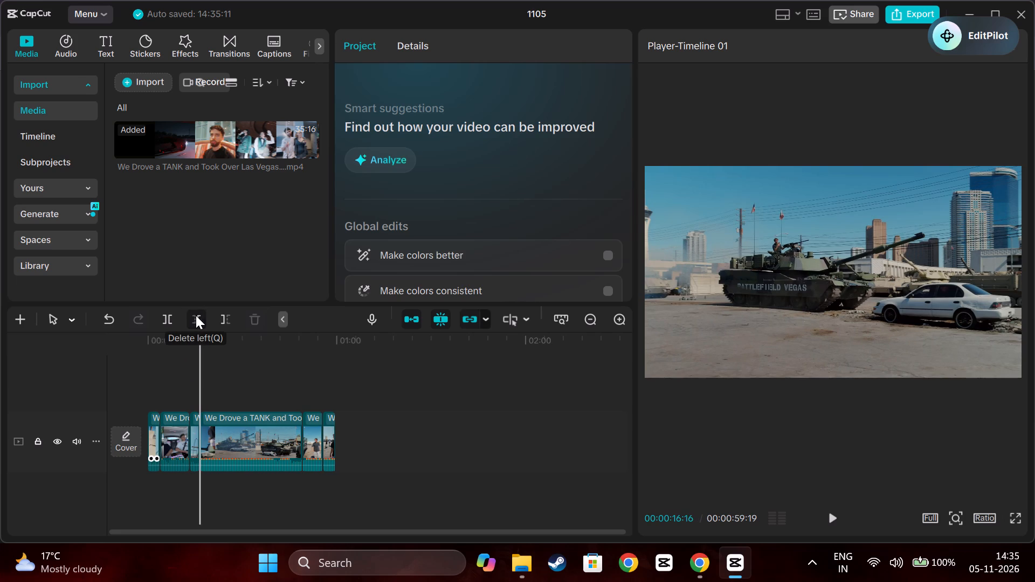
# Replay the trimmed fourth clip from 00:00:16:16 through the tank running over the white car.
pyautogui.press('space')
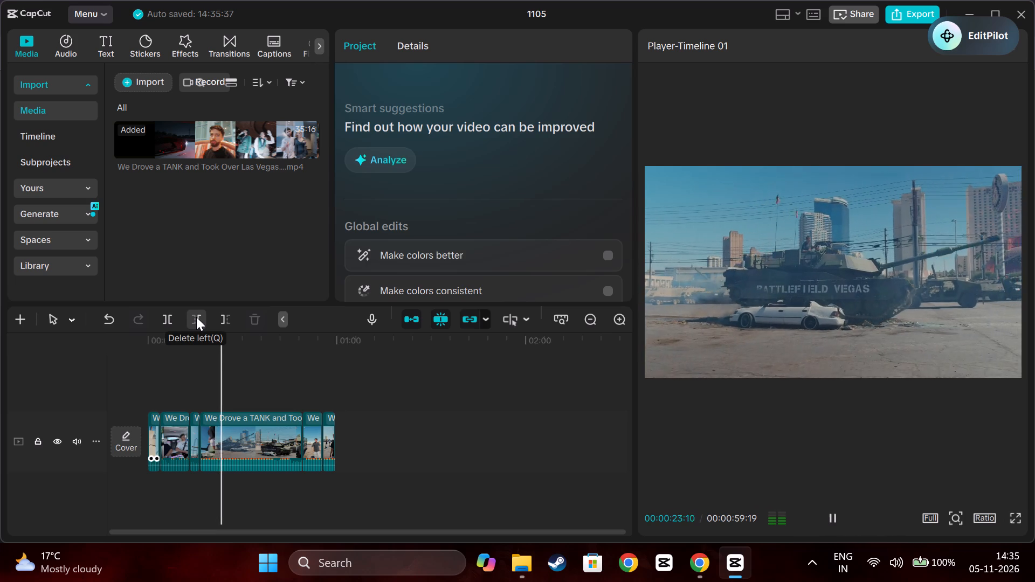
pyautogui.press('space')
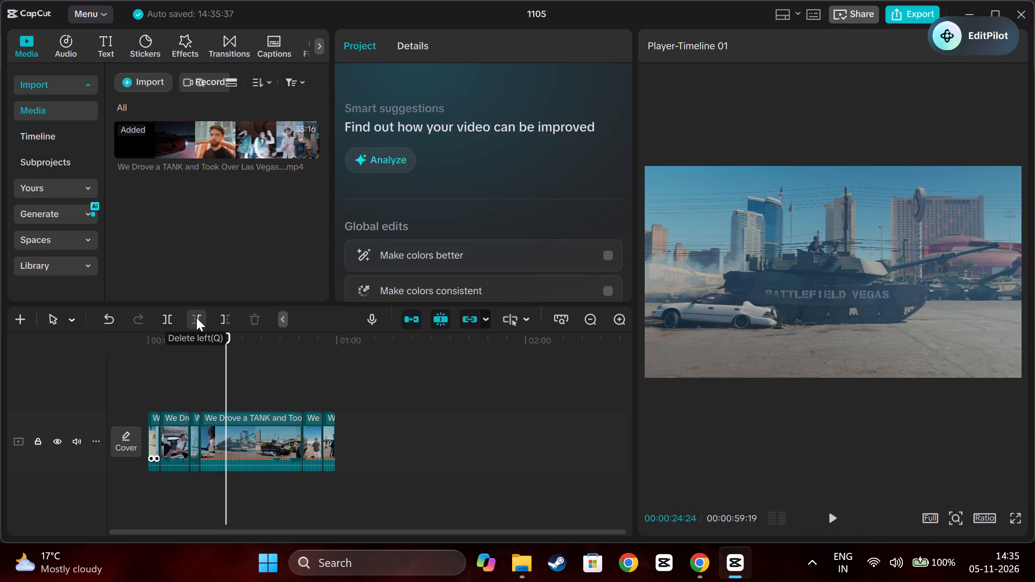
# Play on through the tank beside the white car and split the fourth clip at 00:00:25:19.
pyautogui.press('space')
pyautogui.press('space')
pyautogui.press('space')
pyautogui.press('space')
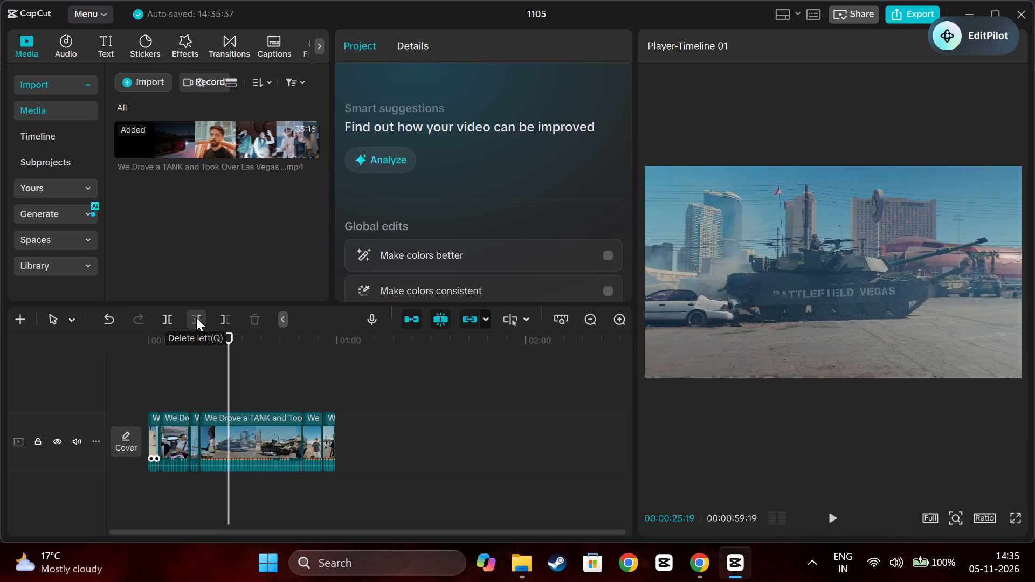
pyautogui.click(169, 316)
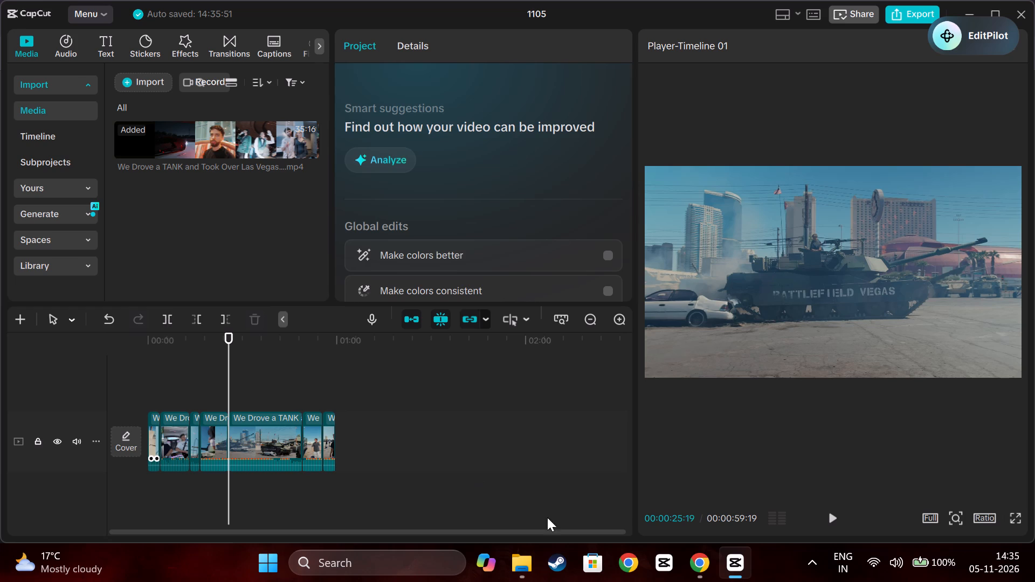
# Review the smoky tank-and-white-car footage around the new cut and trim off the fifth clip's start up to 00:00:29:05.
pyautogui.press('space')
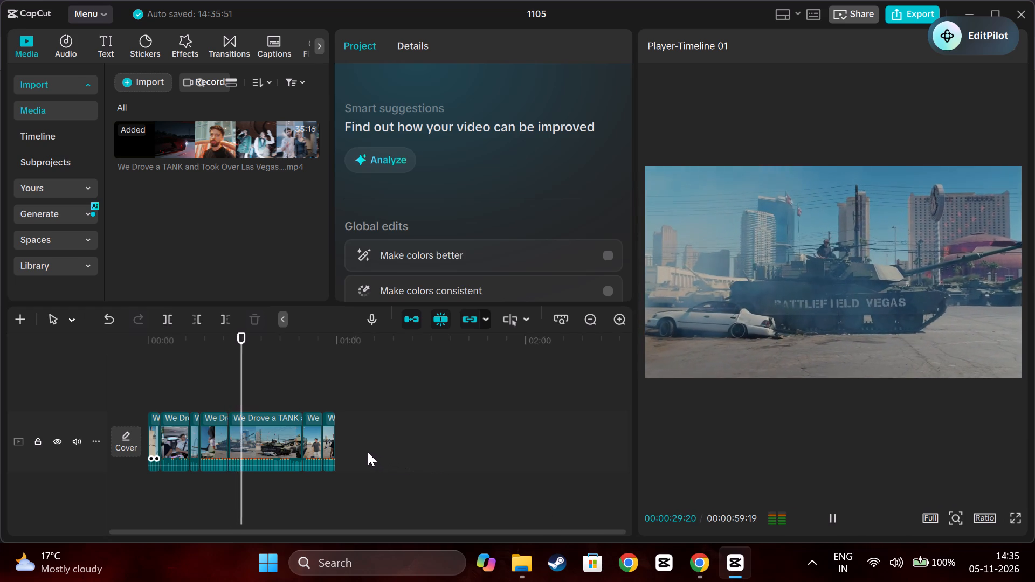
pyautogui.press('space')
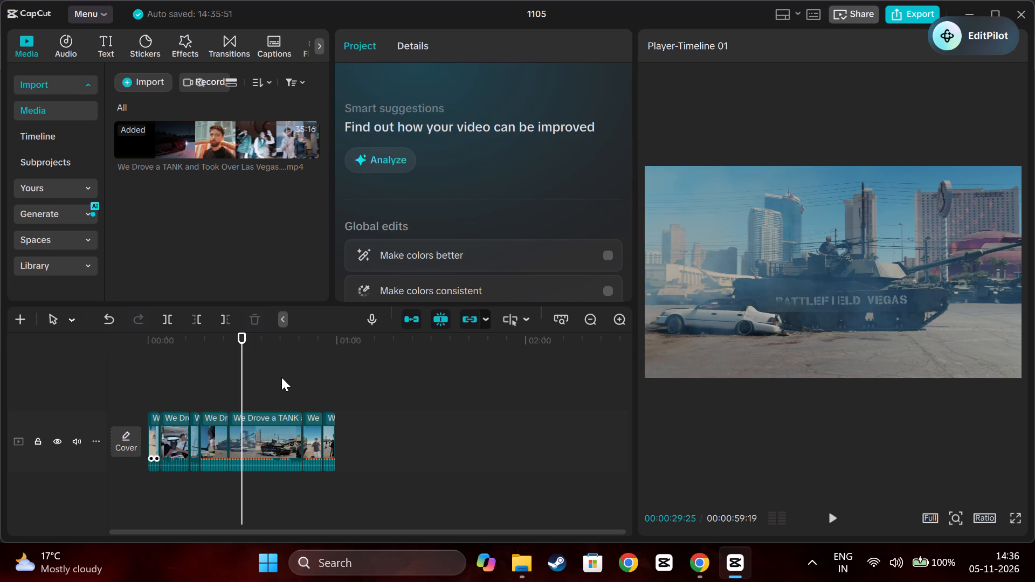
pyautogui.press('Left')
pyautogui.press('Left')
pyautogui.press('Left')
pyautogui.press('Left')
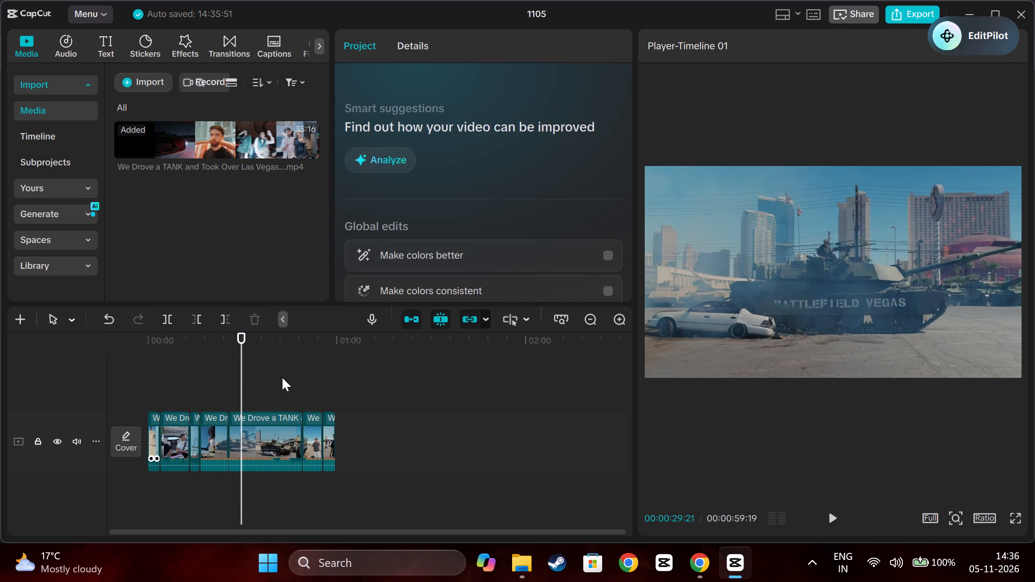
pyautogui.press('Left')
pyautogui.press('Left')
pyautogui.press('Left')
pyautogui.press('Left')
pyautogui.press('Left')
pyautogui.press('Left')
pyautogui.press('Left')
pyautogui.press('Left')
pyautogui.press('Left')
pyautogui.press('Left')
pyautogui.press('Left')
pyautogui.press('Left')
pyautogui.press('Left')
pyautogui.press('Left')
pyautogui.press('Left')
pyautogui.press('Left')
pyautogui.press('Left')
pyautogui.press('Left')
pyautogui.press('Left')
pyautogui.press('Left')
pyautogui.press('Left')
pyautogui.press('Left')
pyautogui.press('Left')
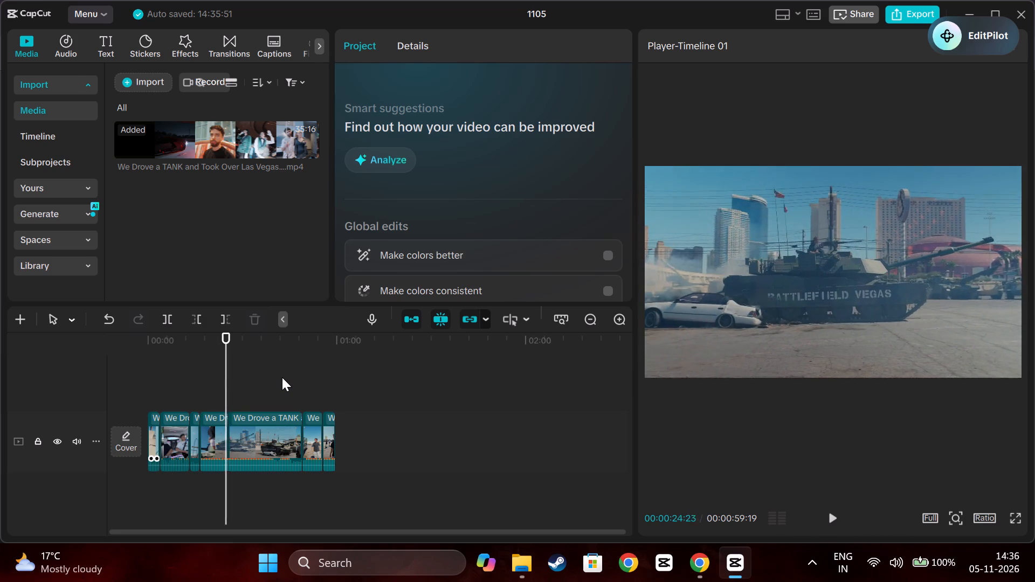
pyautogui.press('space')
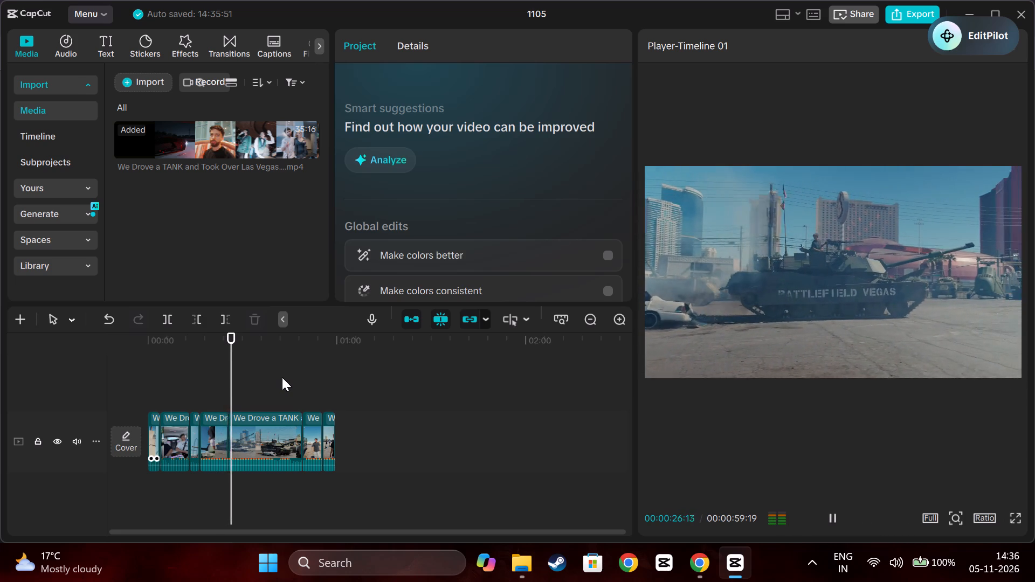
pyautogui.press('space')
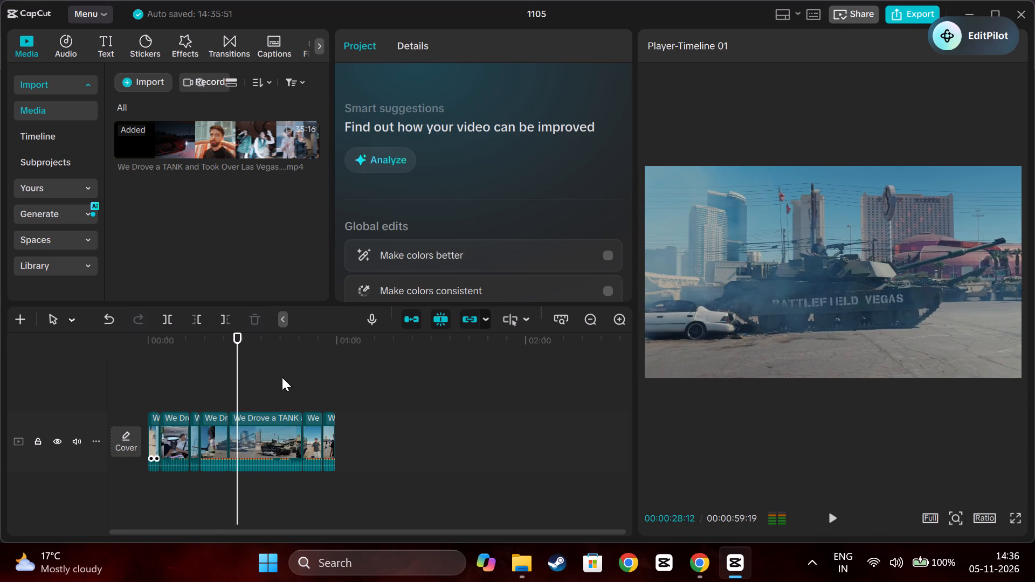
pyautogui.press('space')
pyautogui.press('space')
pyautogui.press('space')
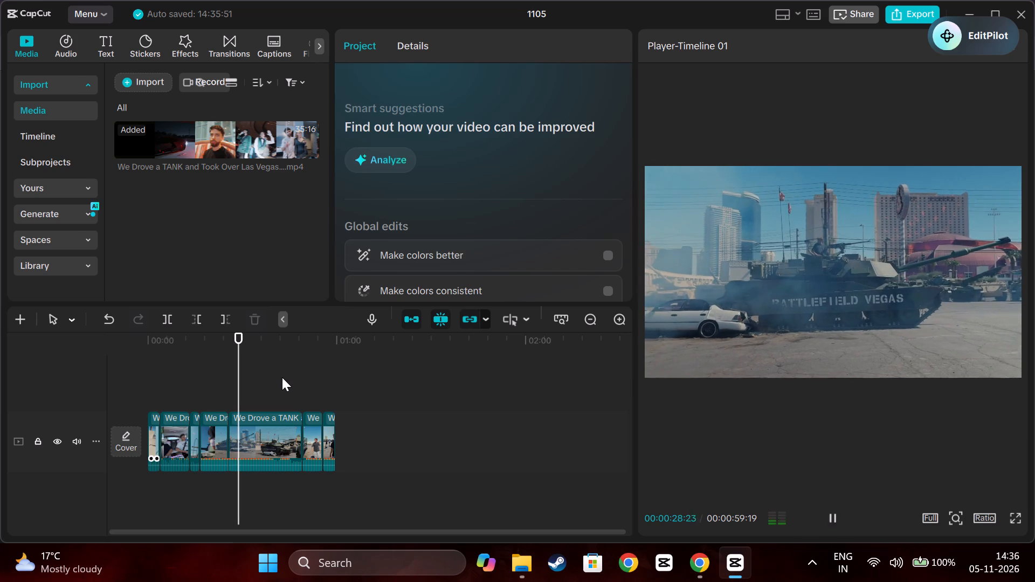
pyautogui.press('space')
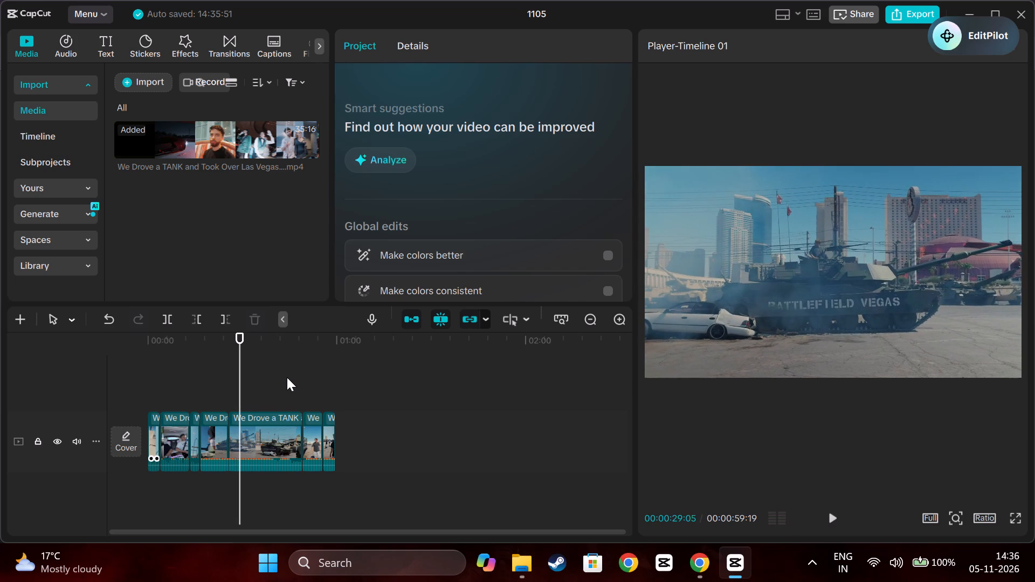
pyautogui.click(202, 313)
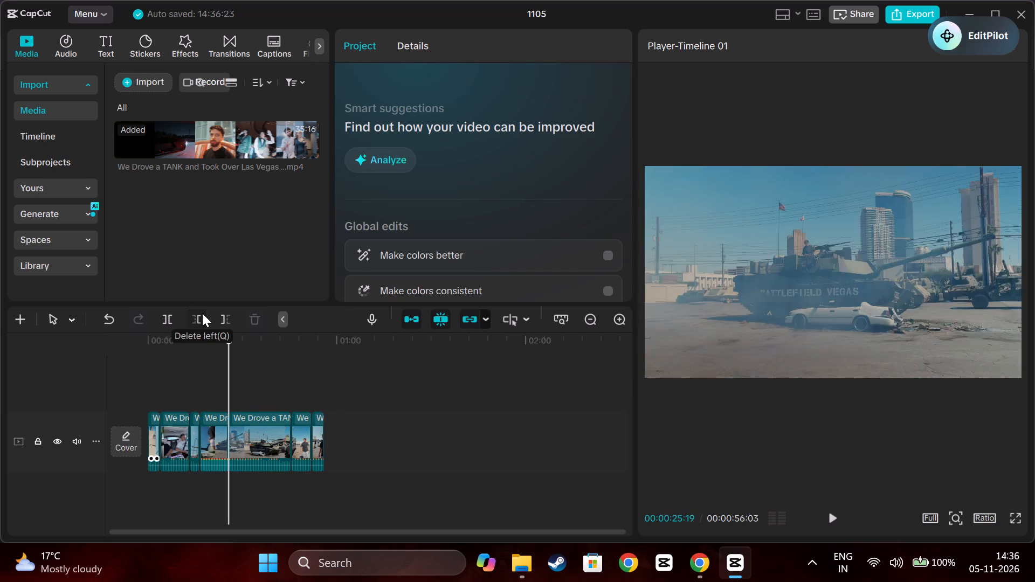
# Play past the wide yard view to the closer shot of the tank on the white car and split the fifth clip at 00:00:32:23.
pyautogui.press('space')
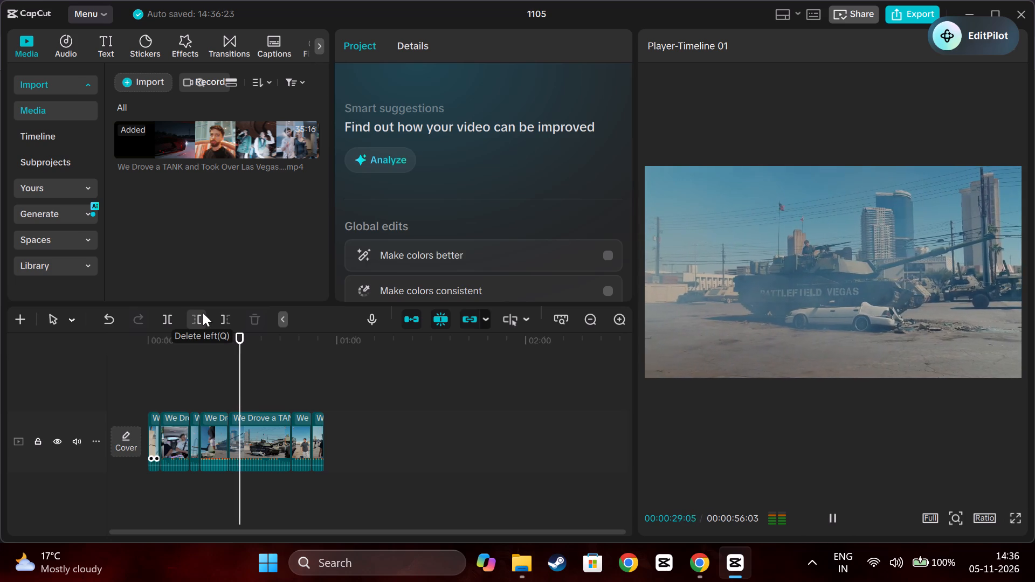
pyautogui.press('space')
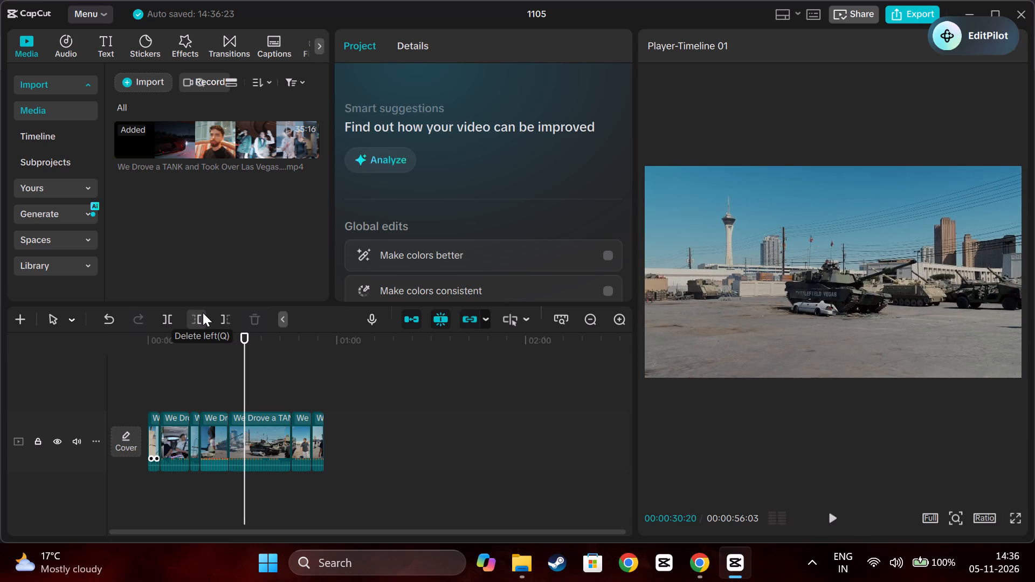
pyautogui.press('space')
pyautogui.press('space')
pyautogui.press('space')
pyautogui.press('space')
pyautogui.press('space')
pyautogui.press('space')
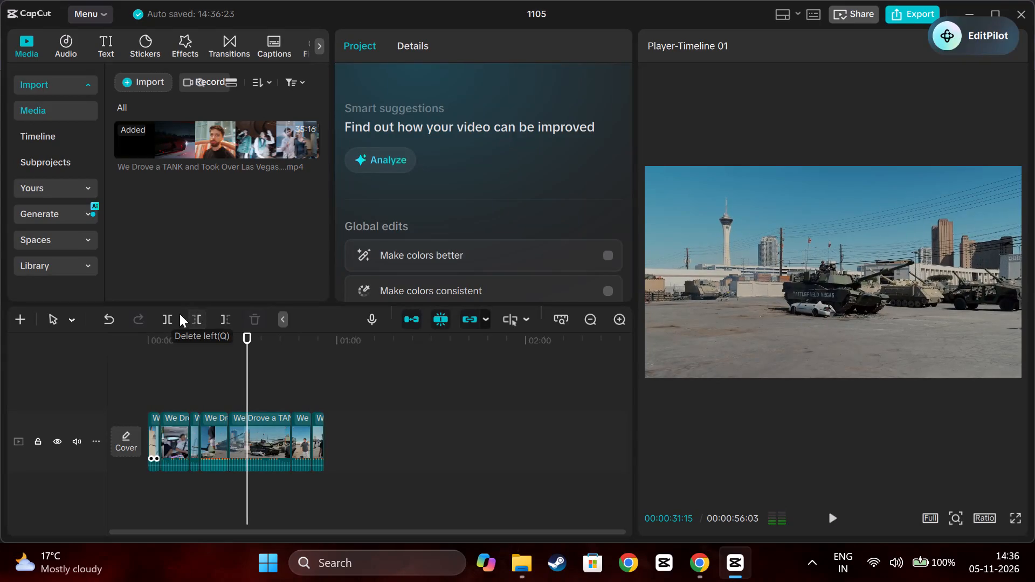
pyautogui.press('space')
pyautogui.press('space')
pyautogui.press('space')
pyautogui.press('space')
pyautogui.press('space')
pyautogui.press('space')
pyautogui.press('space')
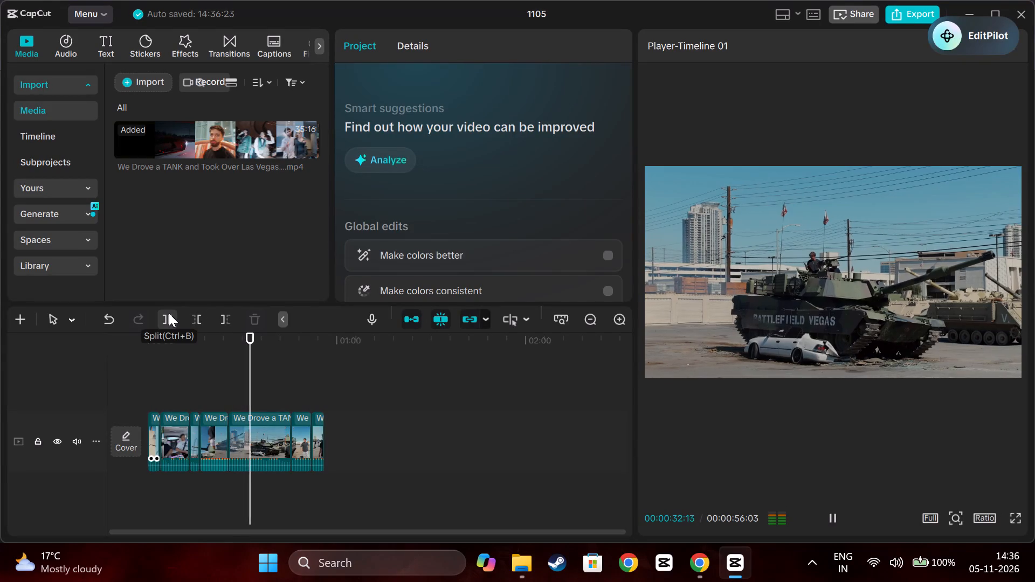
pyautogui.press('space')
pyautogui.click(169, 313)
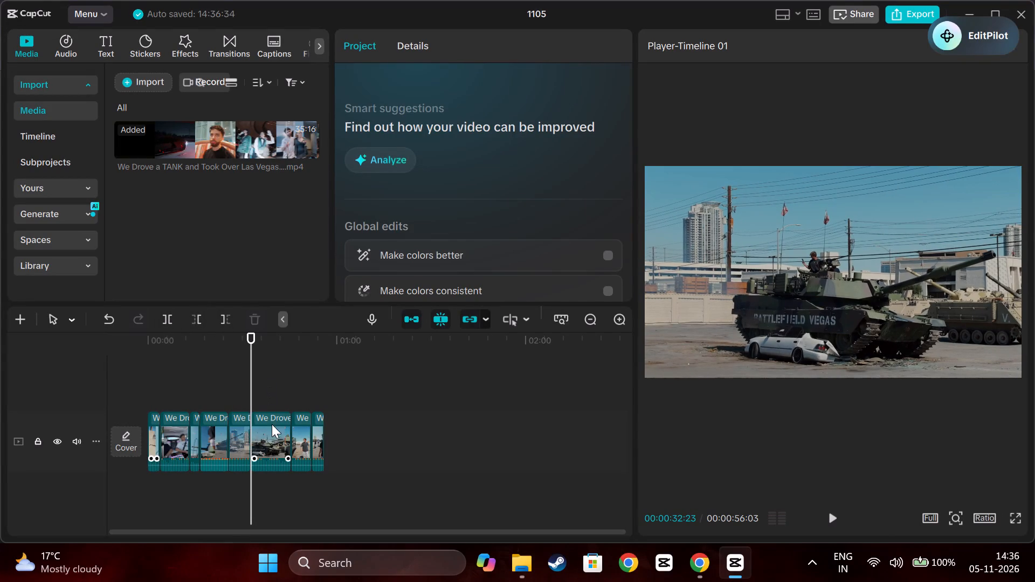
# Find the first frame of the ground-level shot with the man near the crushed car and trim the sixth clip's start to 00:00:35:01.
pyautogui.press('space')
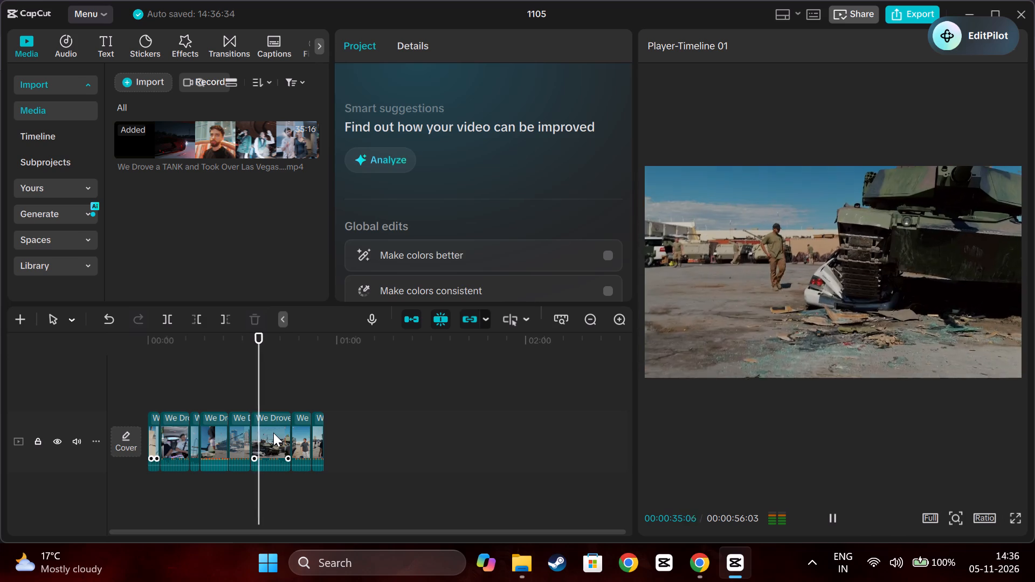
pyautogui.press('space')
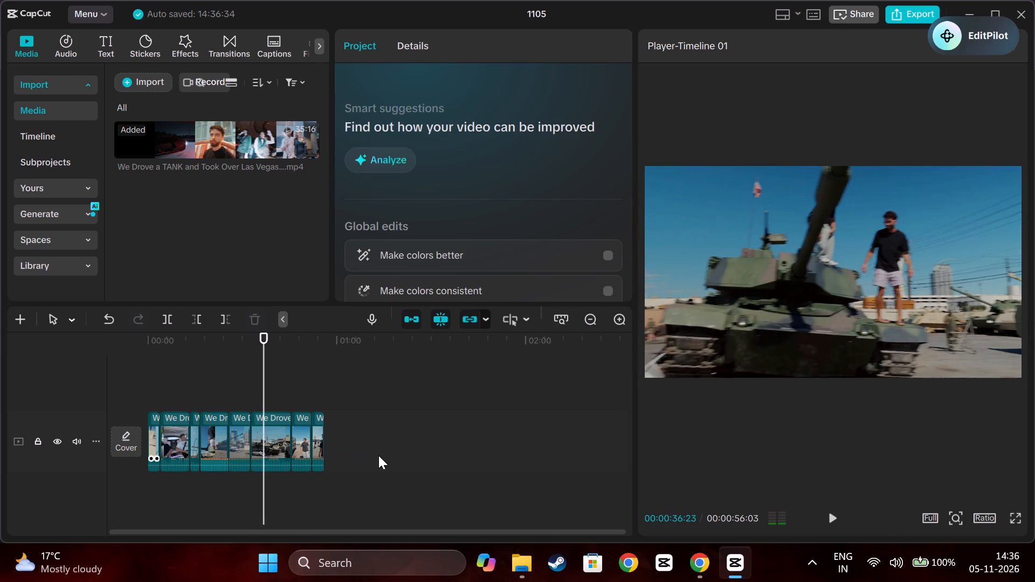
pyautogui.moveTo(264, 372); pyautogui.dragTo(252, 373)
pyautogui.press('space')
pyautogui.press('space')
pyautogui.press('space')
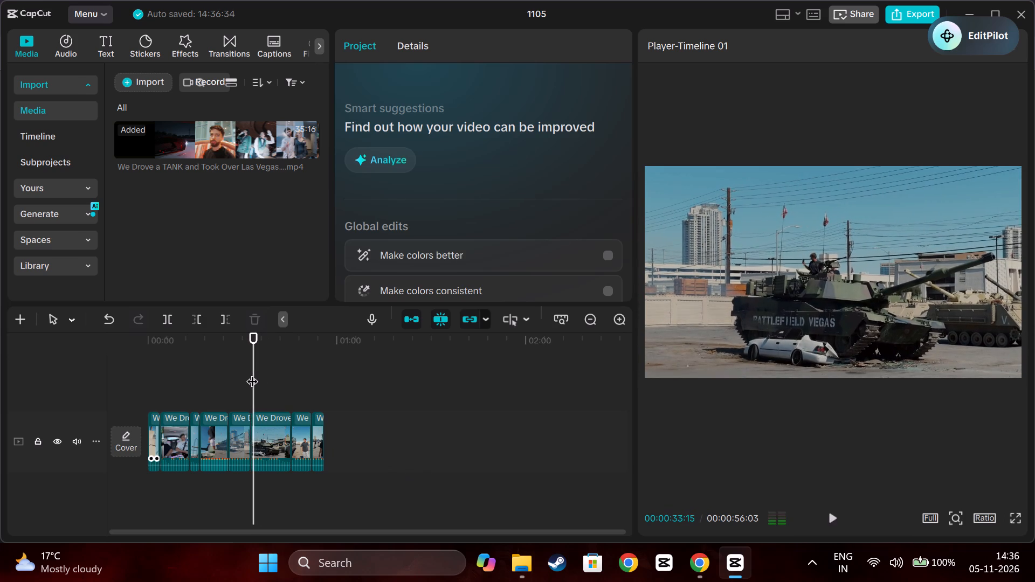
pyautogui.press('space')
pyautogui.press('space')
pyautogui.press('space')
pyautogui.press('space')
pyautogui.press('space')
pyautogui.press('space')
pyautogui.press('space')
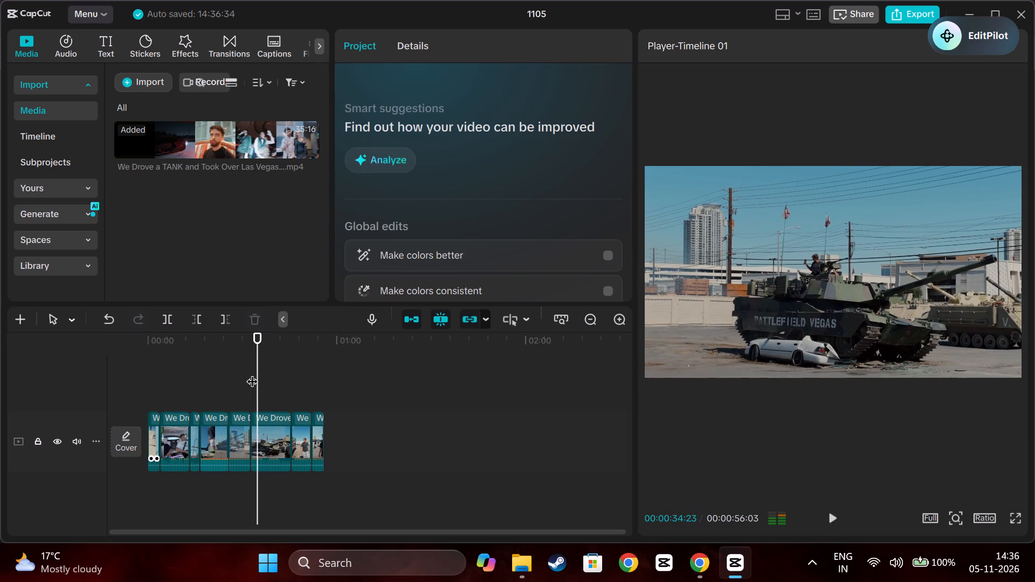
pyautogui.press('space')
pyautogui.press('space')
pyautogui.press('space')
pyautogui.press('space')
pyautogui.press('space')
pyautogui.press('space')
pyautogui.press('Left')
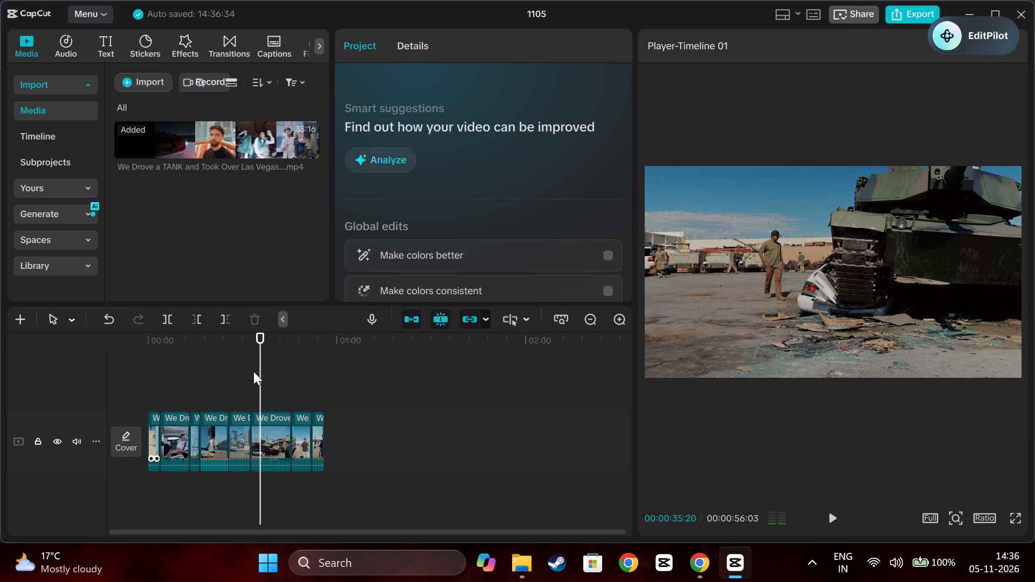
pyautogui.press('Left')
pyautogui.press('Left')
pyautogui.press('Left')
pyautogui.press('Left')
pyautogui.press('Left')
pyautogui.press('Left')
pyautogui.press('Left')
pyautogui.press('Left')
pyautogui.press('Left')
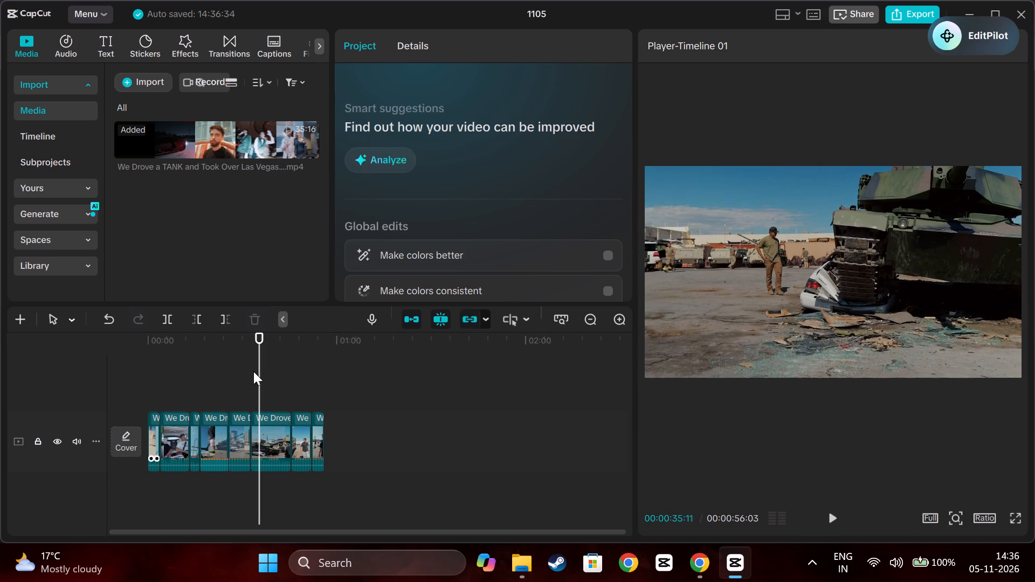
pyautogui.press('Left')
pyautogui.press('Left')
pyautogui.press('Left')
pyautogui.press('Left')
pyautogui.press('Left')
pyautogui.press('Left')
pyautogui.press('Left')
pyautogui.press('Left')
pyautogui.press('Left')
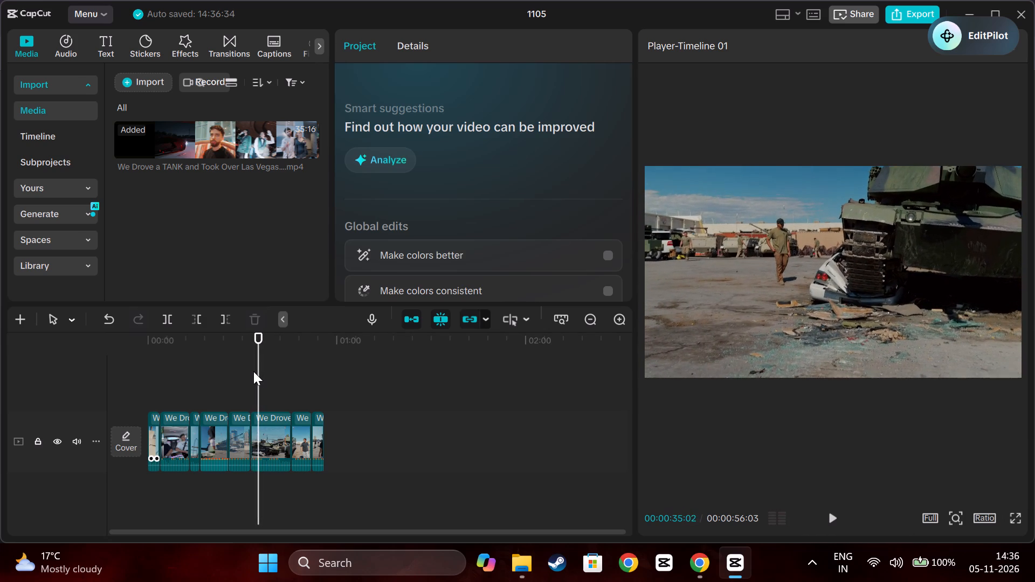
pyautogui.press('Left')
pyautogui.press('Left')
pyautogui.press('Right')
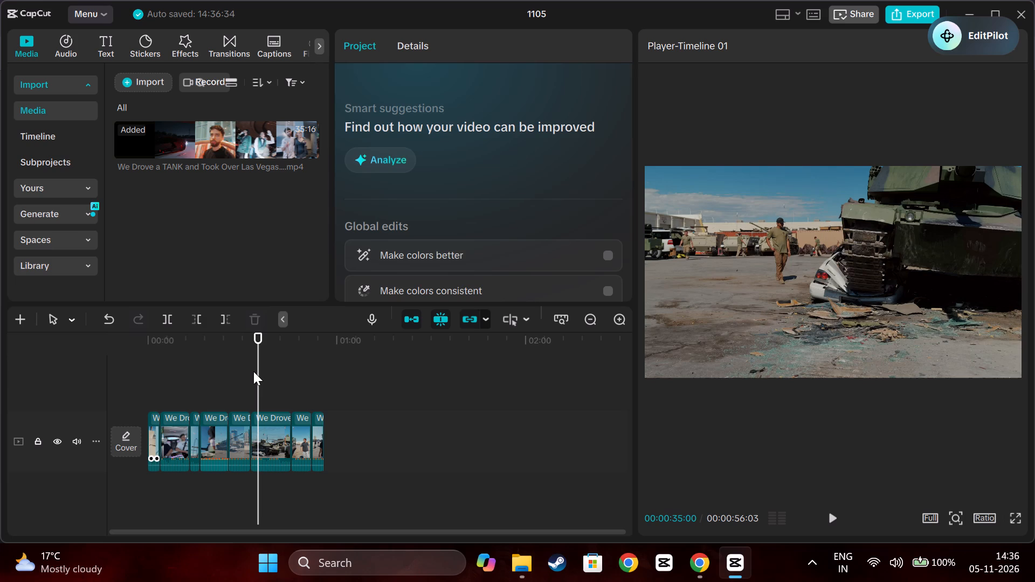
pyautogui.click(196, 318)
# Play the trimmed sixth clip to the two men on top of the tank and split it at 00:00:35:18.
pyautogui.press('space')
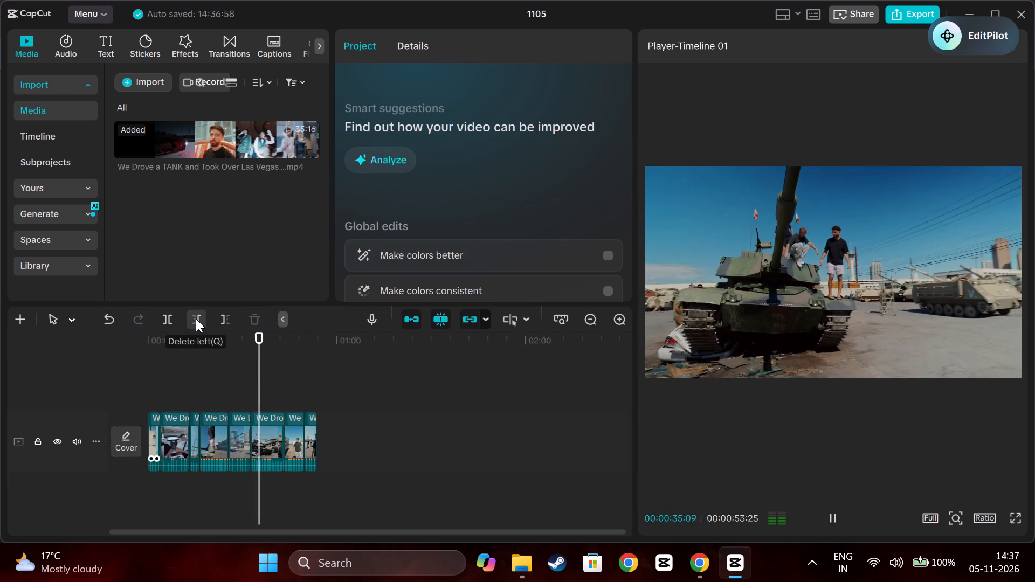
pyautogui.press('space')
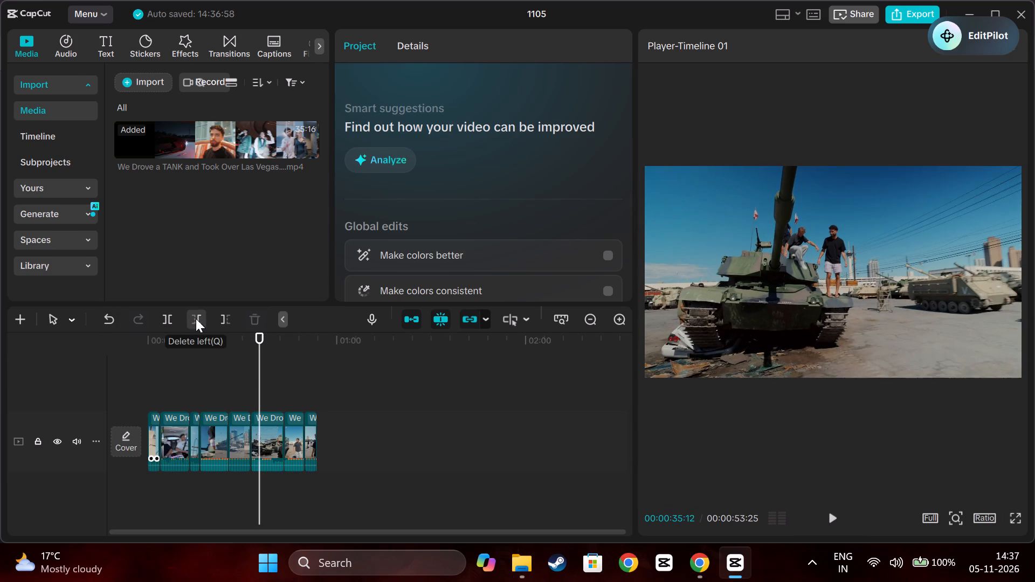
pyautogui.press('space')
pyautogui.press('space')
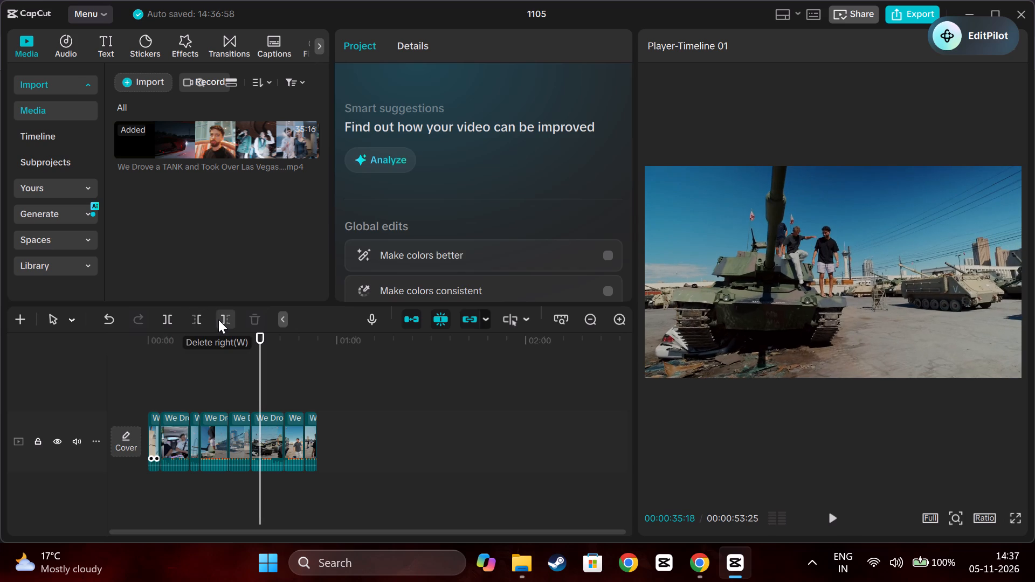
pyautogui.click(163, 314)
# Review the seventh clip around the man in grey walking towards the camera beside the tank to find where it should end.
pyautogui.press('space')
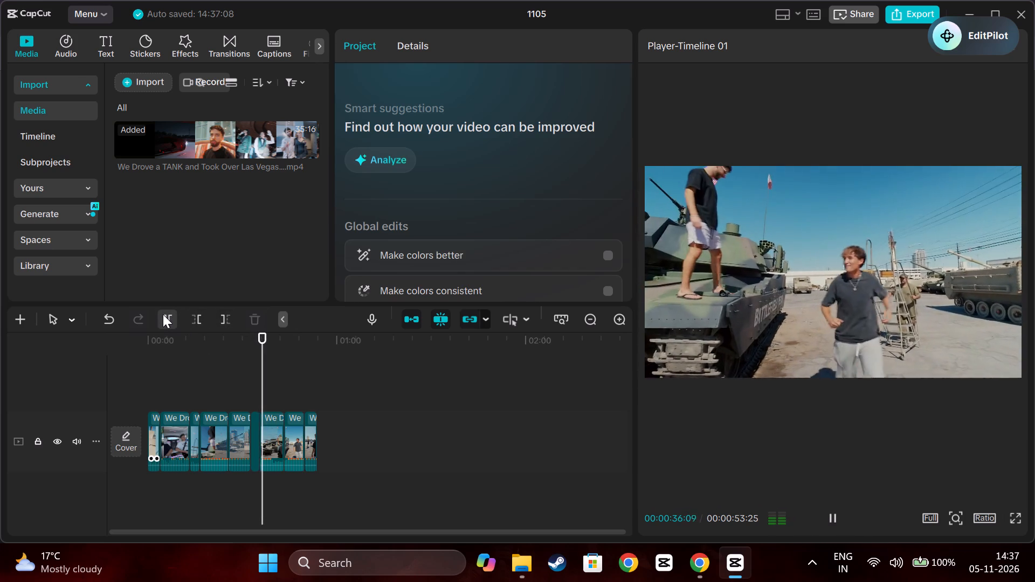
pyautogui.press('space')
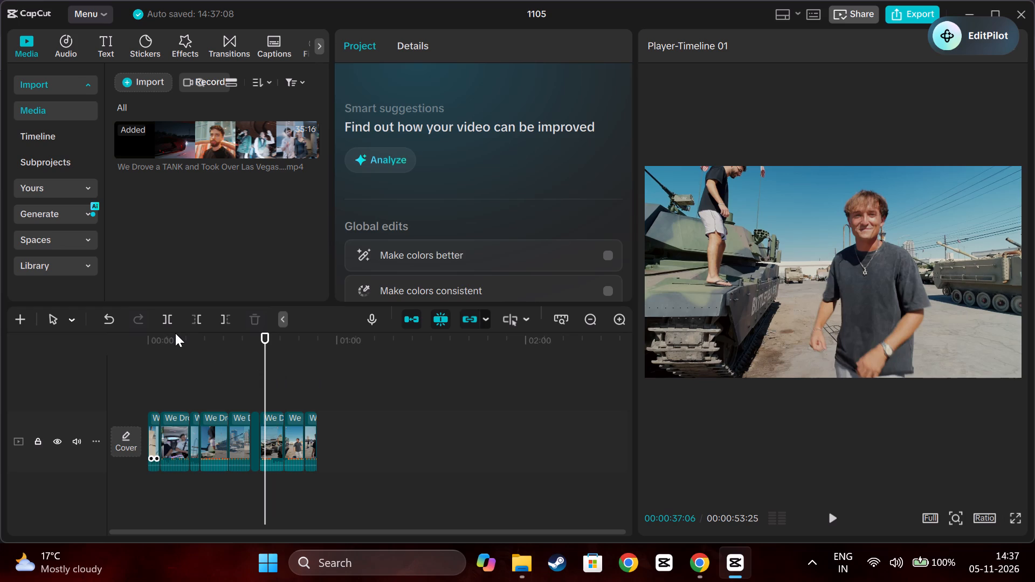
pyautogui.press('space')
pyautogui.press('space')
pyautogui.press('space')
pyautogui.press('space')
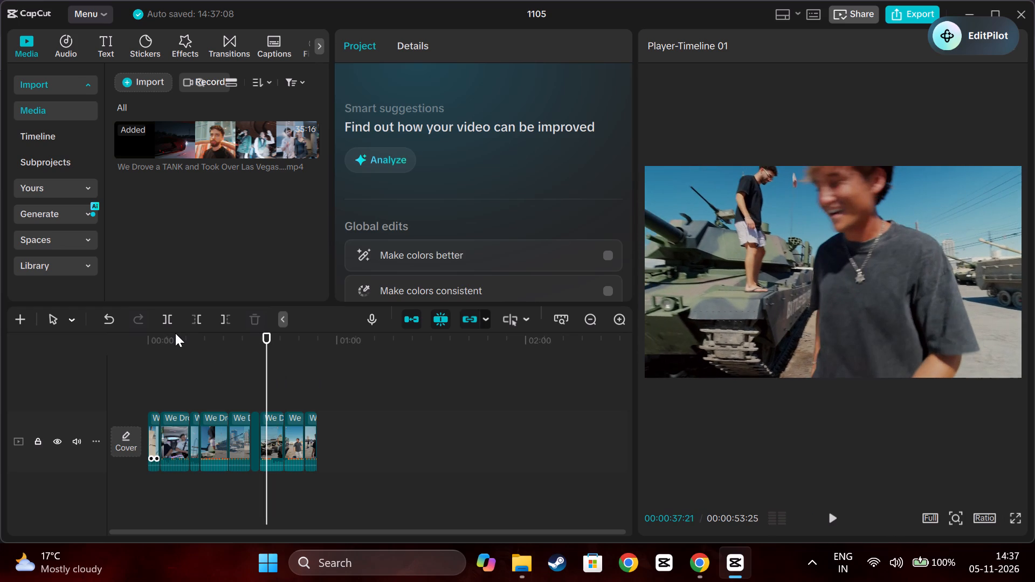
pyautogui.press('space')
pyautogui.press('space')
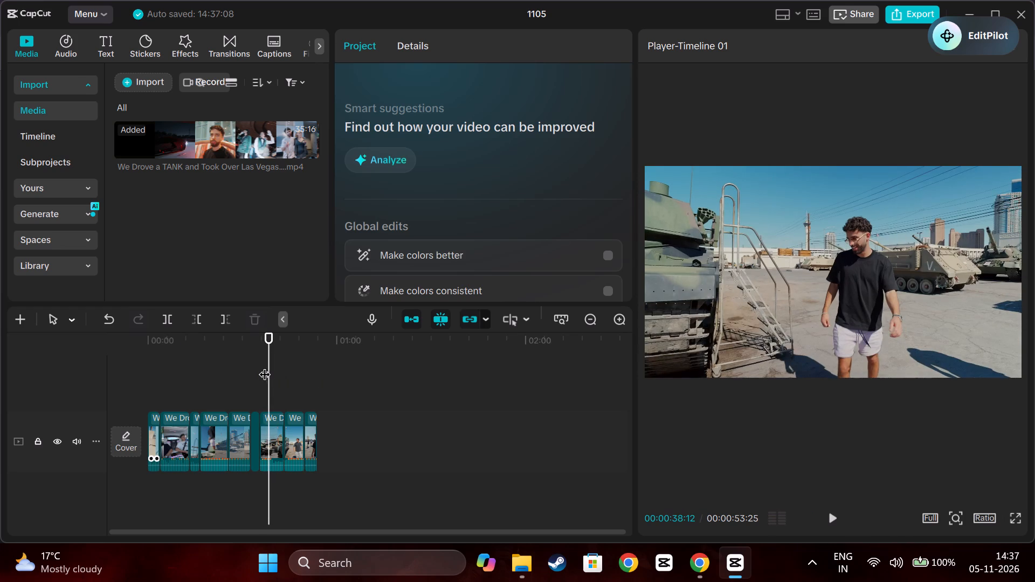
pyautogui.moveTo(265, 366); pyautogui.dragTo(259, 366)
pyautogui.press('space')
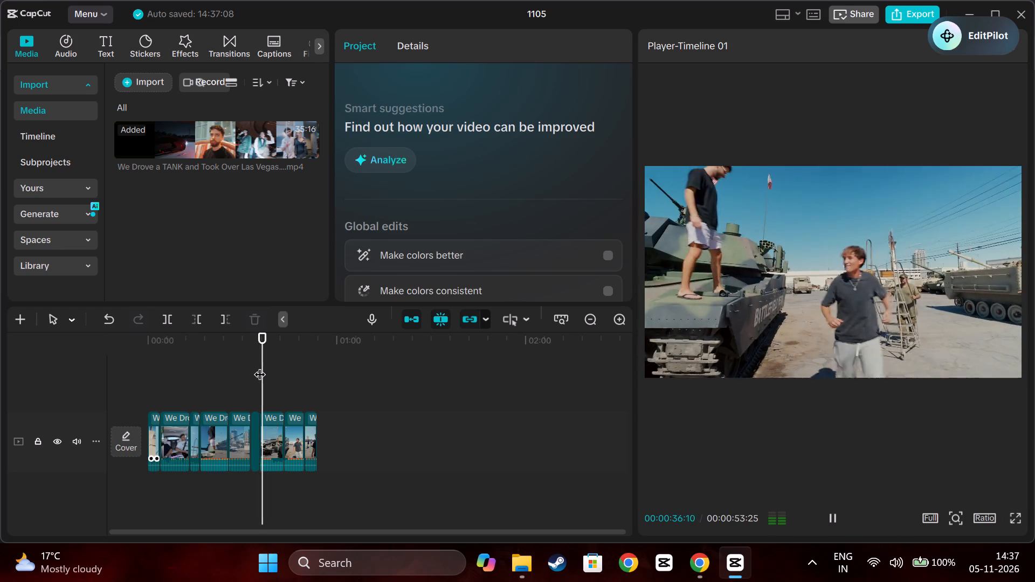
pyautogui.press('space')
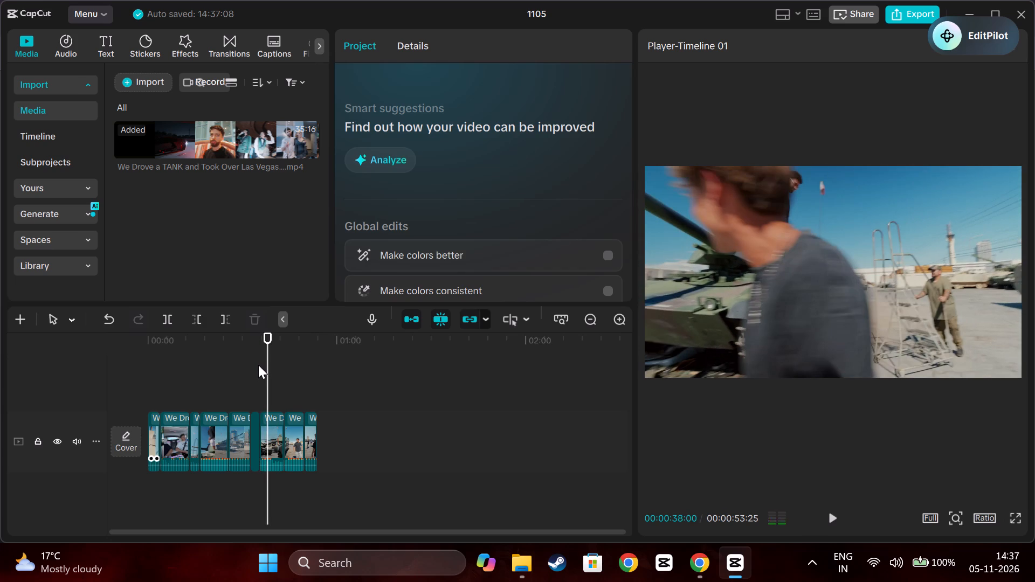
pyautogui.press('Left')
pyautogui.press('Left')
pyautogui.press('Left')
pyautogui.press('Left')
pyautogui.press('Left')
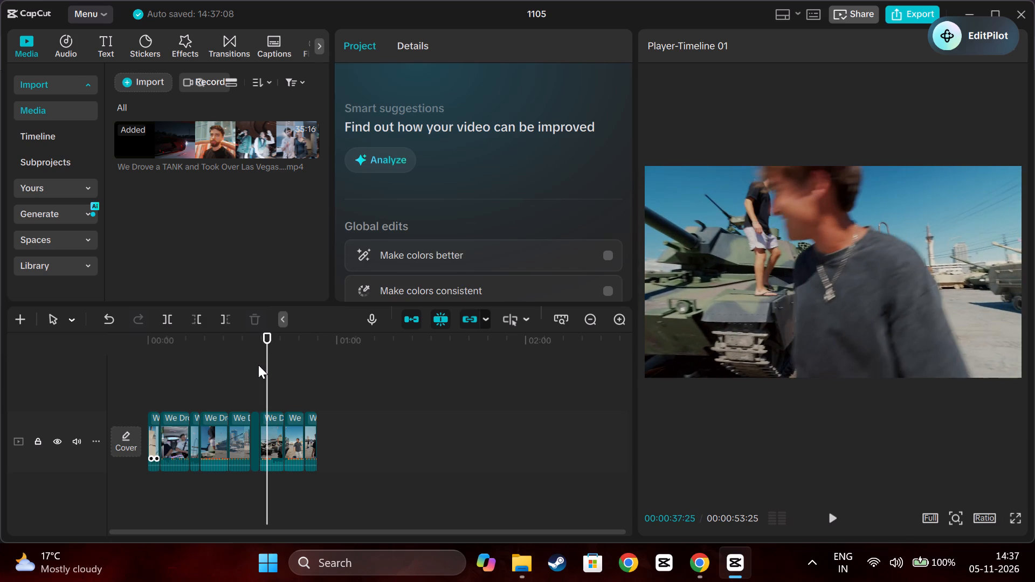
pyautogui.press('Left')
pyautogui.press('Left')
pyautogui.press('Left')
pyautogui.press('Left')
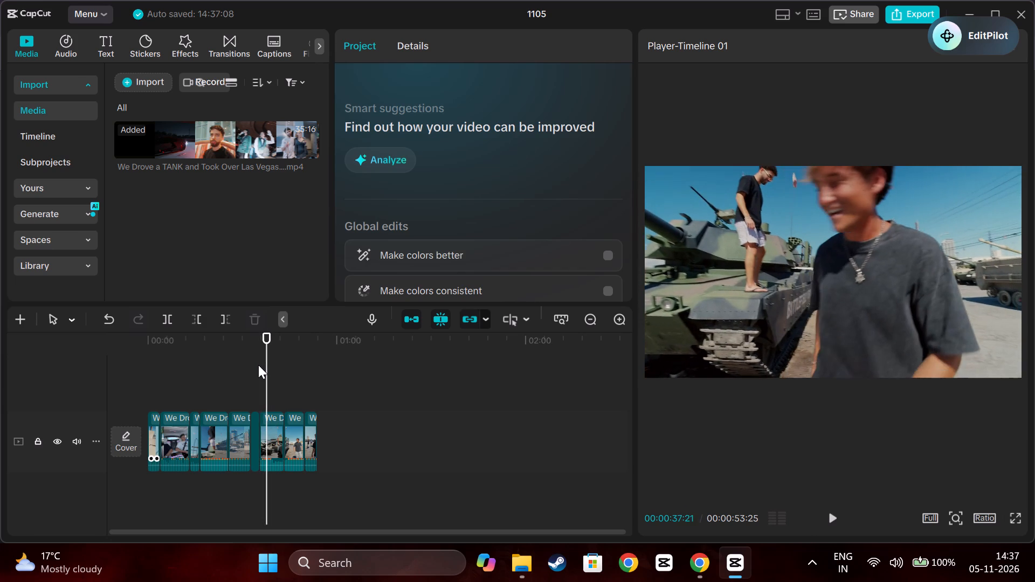
pyautogui.press('Left')
pyautogui.press('Left')
pyautogui.press('Left')
pyautogui.press('Left')
pyautogui.press('Left')
pyautogui.press('Left')
pyautogui.press('Left')
pyautogui.press('Left')
pyautogui.press('Left')
pyautogui.press('Left')
pyautogui.press('Left')
pyautogui.press('Left')
pyautogui.press('Left')
pyautogui.press('Left')
pyautogui.press('Left')
pyautogui.press('Left')
pyautogui.press('Left')
pyautogui.press('Left')
pyautogui.press('Left')
pyautogui.press('Left')
pyautogui.press('Left')
pyautogui.press('Left')
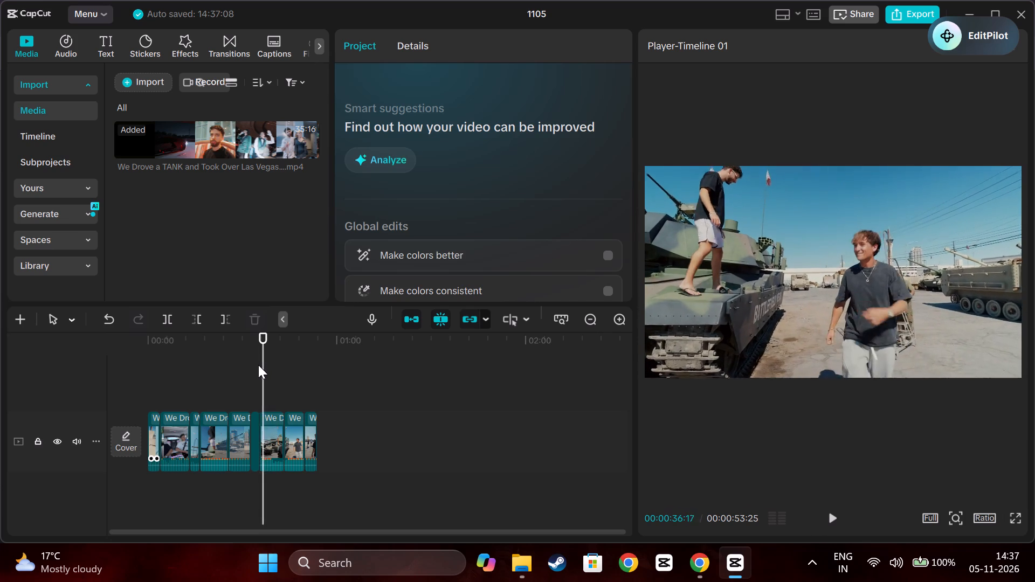
pyautogui.press('space')
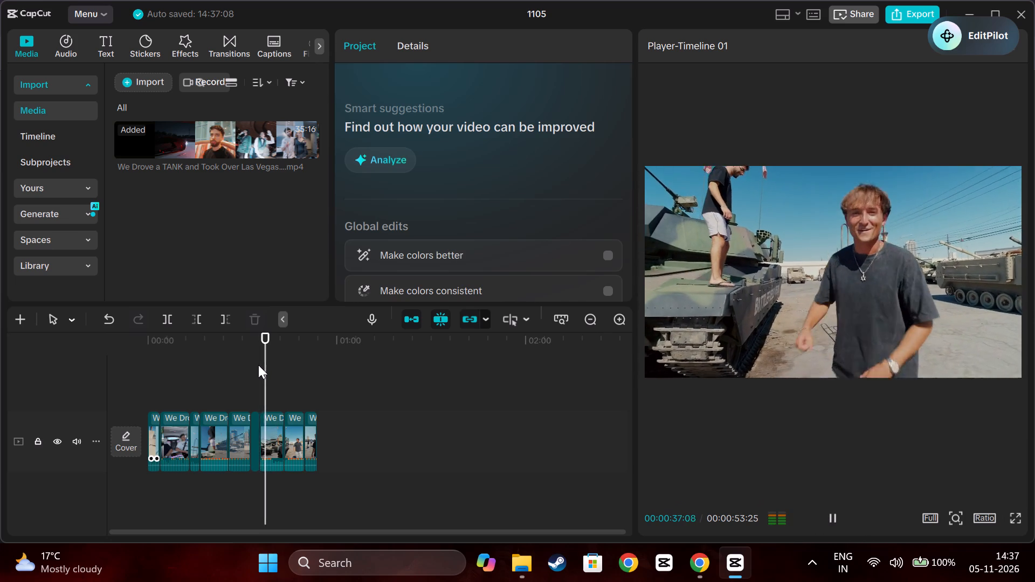
pyautogui.press('space')
pyautogui.press('Left')
pyautogui.press('Left')
pyautogui.press('Left')
pyautogui.press('Left')
pyautogui.press('Left')
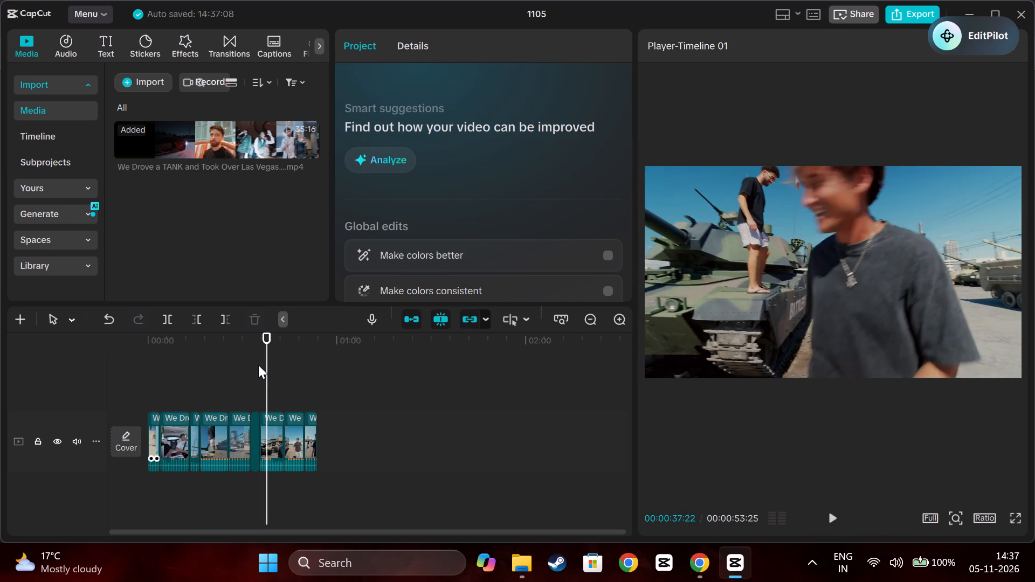
pyautogui.press('Left')
pyautogui.press('Left')
pyautogui.press('Left')
pyautogui.press('Left')
pyautogui.press('Left')
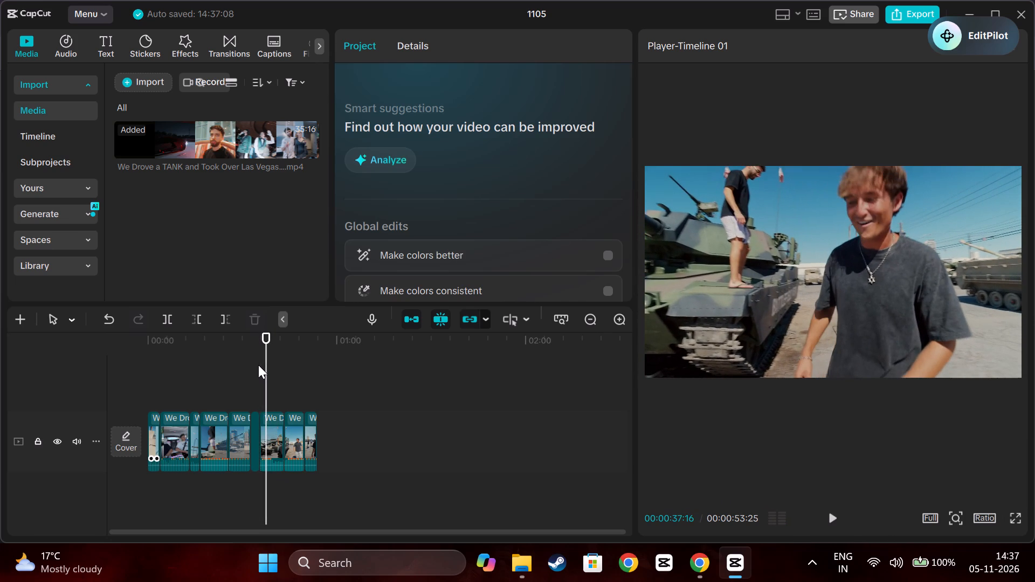
pyautogui.press('space')
pyautogui.press('space')
pyautogui.press('Left')
pyautogui.press('Left')
pyautogui.press('Left')
pyautogui.press('Left')
pyautogui.press('Left')
pyautogui.press('Left')
pyautogui.press('Left')
pyautogui.press('Left')
pyautogui.press('Left')
pyautogui.press('Left')
pyautogui.press('Left')
pyautogui.press('Left')
pyautogui.press('Left')
pyautogui.press('Left')
pyautogui.press('Left')
pyautogui.press('Left')
pyautogui.press('Left')
pyautogui.press('Left')
pyautogui.press('Left')
pyautogui.press('Left')
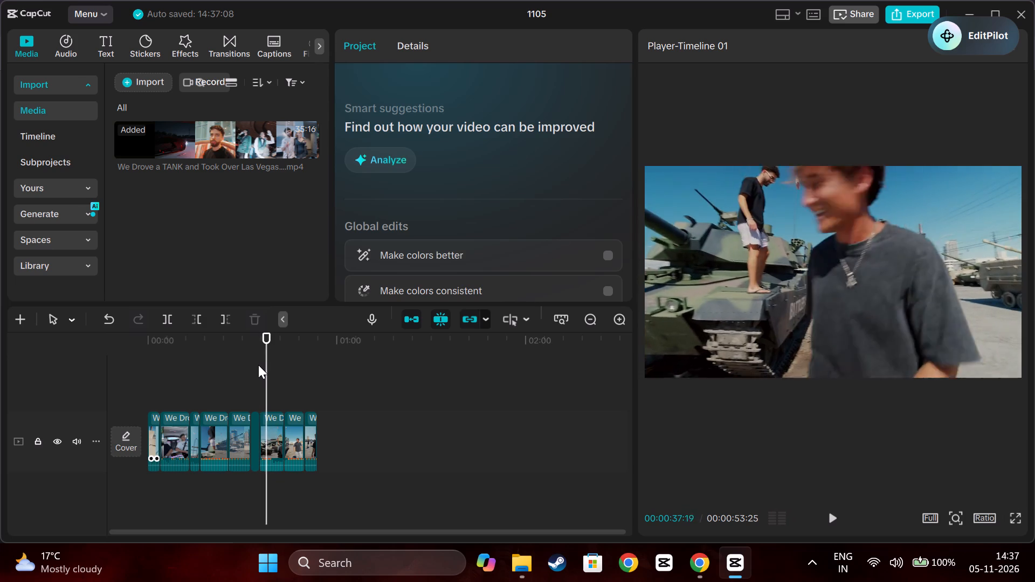
pyautogui.press('Left')
pyautogui.press('Left')
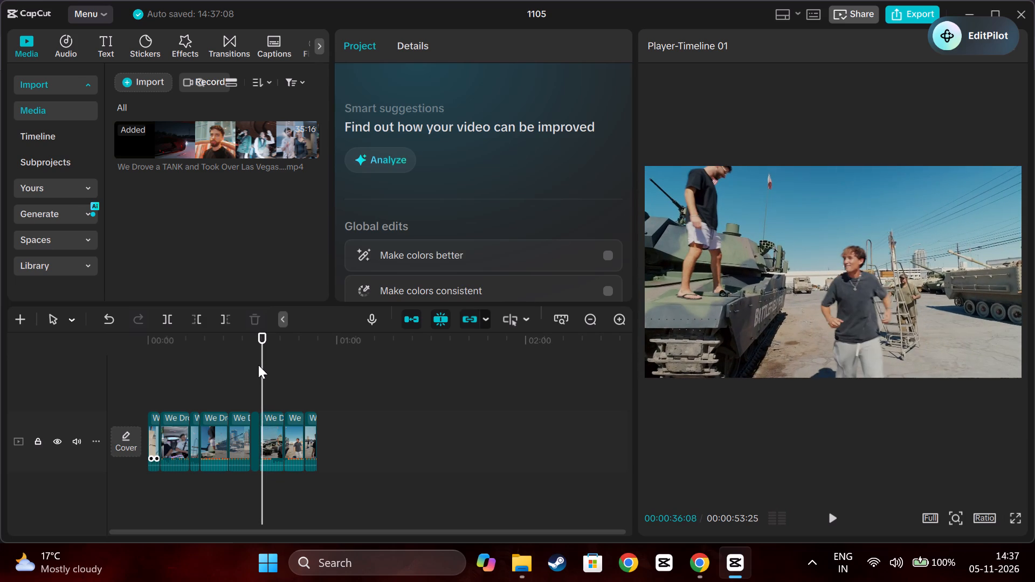
# Replay the seventh clip to the man in grey facing the camera and trim the clip's end to 00:00:37:10.
pyautogui.press('space')
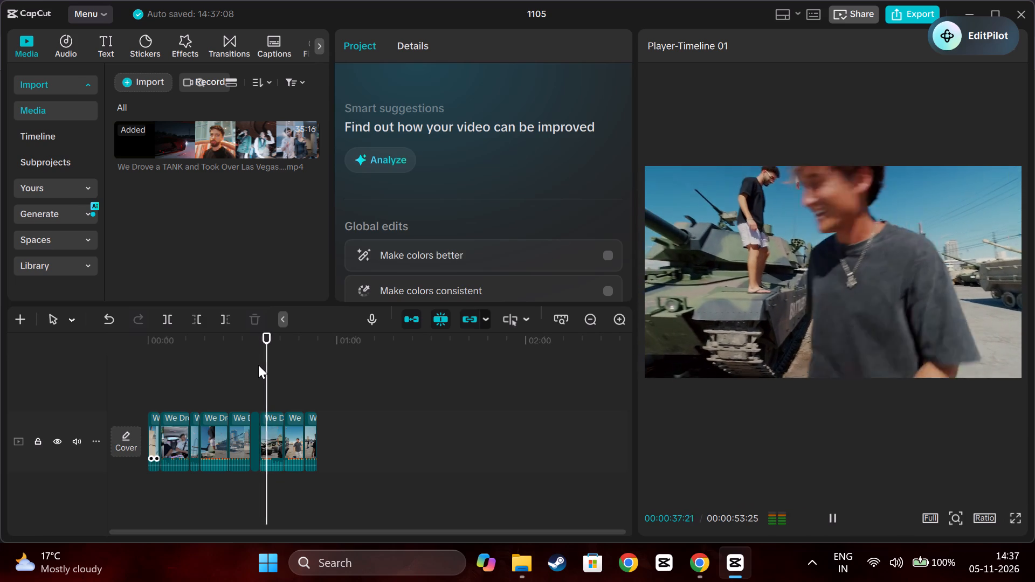
pyautogui.press('space')
pyautogui.press('Left')
pyautogui.press('Left')
pyautogui.press('Left')
pyautogui.press('Left')
pyautogui.press('Left')
pyautogui.press('Left')
pyautogui.press('Left')
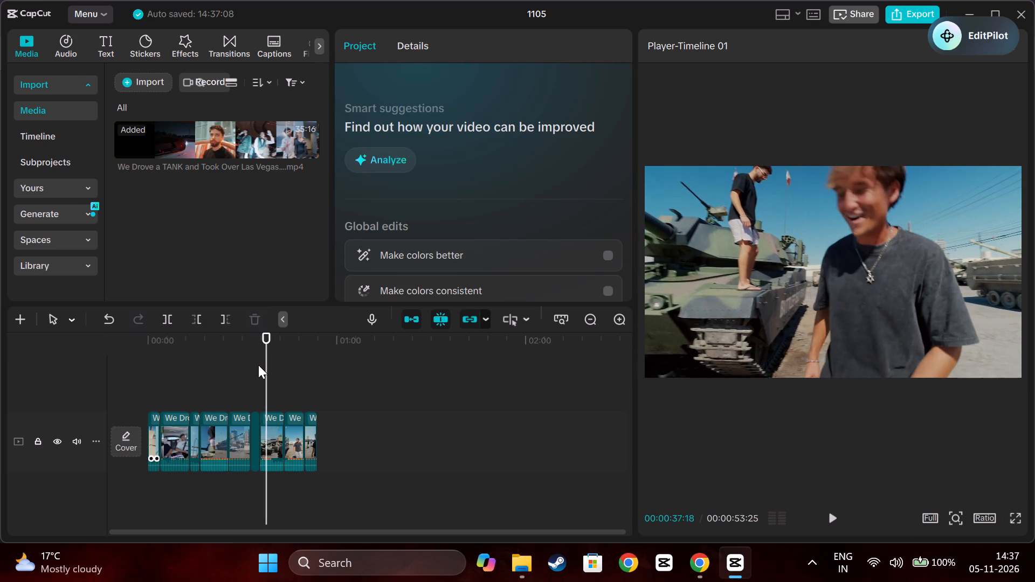
pyautogui.press('Left')
pyautogui.press('Left')
pyautogui.press('Left')
pyautogui.press('Left')
pyautogui.press('Left')
pyautogui.press('Left')
pyautogui.press('Left')
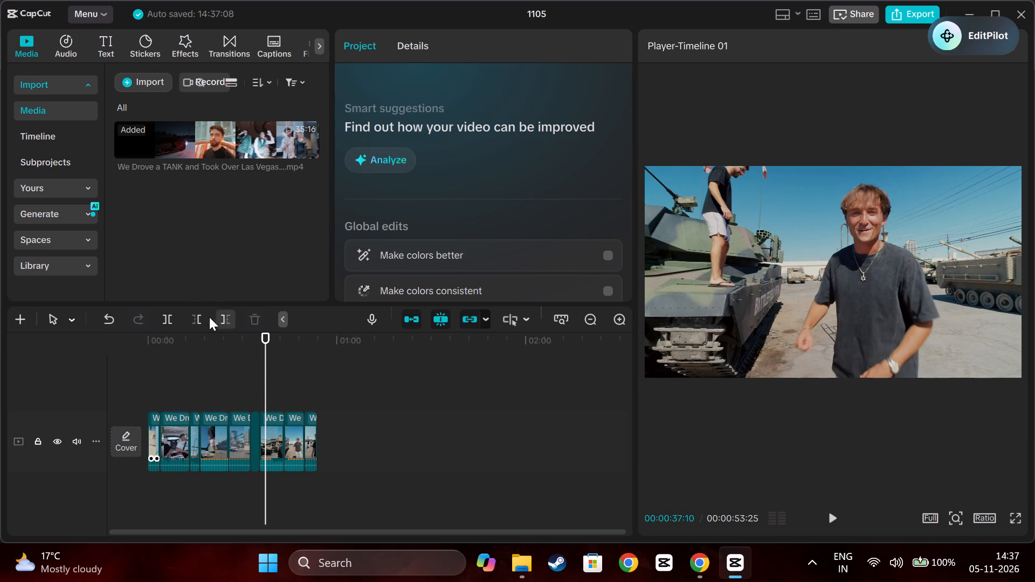
pyautogui.click(223, 316)
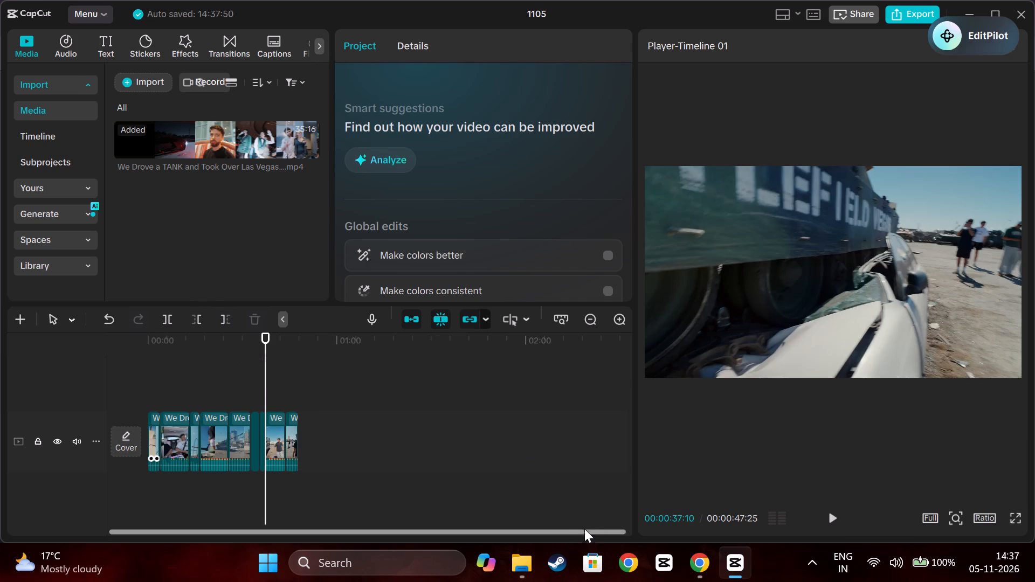
pyautogui.click(695, 564)
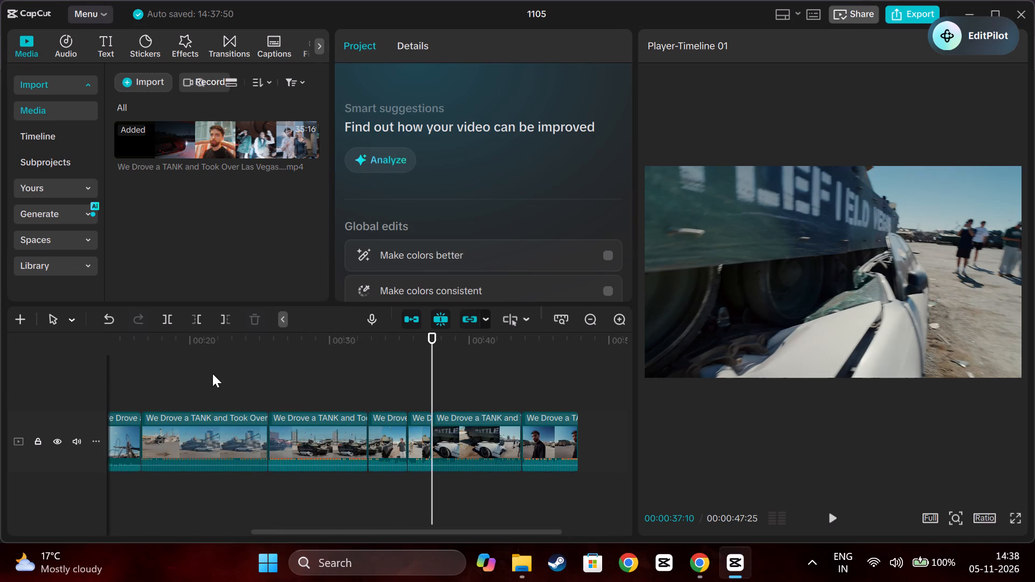
pyautogui.click(210, 371)
pyautogui.moveTo(210, 370); pyautogui.dragTo(22, 390)
pyautogui.press('space')
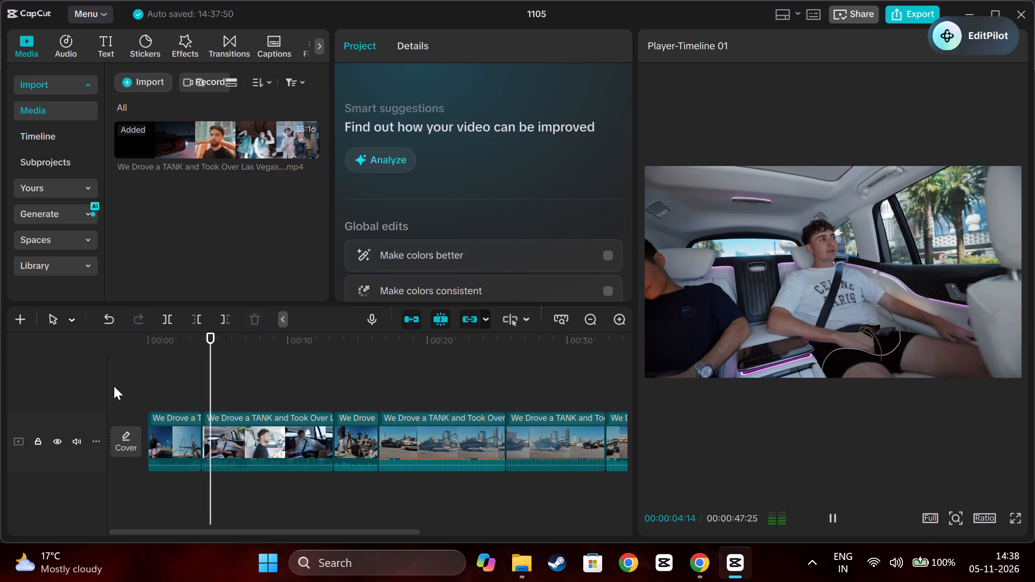
pyautogui.press('space')
# Replay the opening tank clip and step back through the frames around its first second to find a cut point.
pyautogui.click(182, 450)
pyautogui.click(157, 361)
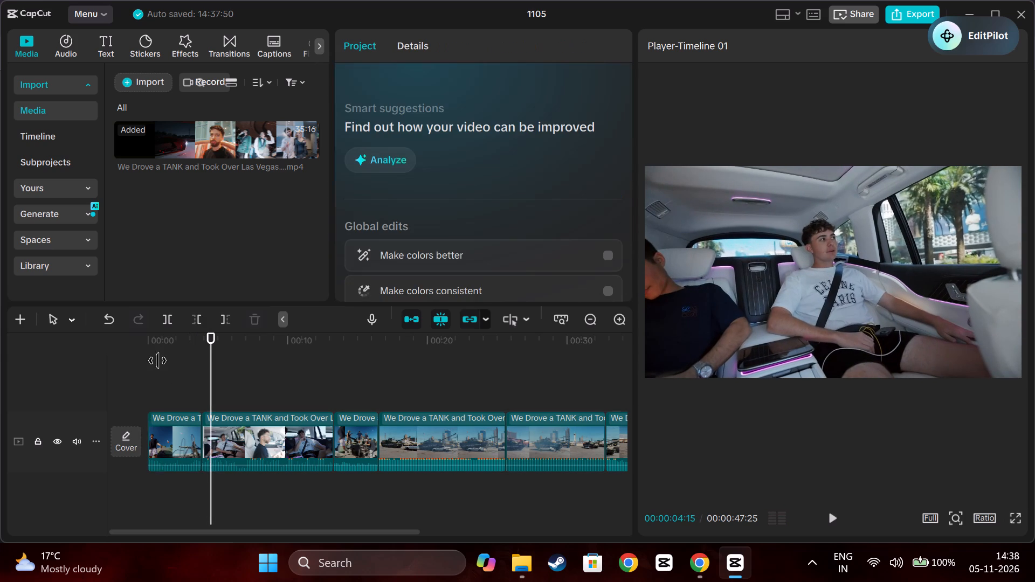
pyautogui.moveTo(157, 360); pyautogui.dragTo(142, 363)
pyautogui.press('space')
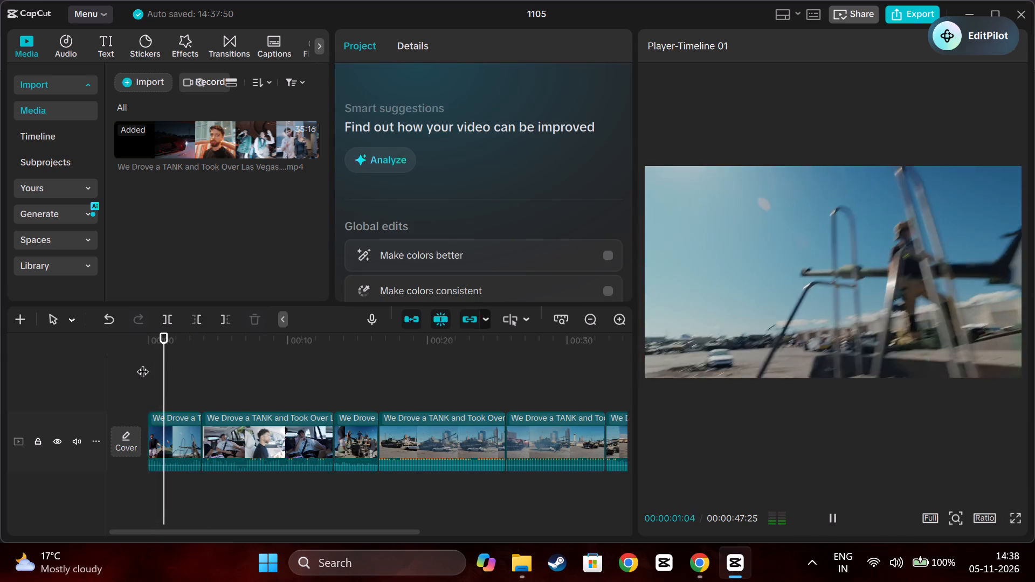
pyautogui.press('space')
pyautogui.press('Left')
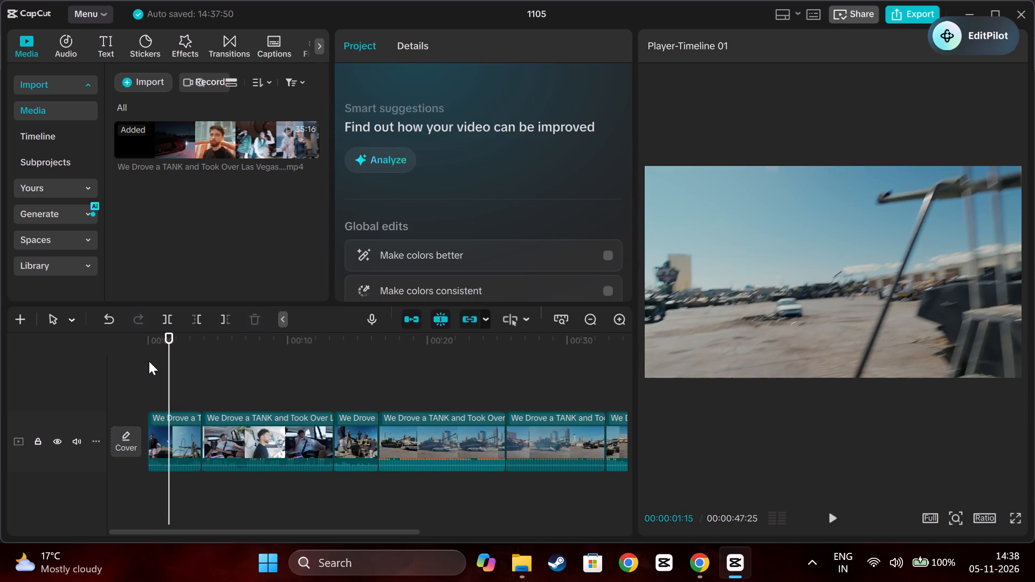
pyautogui.press('Left')
pyautogui.press('Left')
pyautogui.press('Left')
pyautogui.press('Left')
pyautogui.press('Left')
pyautogui.press('Left')
pyautogui.press('Left')
pyautogui.press('Left')
pyautogui.press('Left')
pyautogui.press('Left')
pyautogui.press('Left')
pyautogui.press('Left')
pyautogui.press('Left')
pyautogui.press('Left')
pyautogui.press('Left')
pyautogui.press('Left')
pyautogui.press('Left')
pyautogui.press('Left')
pyautogui.press('Left')
pyautogui.press('Left')
pyautogui.press('Left')
pyautogui.press('Left')
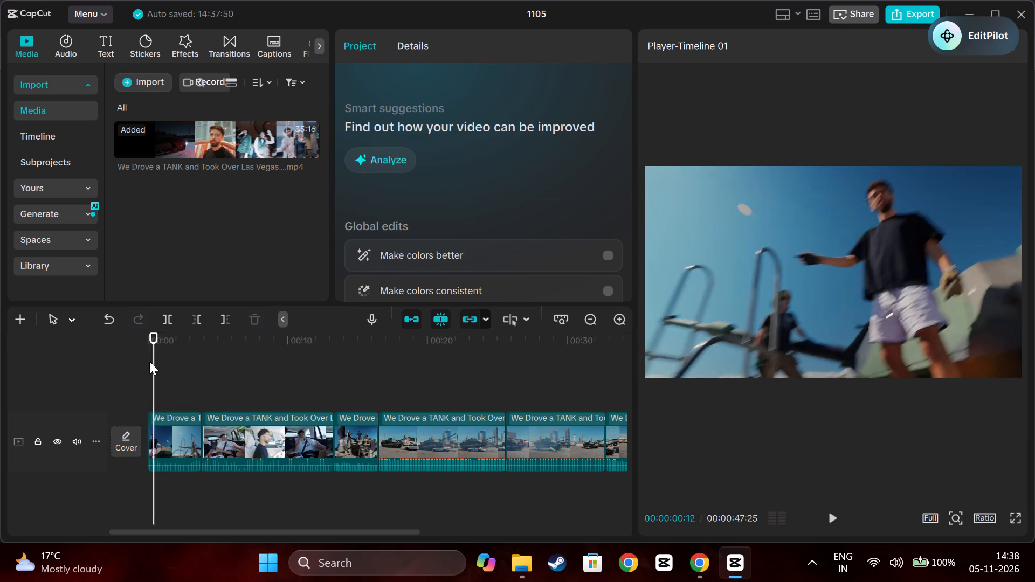
pyautogui.press('space')
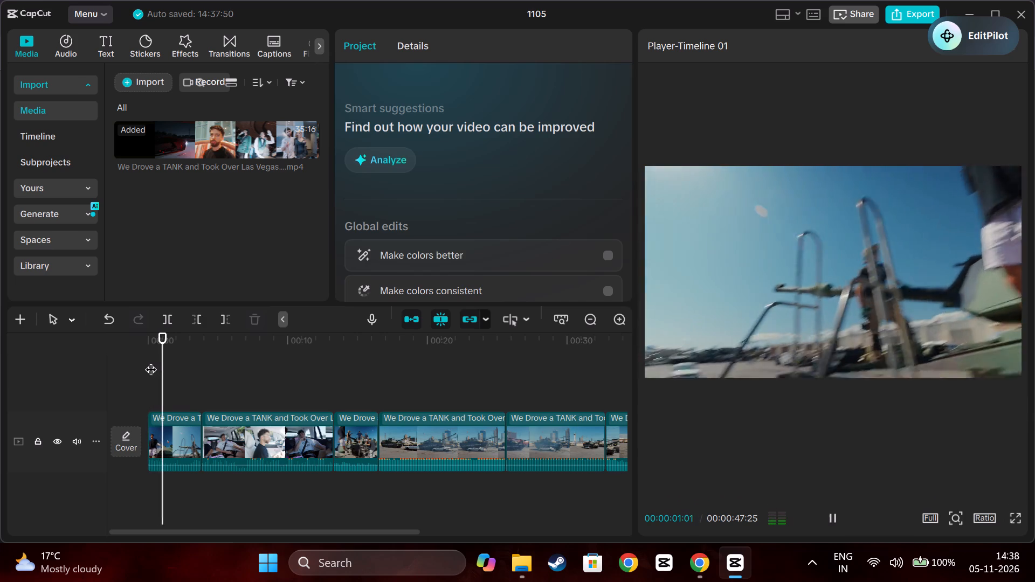
pyautogui.press('space')
pyautogui.press('Left')
pyautogui.press('Left')
pyautogui.press('Left')
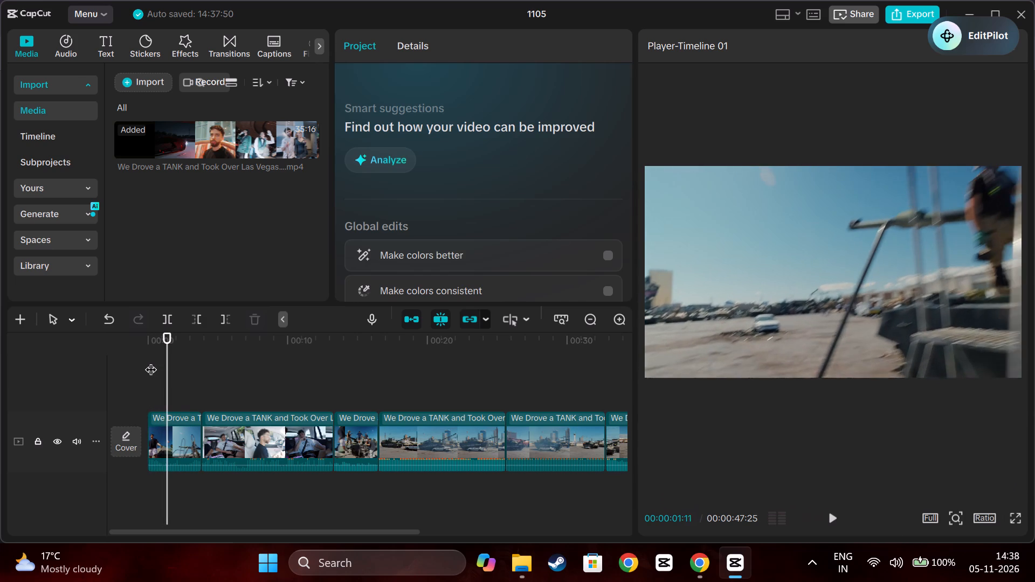
pyautogui.press('Left')
pyautogui.press('space')
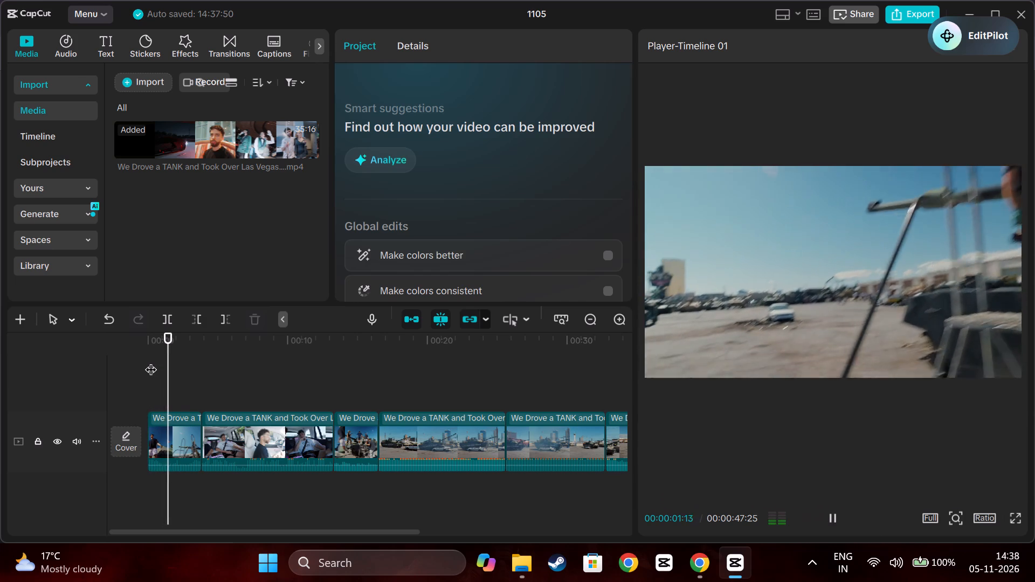
pyautogui.press('space')
pyautogui.press('Left')
pyautogui.press('Left')
pyautogui.press('Left')
pyautogui.press('Left')
pyautogui.press('Left')
pyautogui.press('Left')
pyautogui.press('Left')
pyautogui.press('Left')
pyautogui.press('Left')
pyautogui.press('Left')
pyautogui.press('Left')
pyautogui.press('Left')
pyautogui.press('Left')
pyautogui.press('Left')
pyautogui.press('Left')
pyautogui.press('Left')
pyautogui.press('Left')
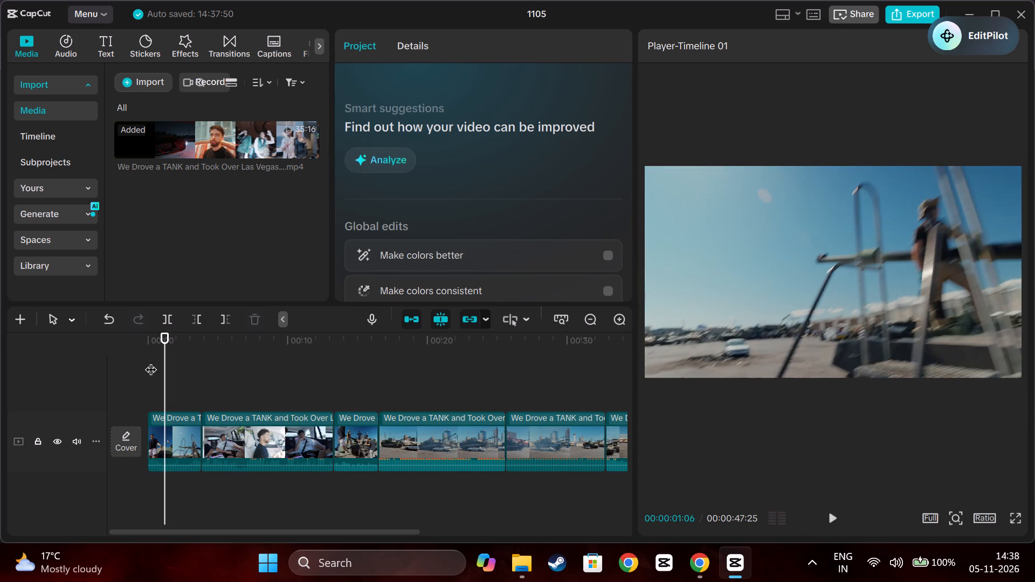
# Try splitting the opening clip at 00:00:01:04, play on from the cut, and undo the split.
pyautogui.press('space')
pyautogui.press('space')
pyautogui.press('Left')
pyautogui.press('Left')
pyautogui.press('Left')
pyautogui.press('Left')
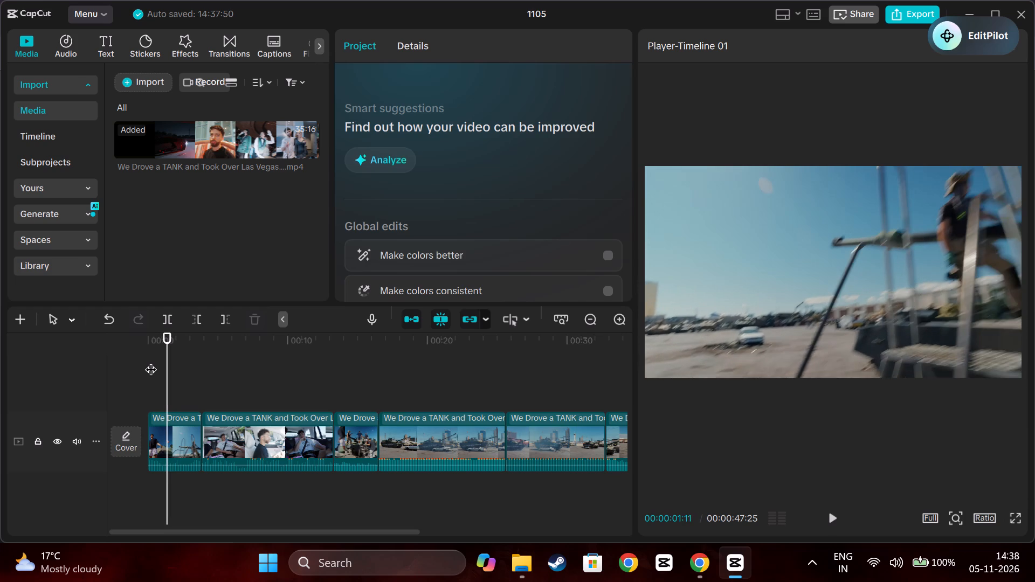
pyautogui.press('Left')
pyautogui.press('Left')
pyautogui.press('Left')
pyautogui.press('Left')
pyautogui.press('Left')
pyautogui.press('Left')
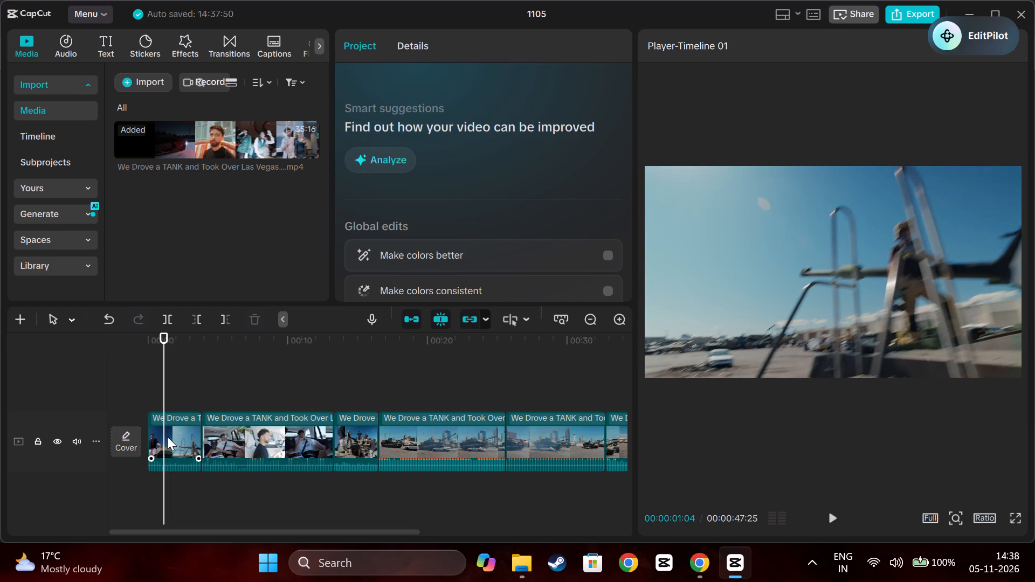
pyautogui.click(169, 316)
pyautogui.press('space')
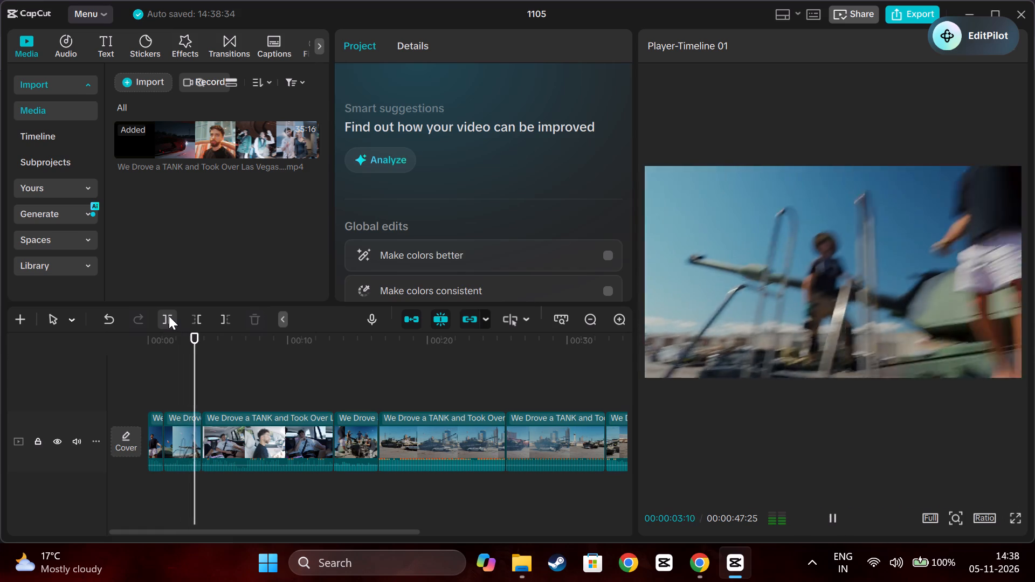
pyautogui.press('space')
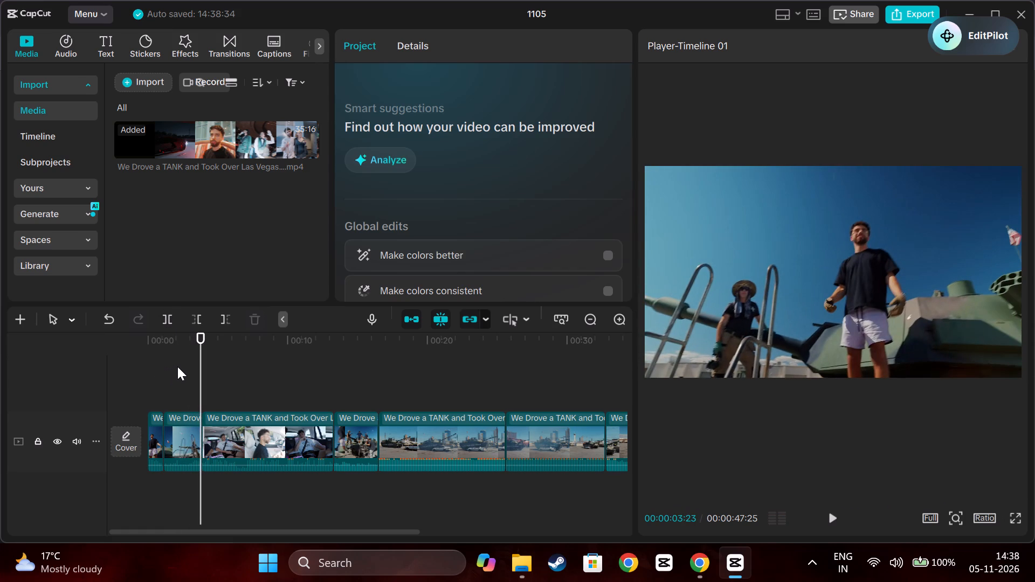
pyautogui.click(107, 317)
# Set the opening clip's speed to 1.20x and play it back from the timeline start into the in-car footage.
pyautogui.click(165, 421)
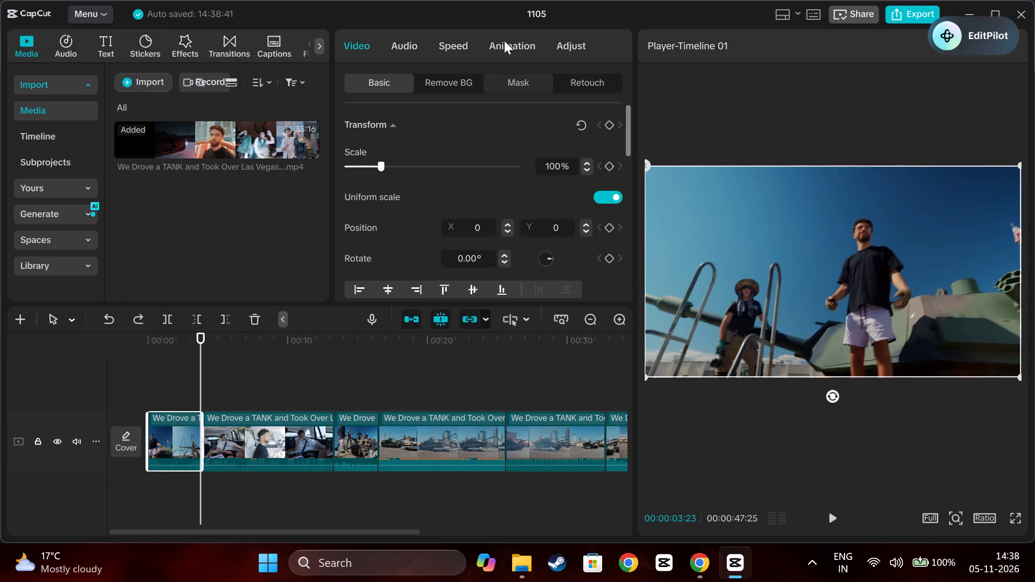
pyautogui.click(450, 44)
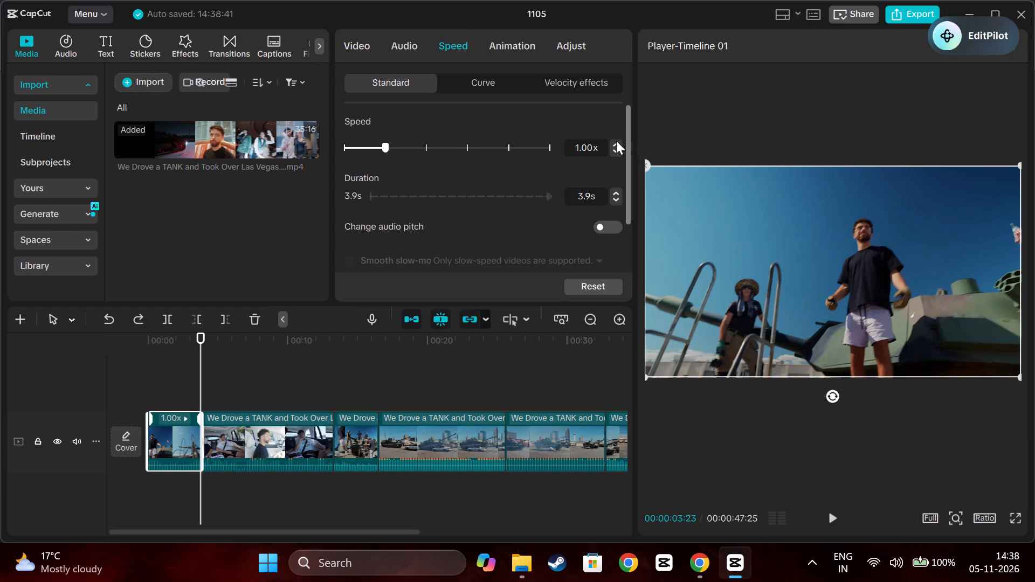
pyautogui.click(616, 144)
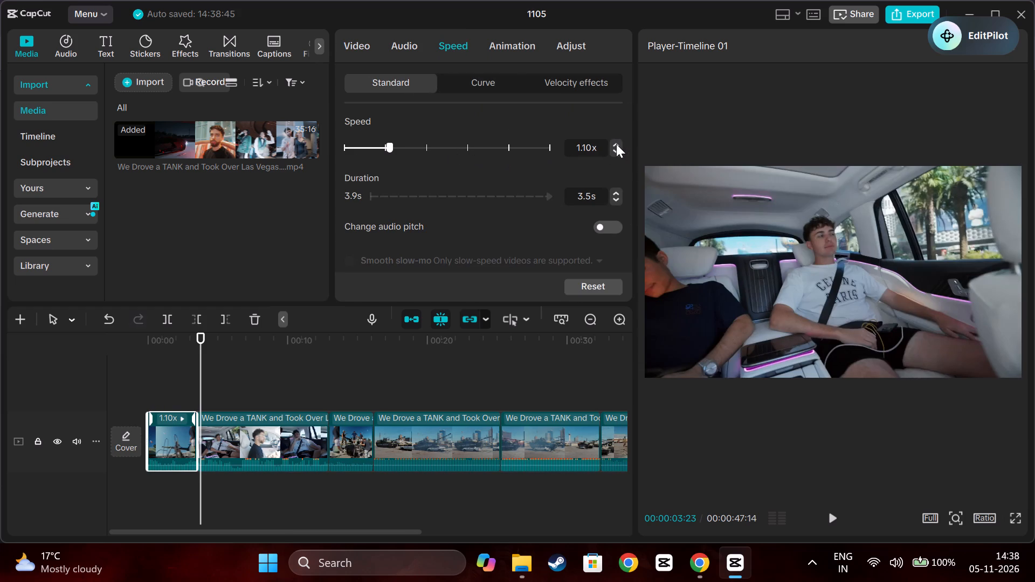
pyautogui.click(616, 144)
pyautogui.click(174, 369)
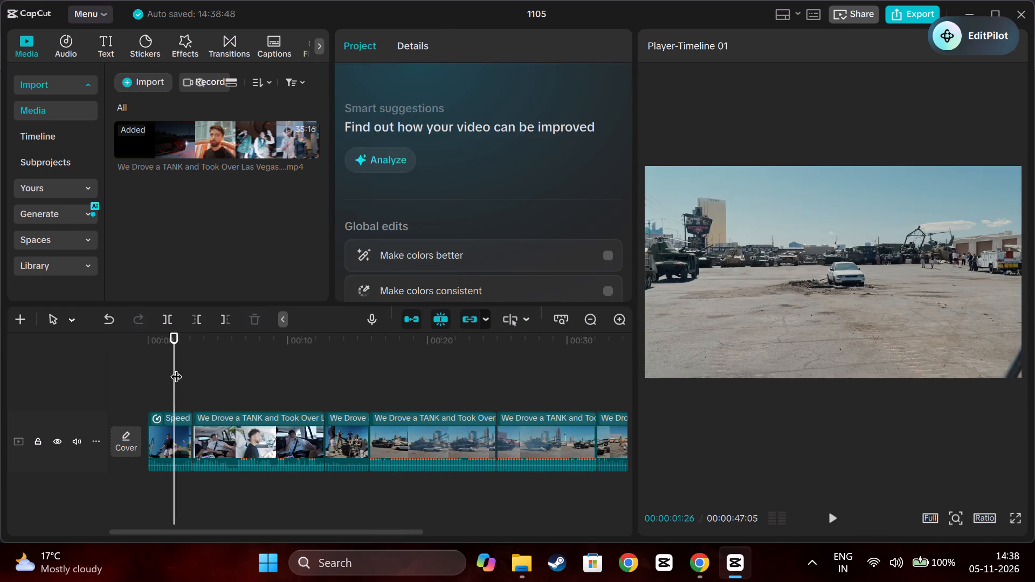
pyautogui.moveTo(176, 368); pyautogui.dragTo(125, 380)
pyautogui.press('space')
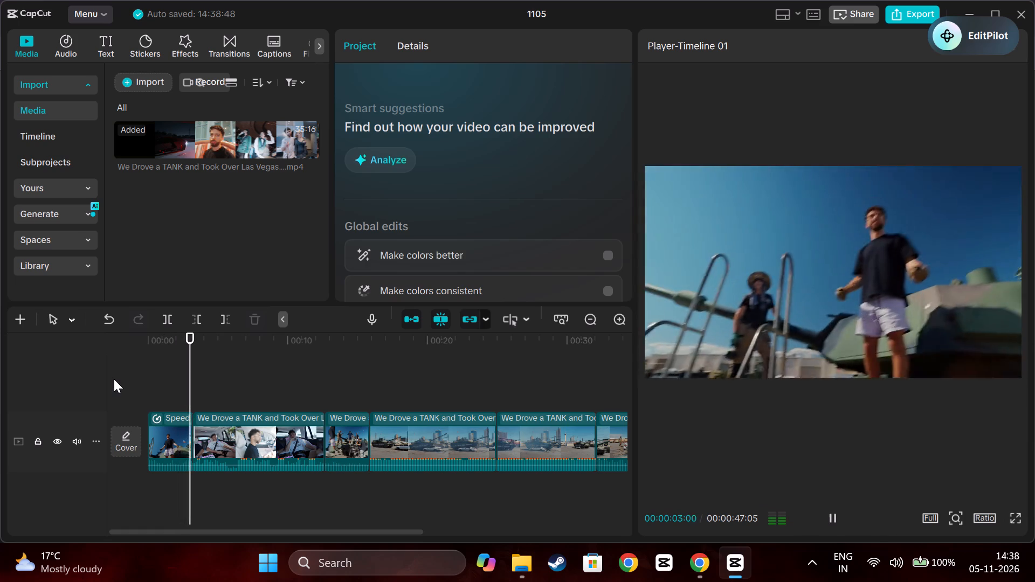
pyautogui.press('space')
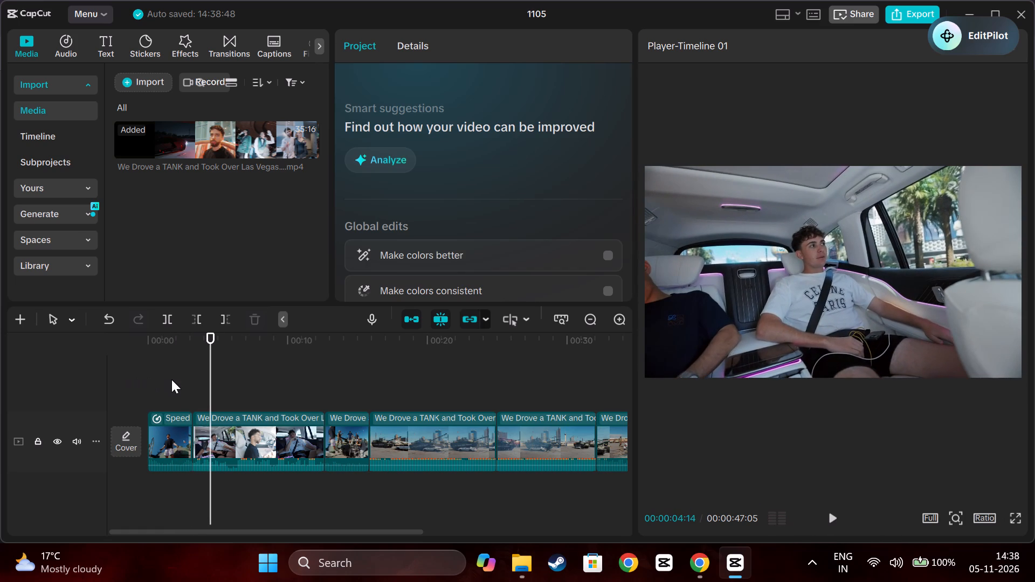
# Set the in-car clip's speed to 1.20x and play it through into the tank footage that follows.
pyautogui.click(190, 376)
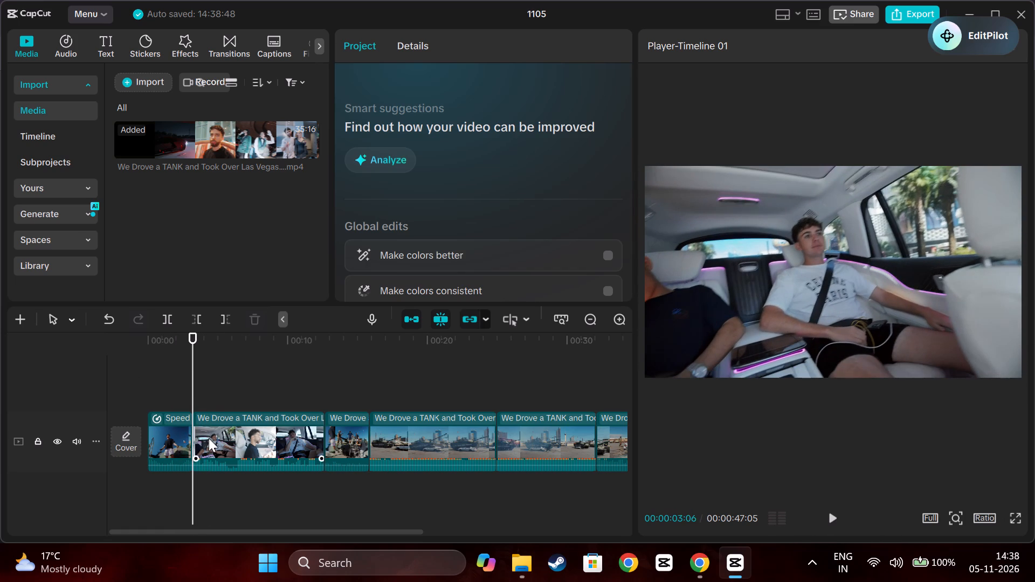
pyautogui.click(209, 438)
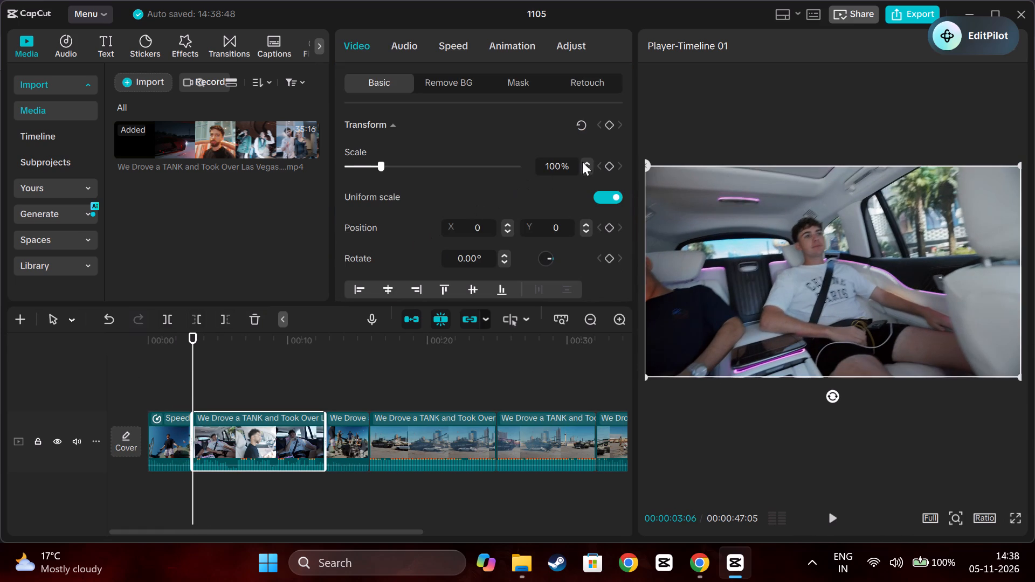
pyautogui.click(450, 40)
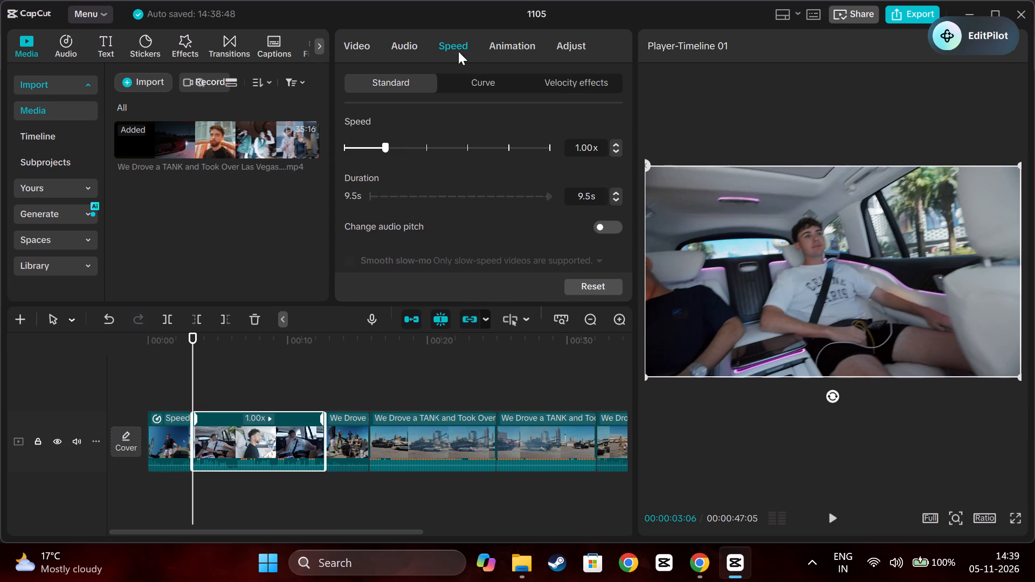
pyautogui.click(616, 141)
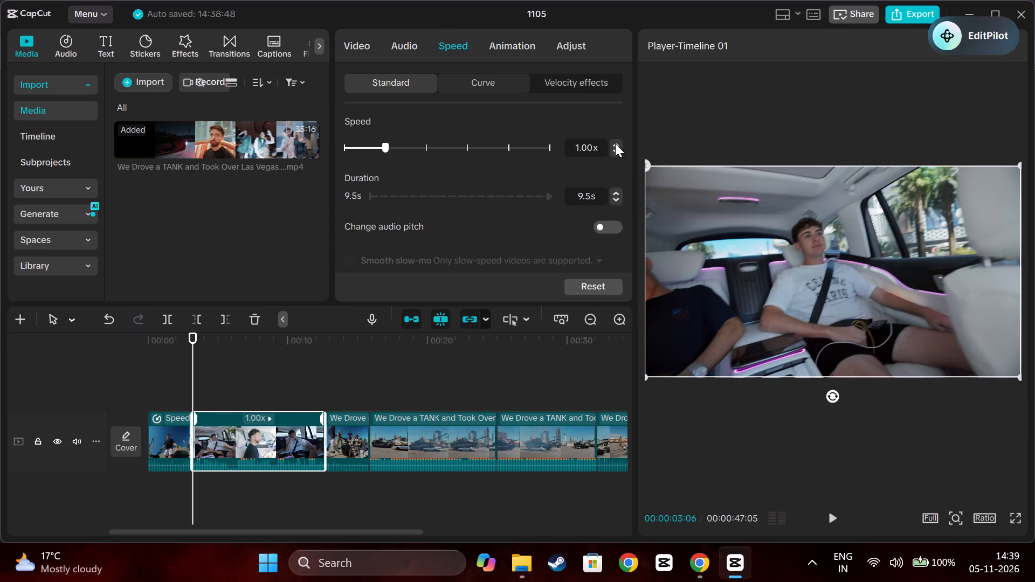
pyautogui.doubleClick(615, 143)
pyautogui.press('space')
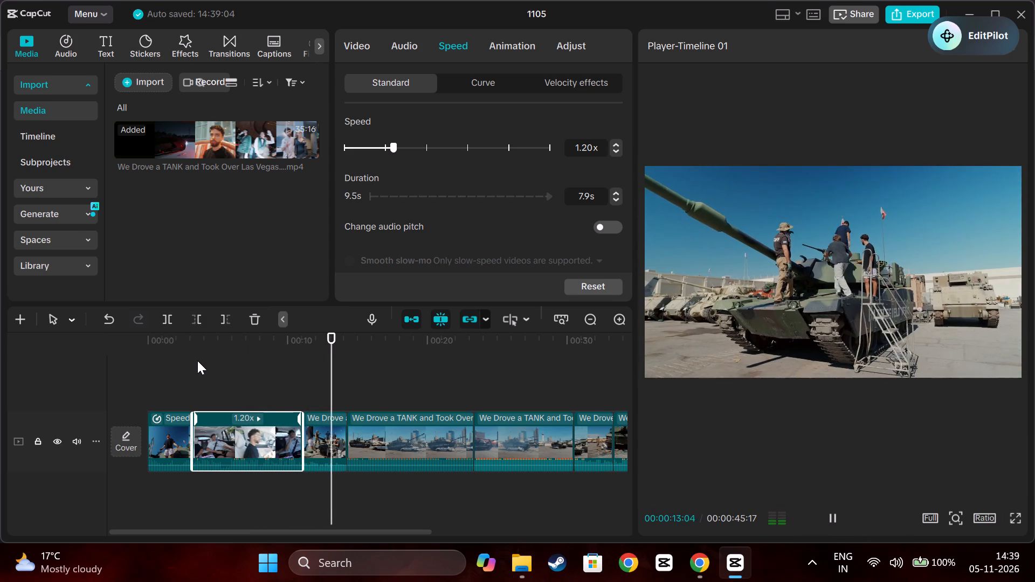
pyautogui.press('space')
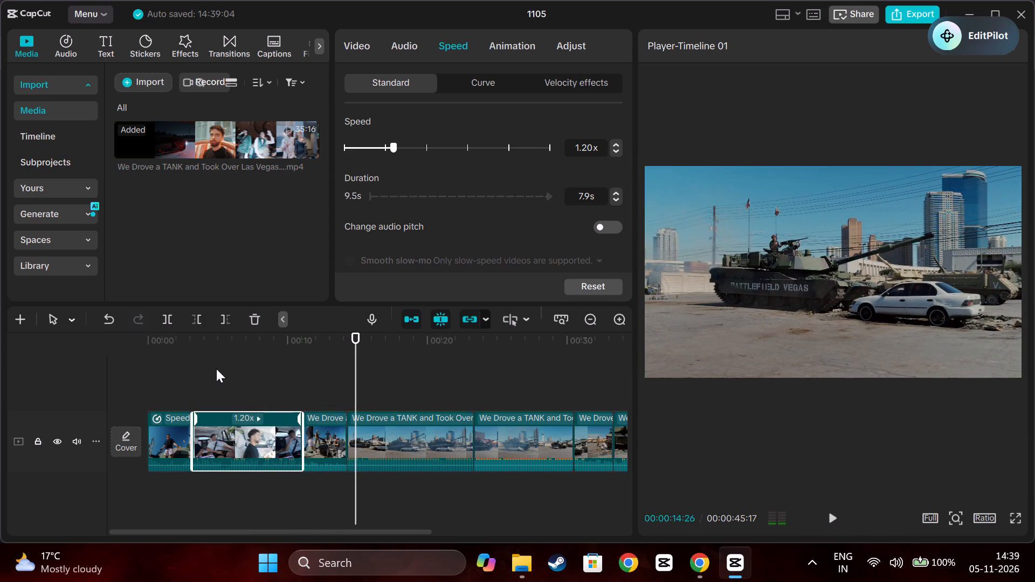
# Set the third clip, with people standing on the tank, to 1.20x speed and replay it into the fourth clip.
pyautogui.click(314, 421)
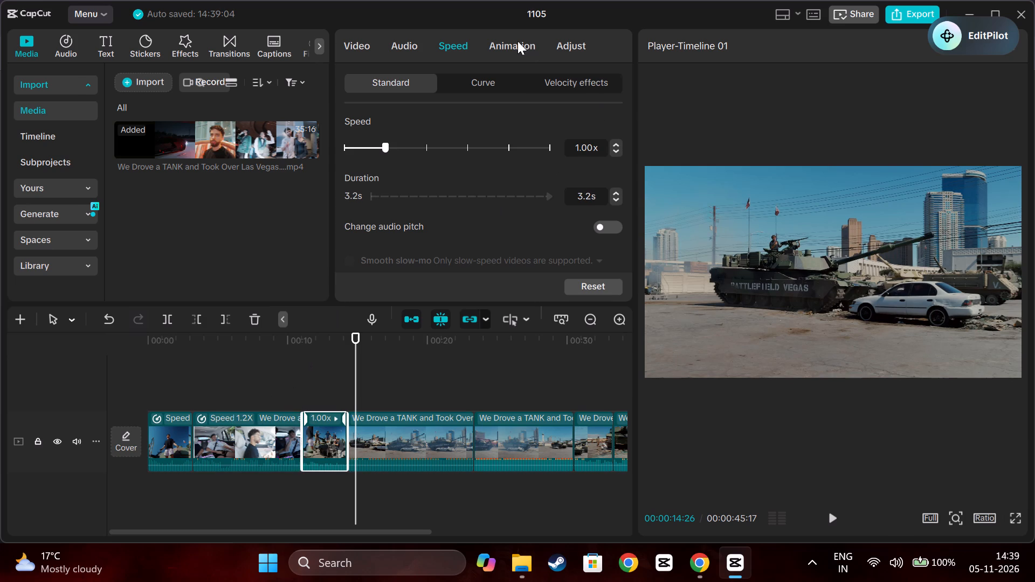
pyautogui.doubleClick(615, 143)
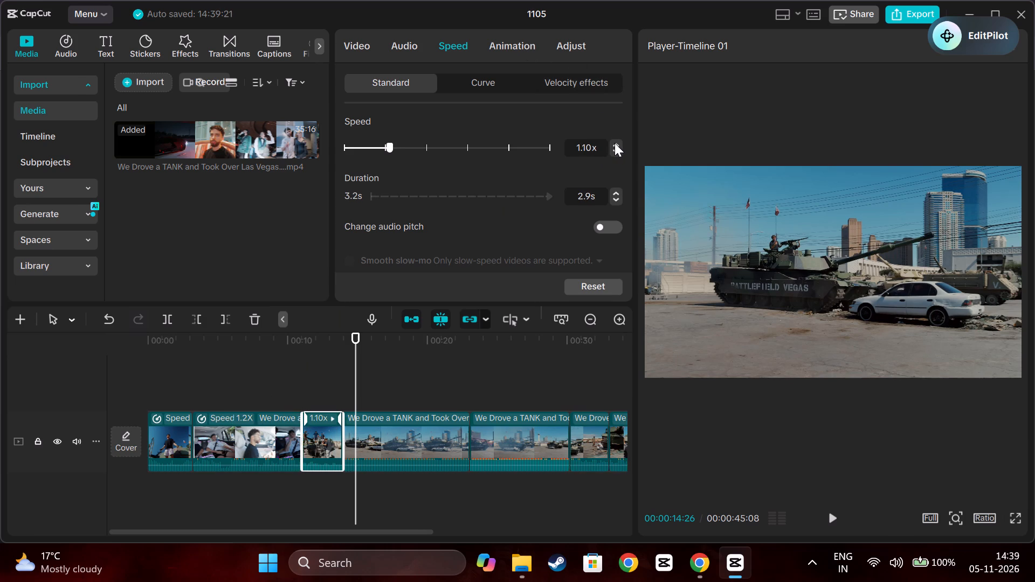
pyautogui.click(325, 368)
pyautogui.moveTo(325, 368); pyautogui.dragTo(303, 371)
pyautogui.press('space')
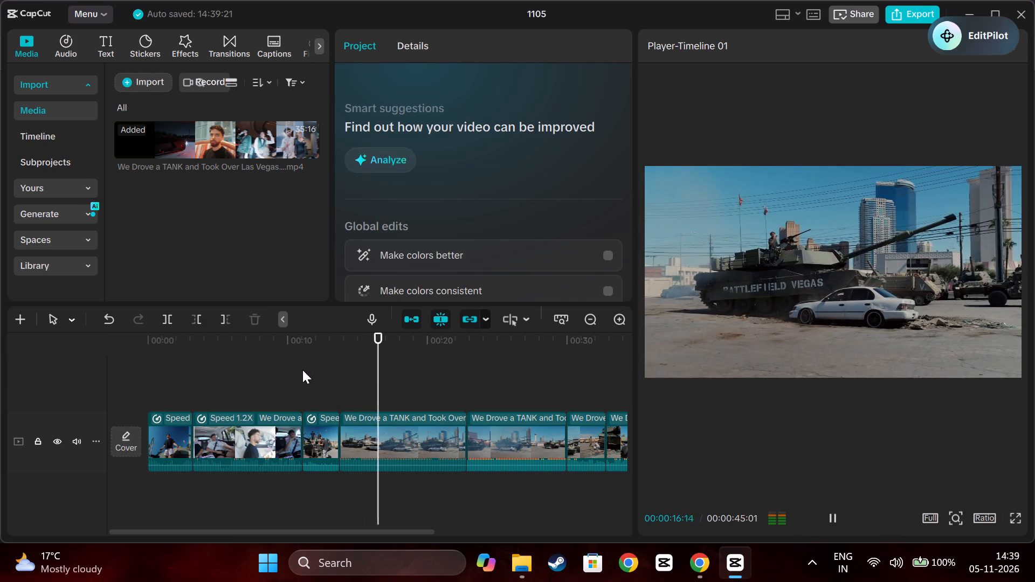
pyautogui.press('space')
# Set the fourth clip, of the tank driving onto the white car, to 1.20x speed and play on.
pyautogui.click(346, 434)
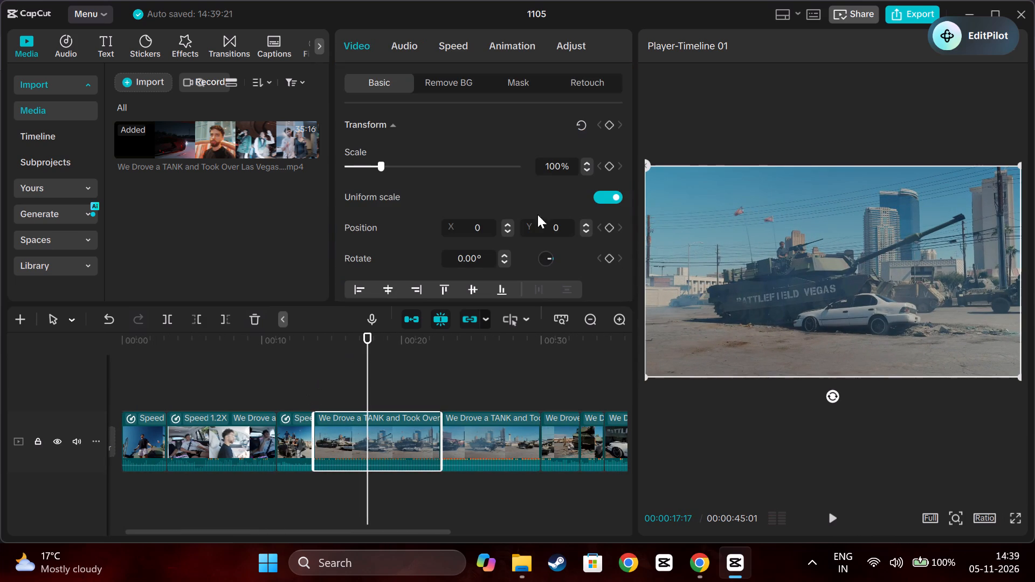
pyautogui.click(457, 43)
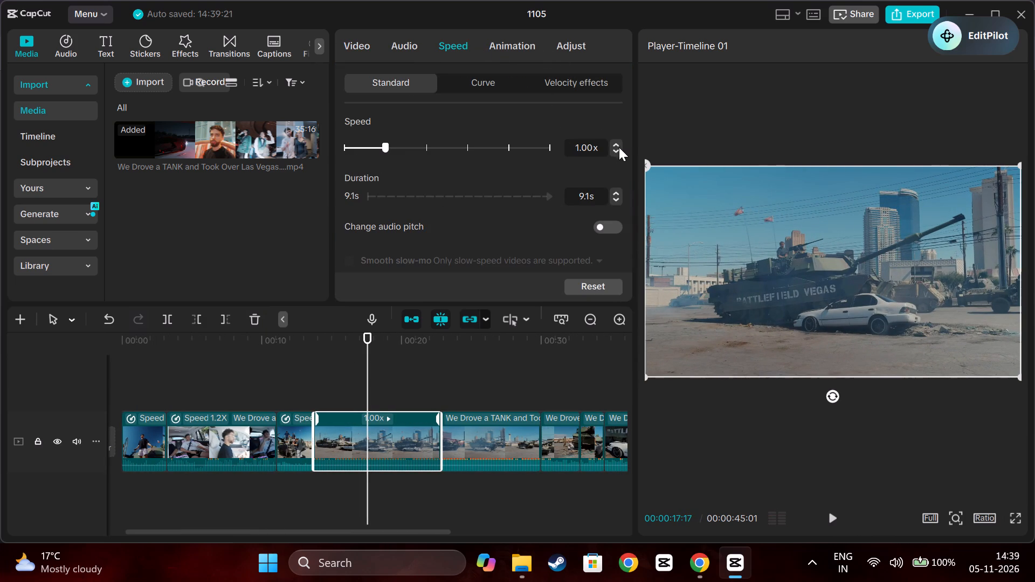
pyautogui.doubleClick(615, 143)
pyautogui.press('space')
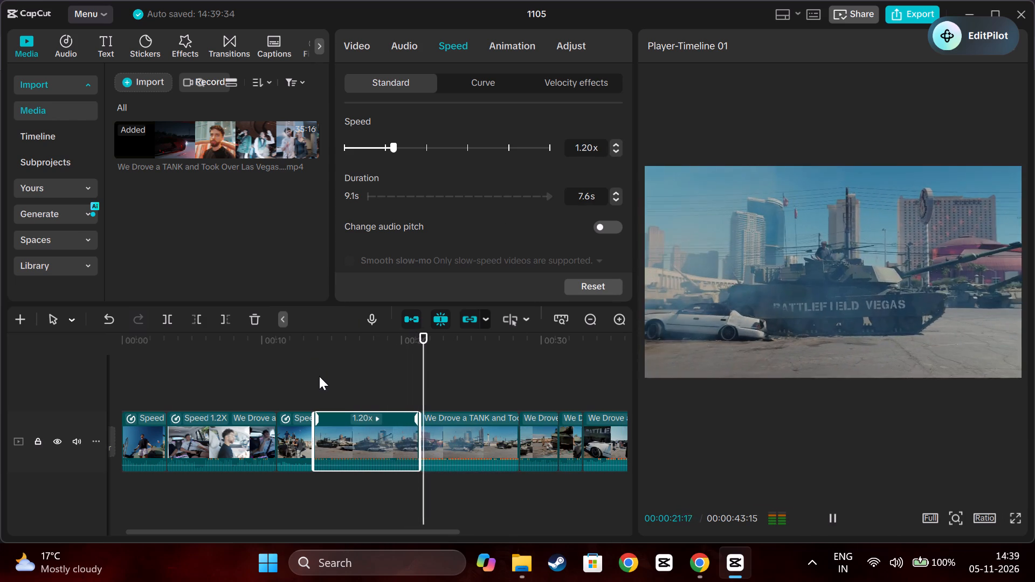
# Set the fifth clip, of the tank on the crushed car, to 1.20x speed and play on to the man in black.
pyautogui.click(495, 456)
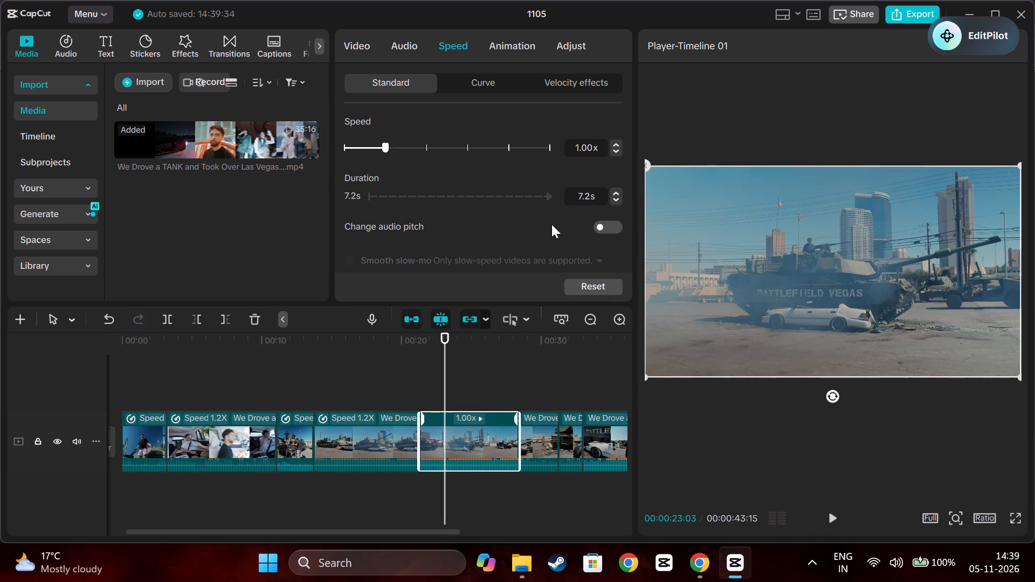
pyautogui.doubleClick(617, 143)
pyautogui.press('space')
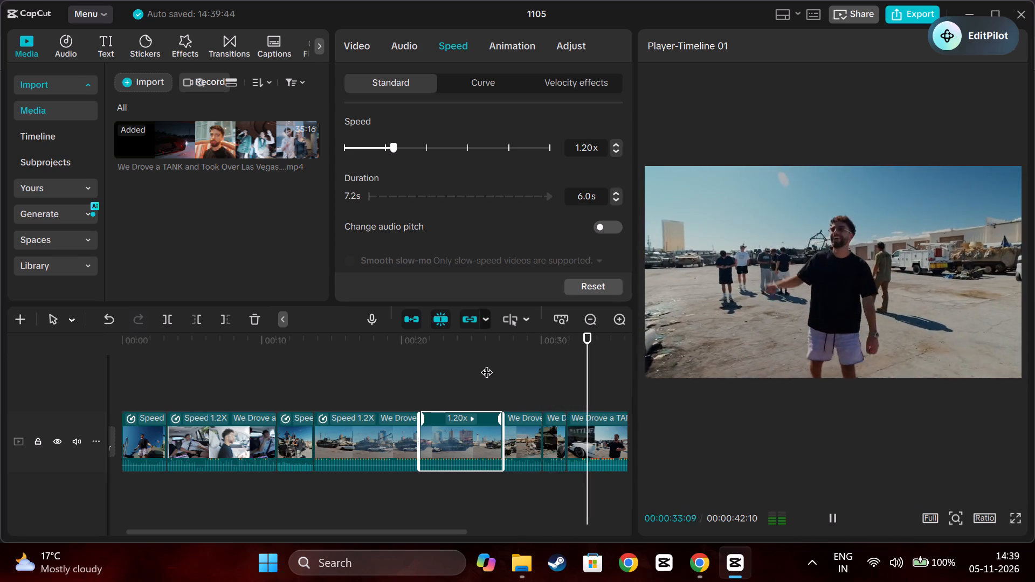
pyautogui.hscroll(-1, 486, 364)
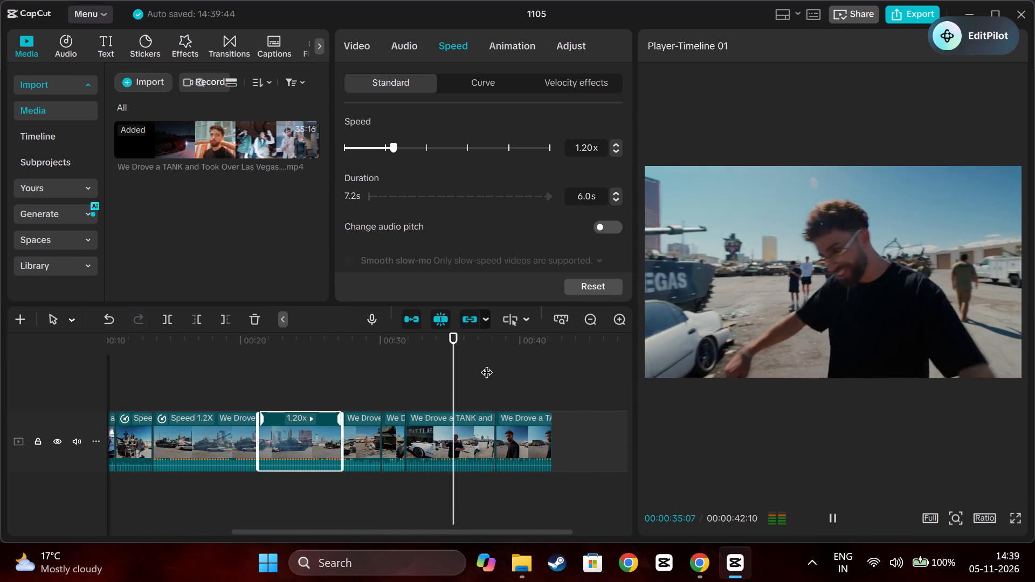
pyautogui.press('space')
# Set the last two clips, both of the man in black beside the tank, to 1.20x speed and play to the end.
pyautogui.click(467, 420)
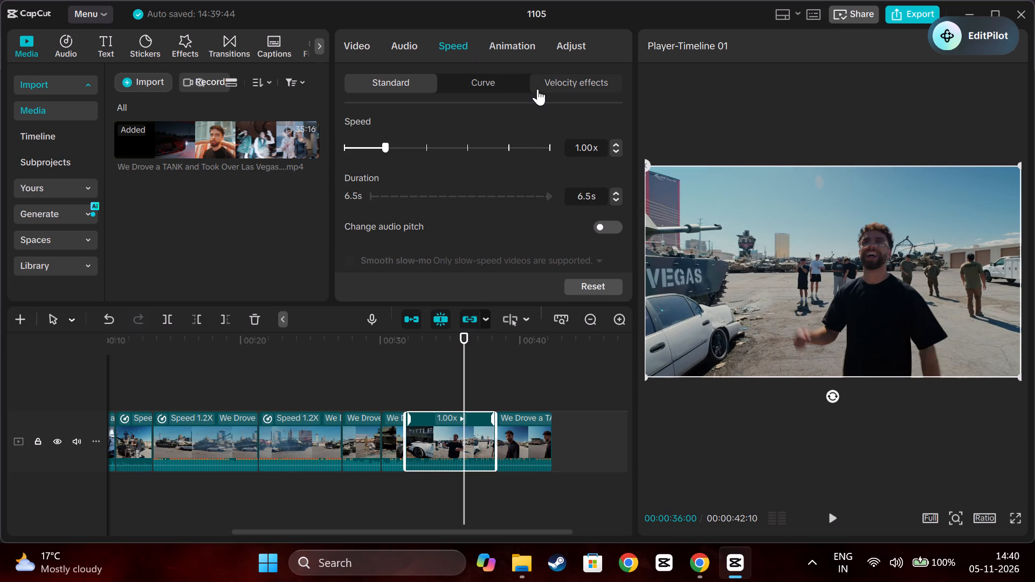
pyautogui.click(617, 144)
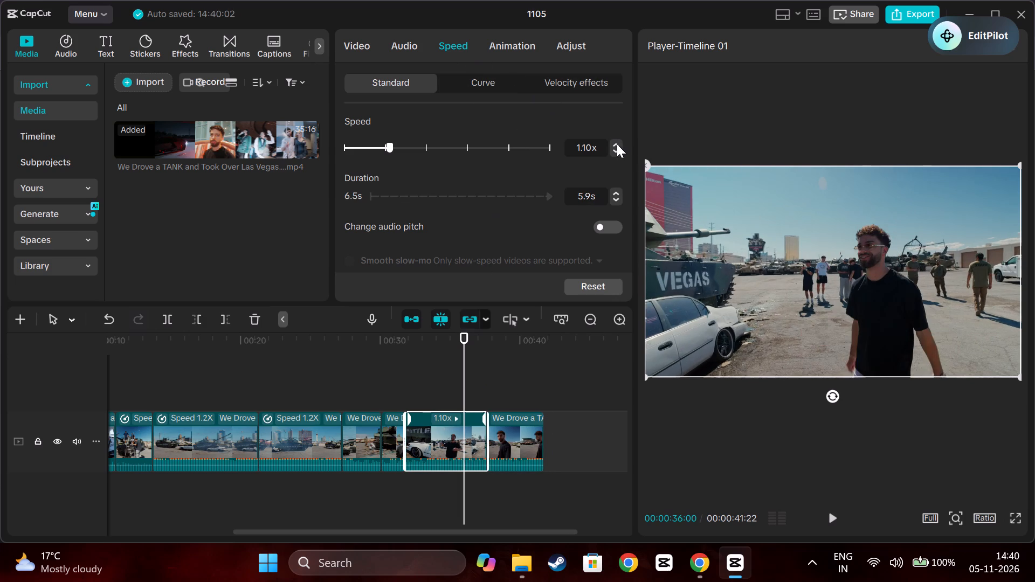
pyautogui.click(617, 144)
pyautogui.click(504, 415)
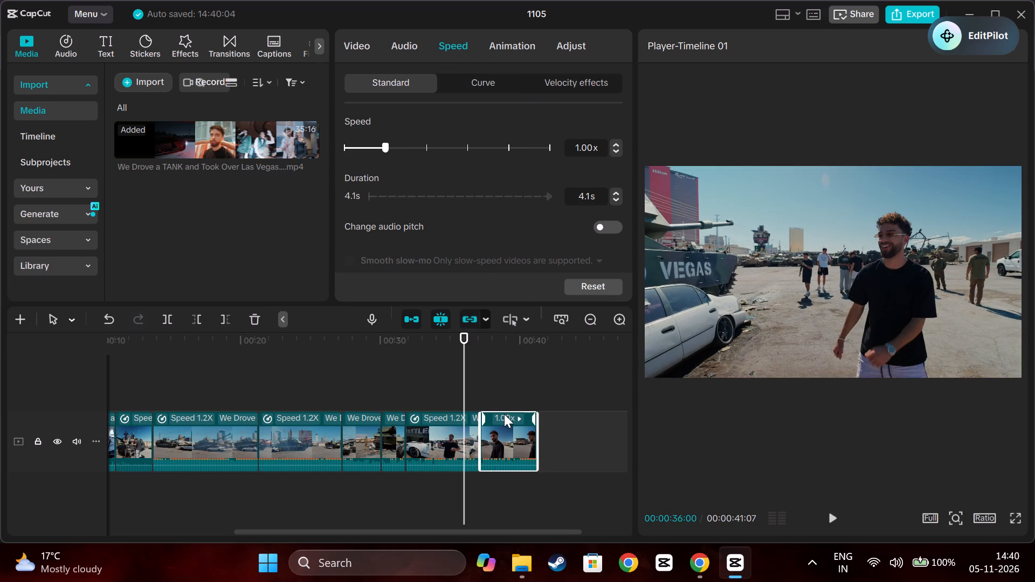
pyautogui.click(616, 142)
pyautogui.click(616, 142)
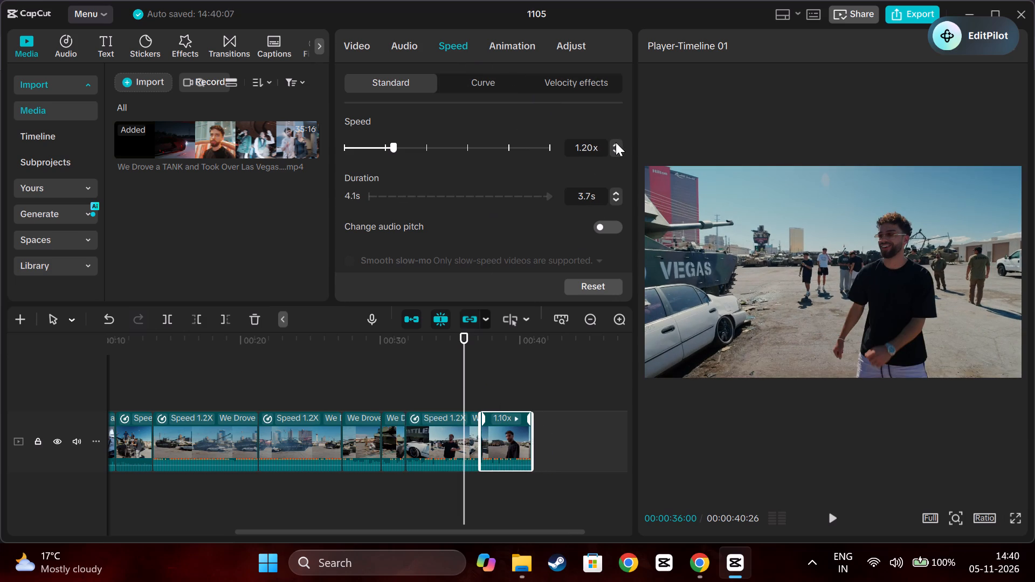
pyautogui.click(399, 383)
pyautogui.press('space')
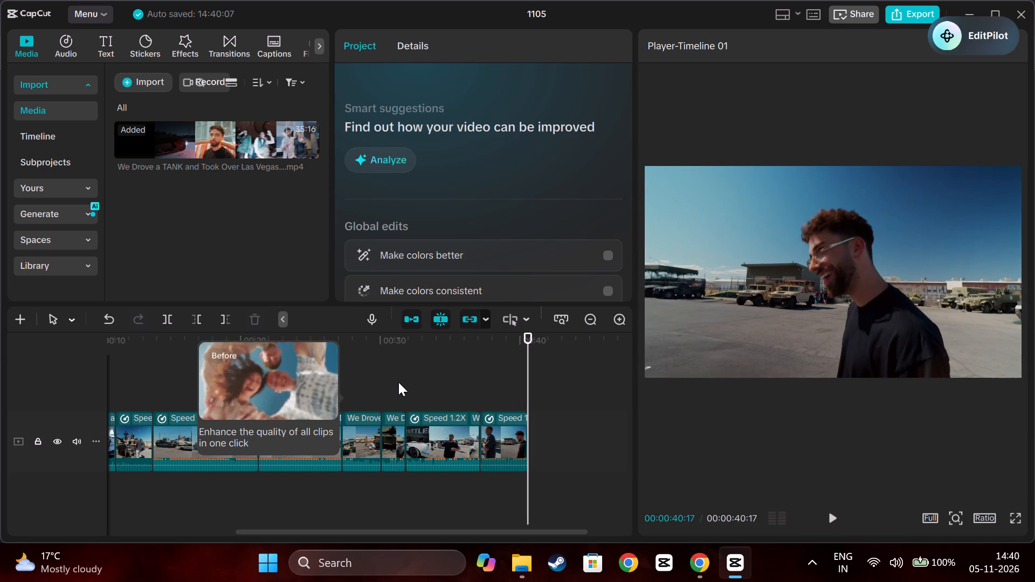
# Set the sixth clip, with people standing on the tank seen head-on, to 1.20x speed and play to the end.
pyautogui.click(398, 382)
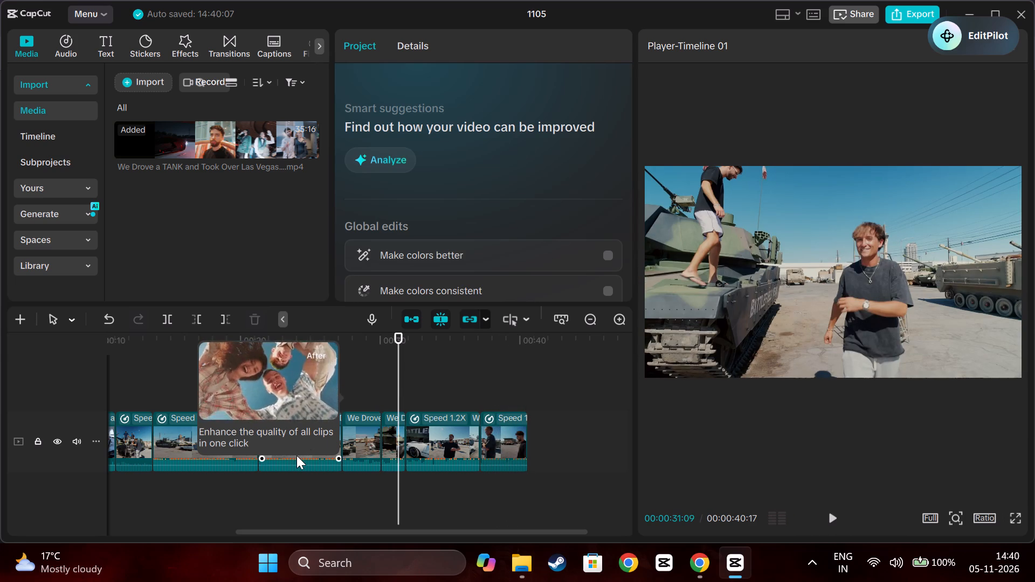
pyautogui.click(296, 455)
pyautogui.click(292, 364)
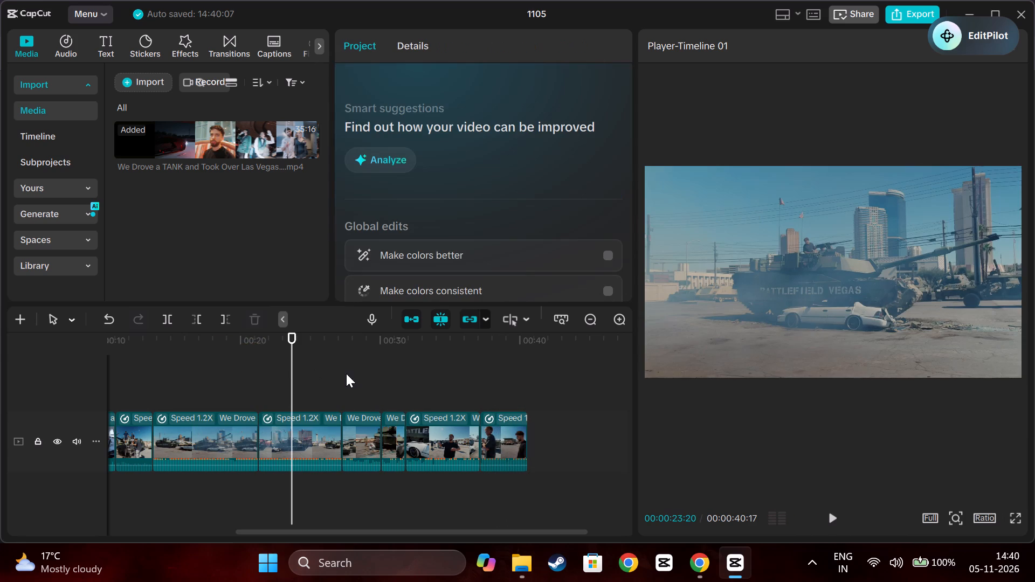
pyautogui.click(346, 373)
pyautogui.press('space')
pyautogui.press('space')
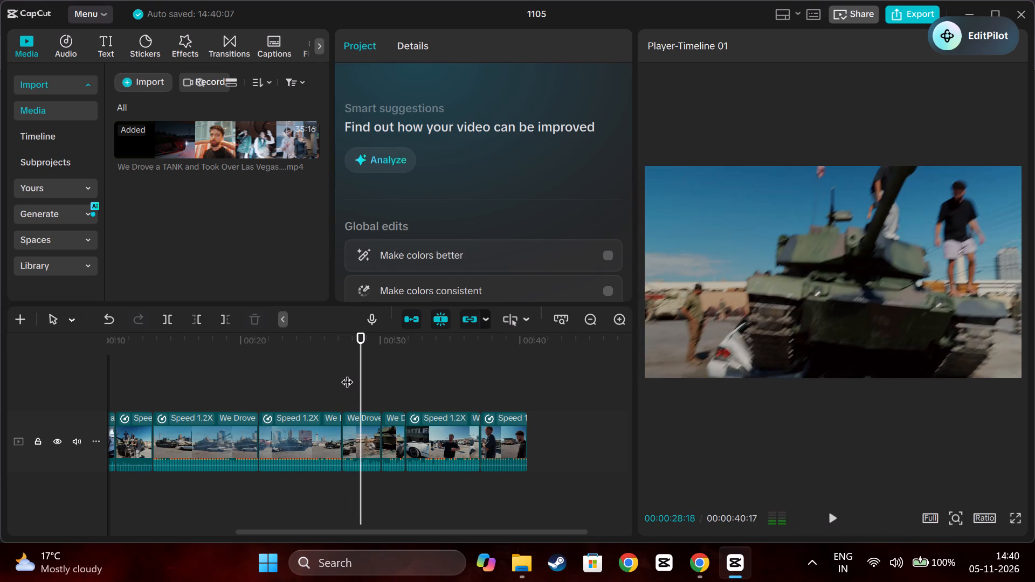
pyautogui.click(371, 450)
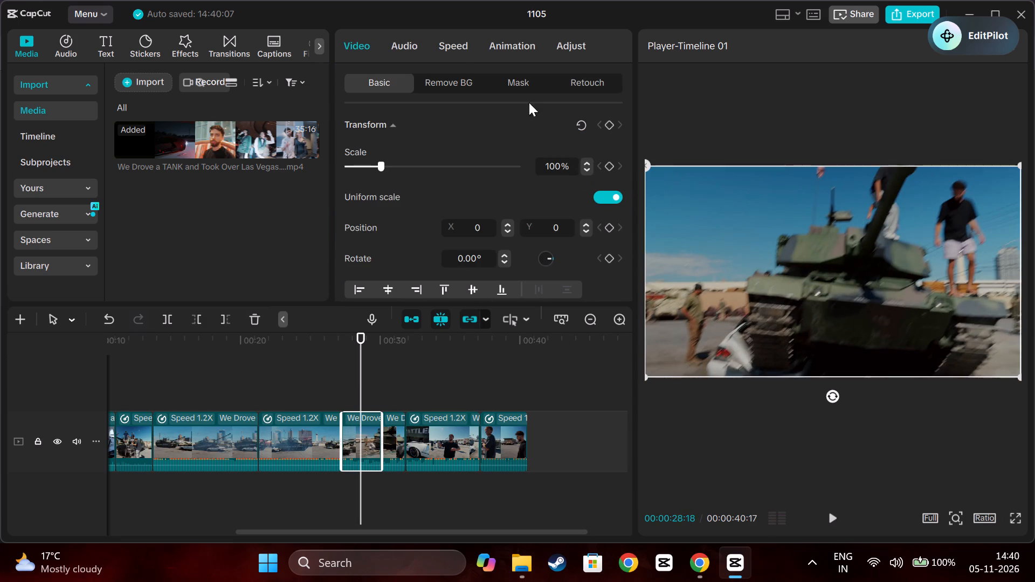
pyautogui.click(454, 47)
pyautogui.doubleClick(615, 143)
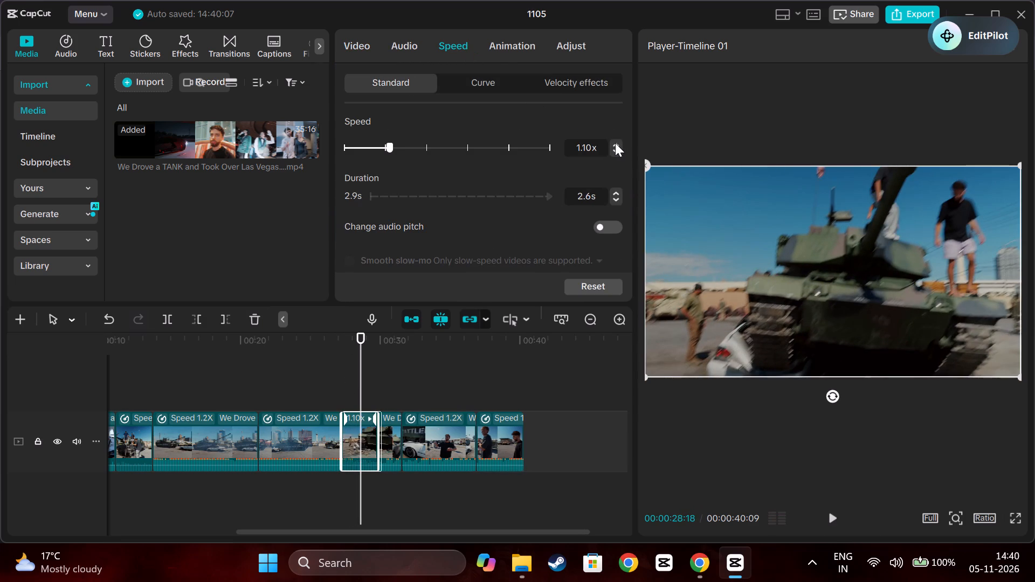
pyautogui.click(318, 367)
pyautogui.press('space')
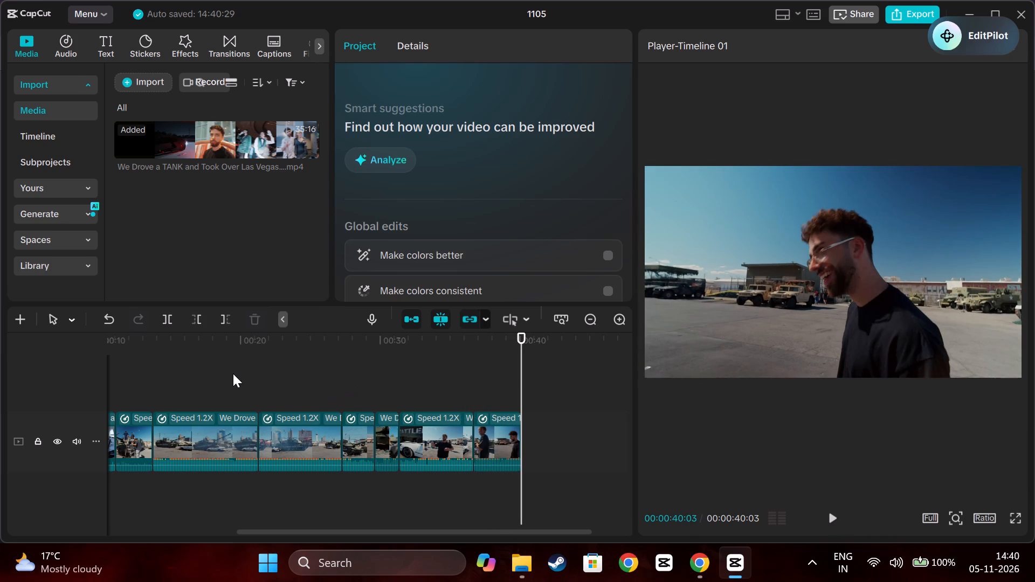
# Set the fourth and fifth clips, of the tank driving over the white car, to 1.30x speed.
pyautogui.hscroll(1, 233, 373)
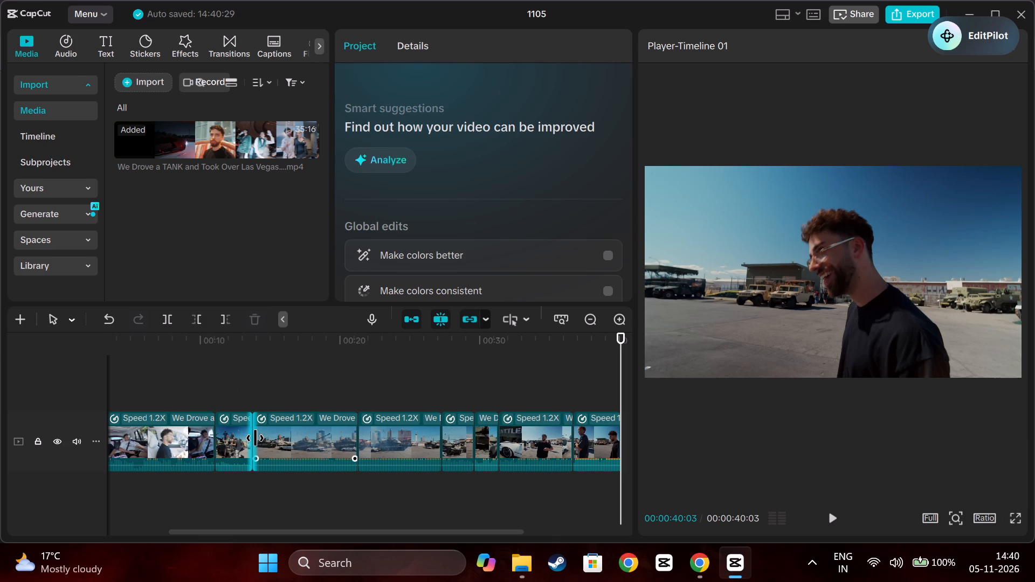
pyautogui.click(316, 439)
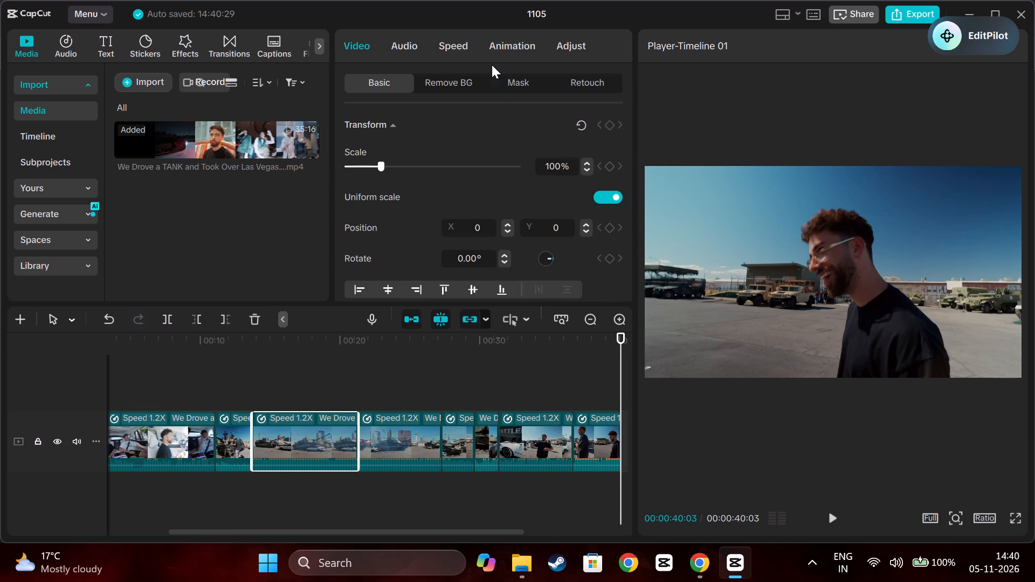
pyautogui.click(454, 52)
pyautogui.click(617, 143)
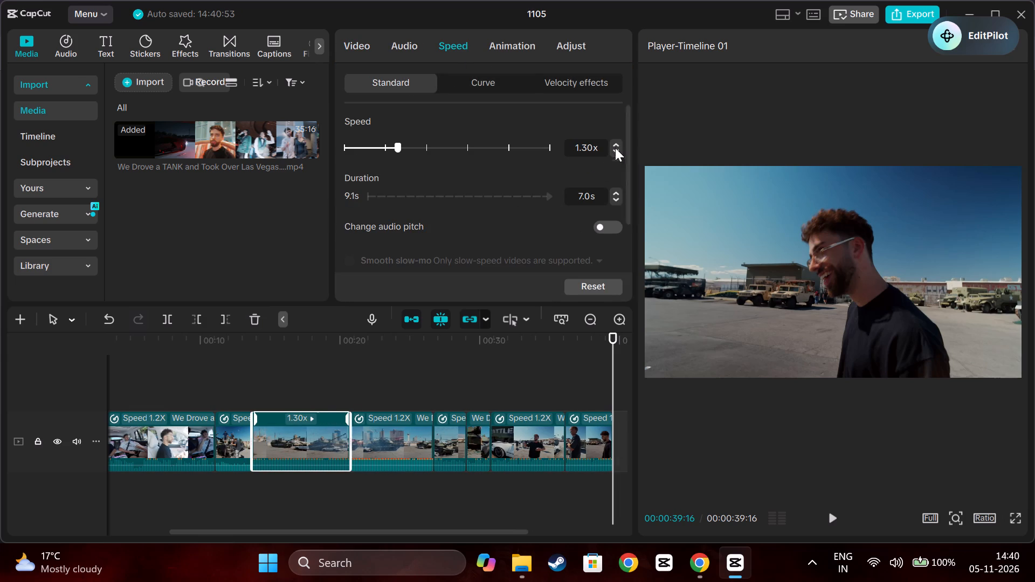
pyautogui.click(391, 436)
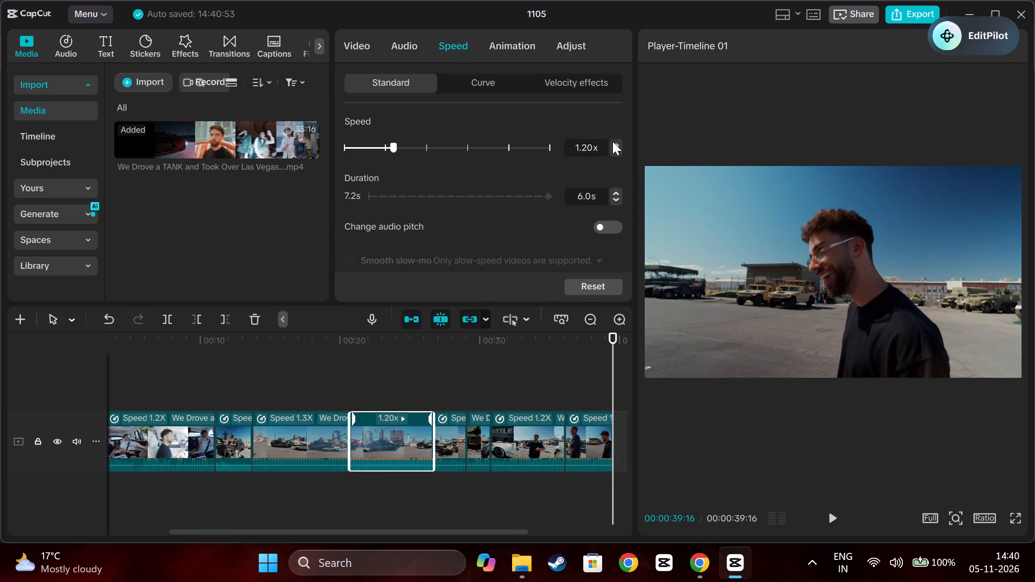
pyautogui.click(616, 143)
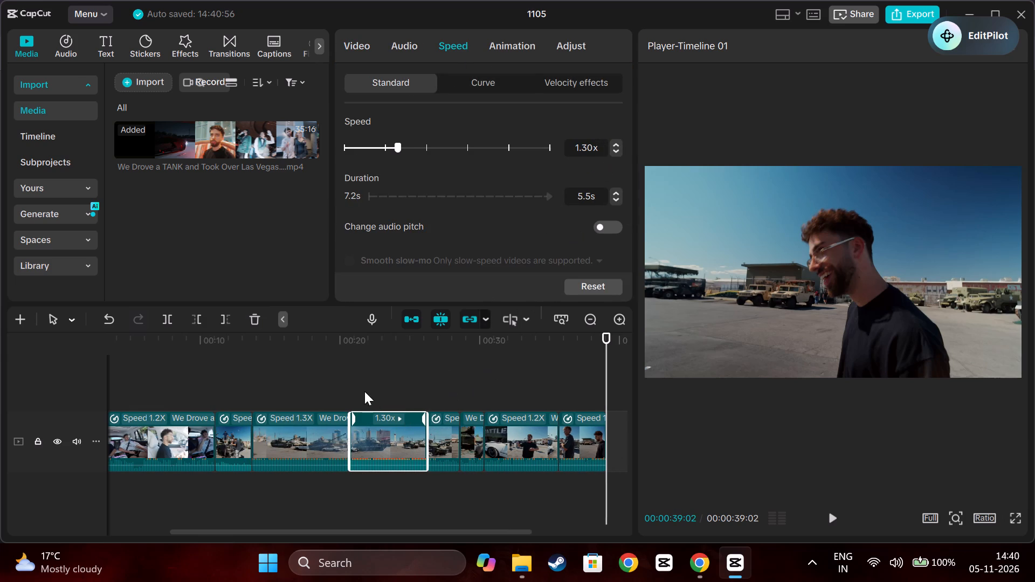
# Replay the edit from the beginning up to the tank driving onto the white car.
pyautogui.click(342, 376)
pyautogui.moveTo(342, 376); pyautogui.dragTo(71, 423)
pyautogui.press('space')
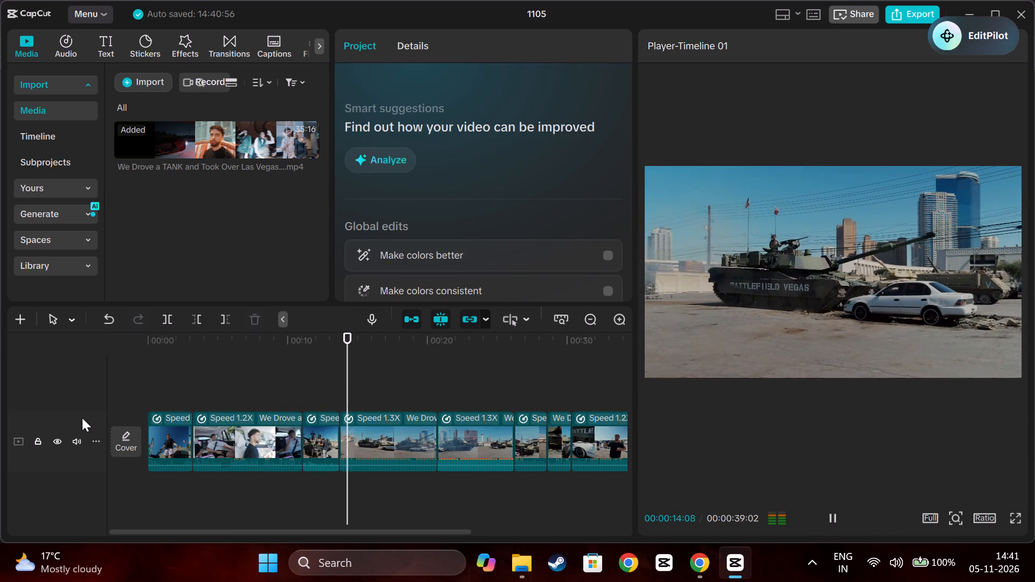
pyautogui.press('space')
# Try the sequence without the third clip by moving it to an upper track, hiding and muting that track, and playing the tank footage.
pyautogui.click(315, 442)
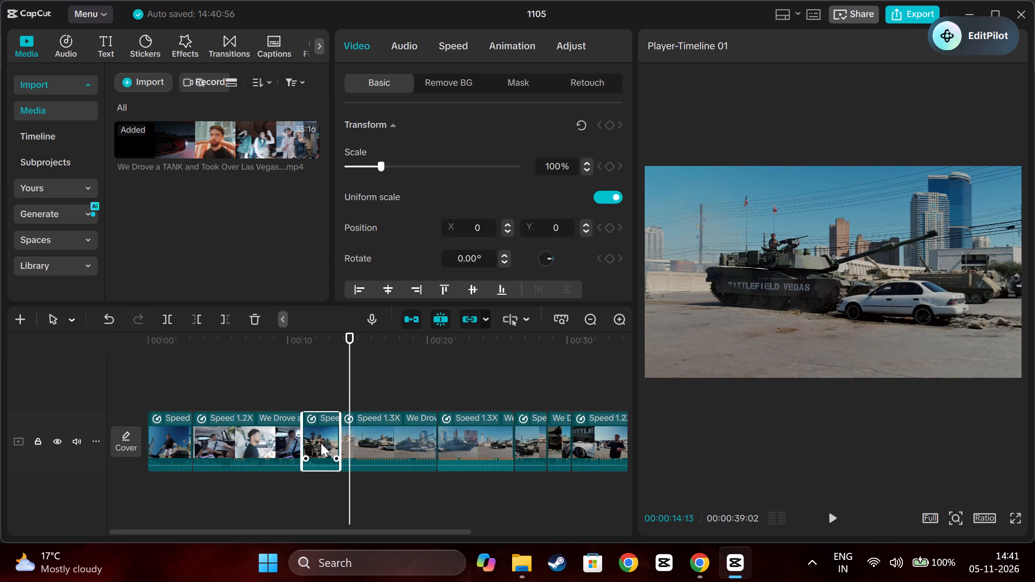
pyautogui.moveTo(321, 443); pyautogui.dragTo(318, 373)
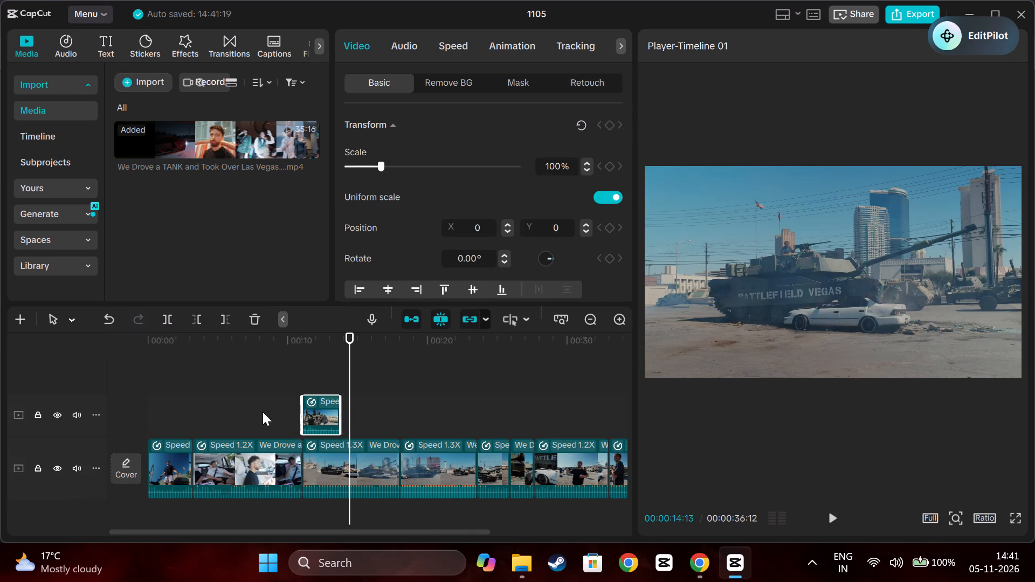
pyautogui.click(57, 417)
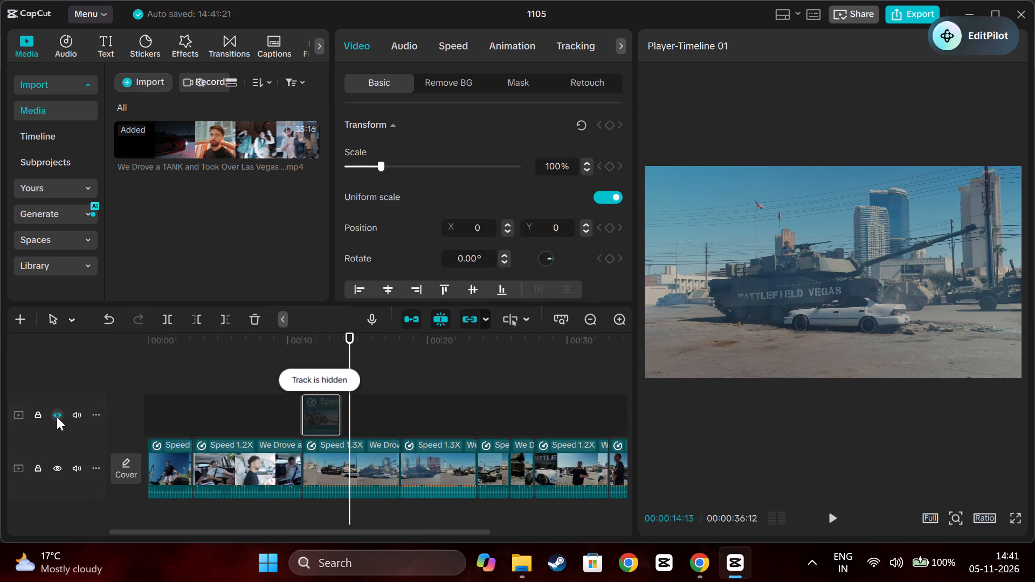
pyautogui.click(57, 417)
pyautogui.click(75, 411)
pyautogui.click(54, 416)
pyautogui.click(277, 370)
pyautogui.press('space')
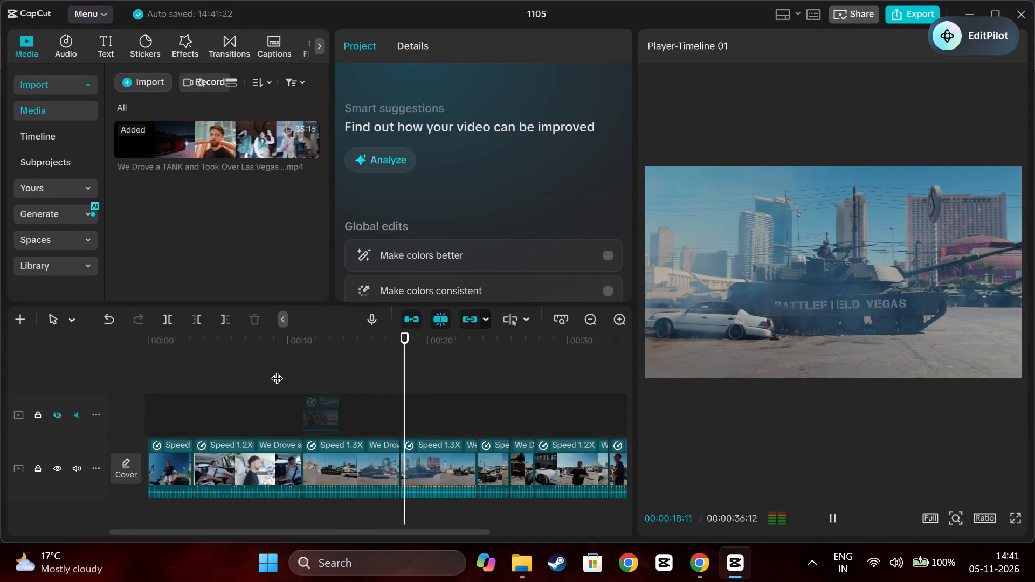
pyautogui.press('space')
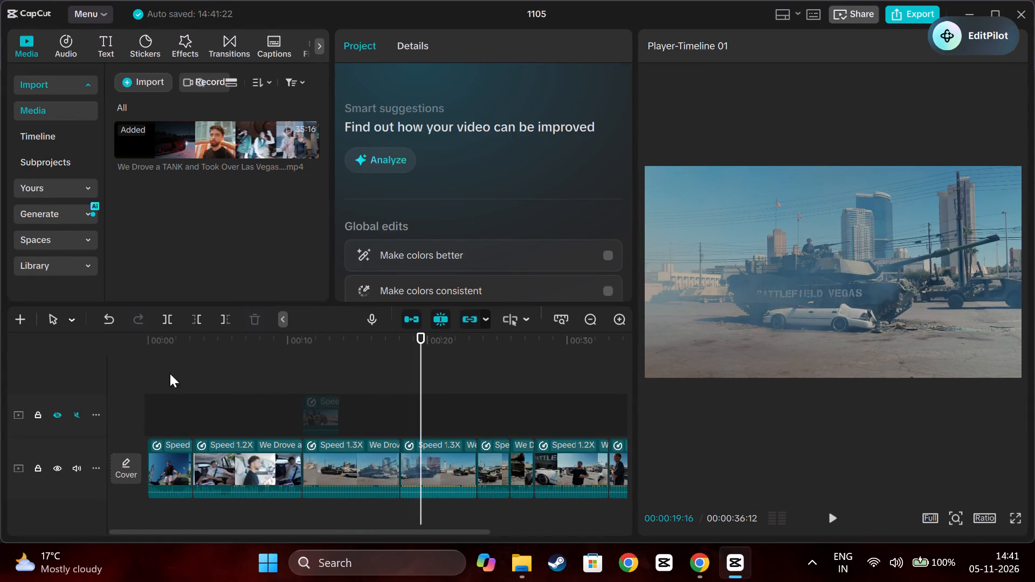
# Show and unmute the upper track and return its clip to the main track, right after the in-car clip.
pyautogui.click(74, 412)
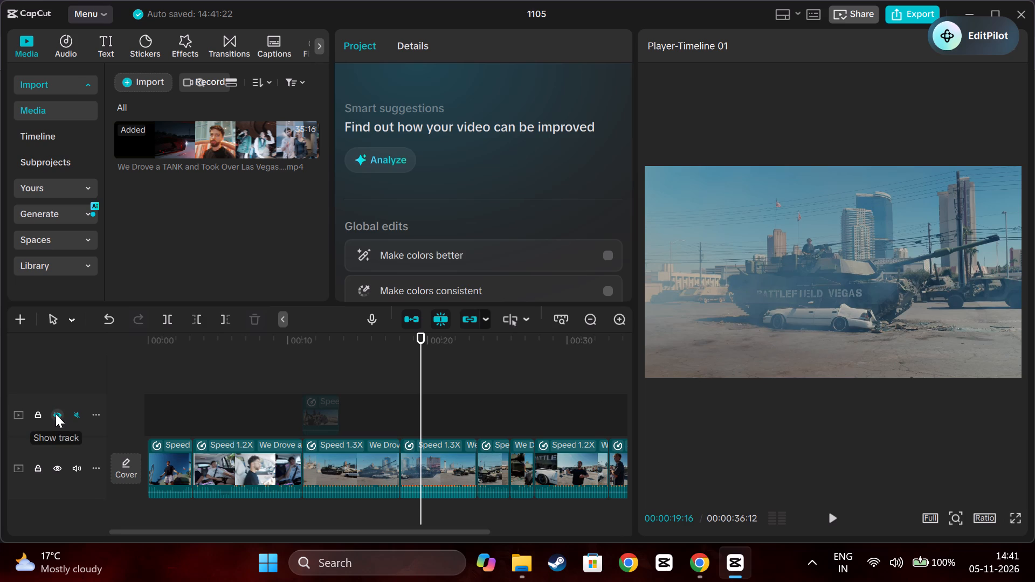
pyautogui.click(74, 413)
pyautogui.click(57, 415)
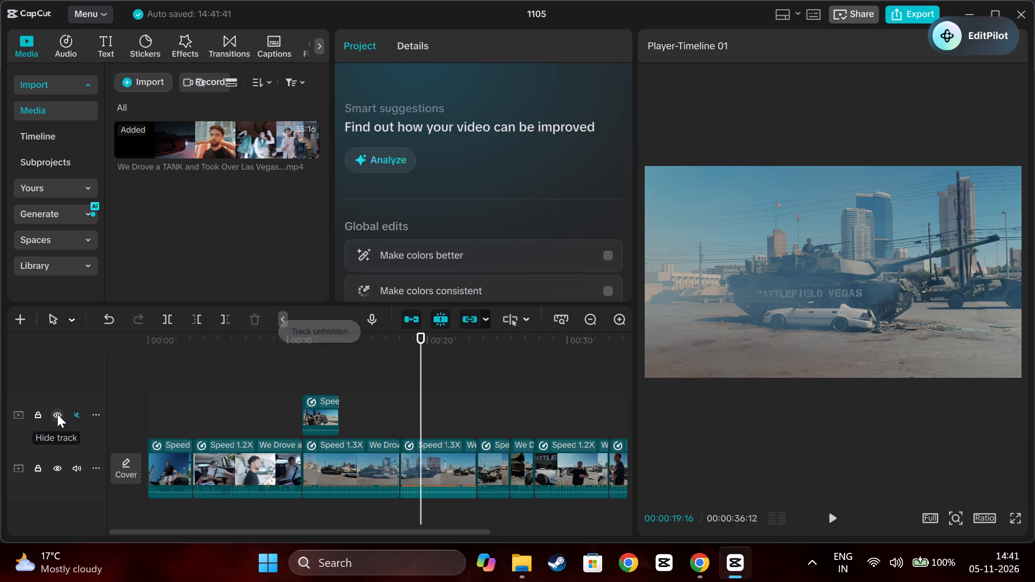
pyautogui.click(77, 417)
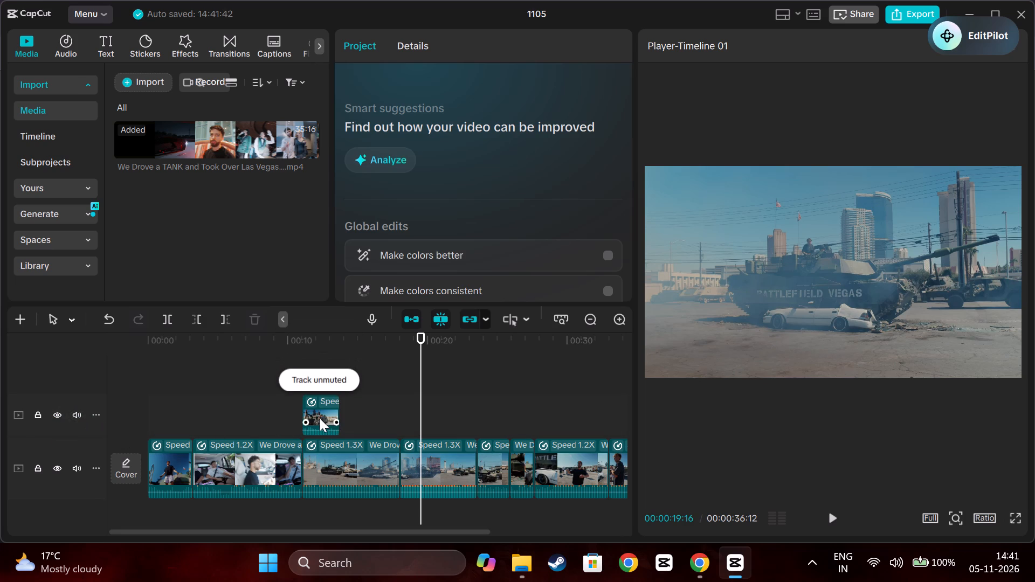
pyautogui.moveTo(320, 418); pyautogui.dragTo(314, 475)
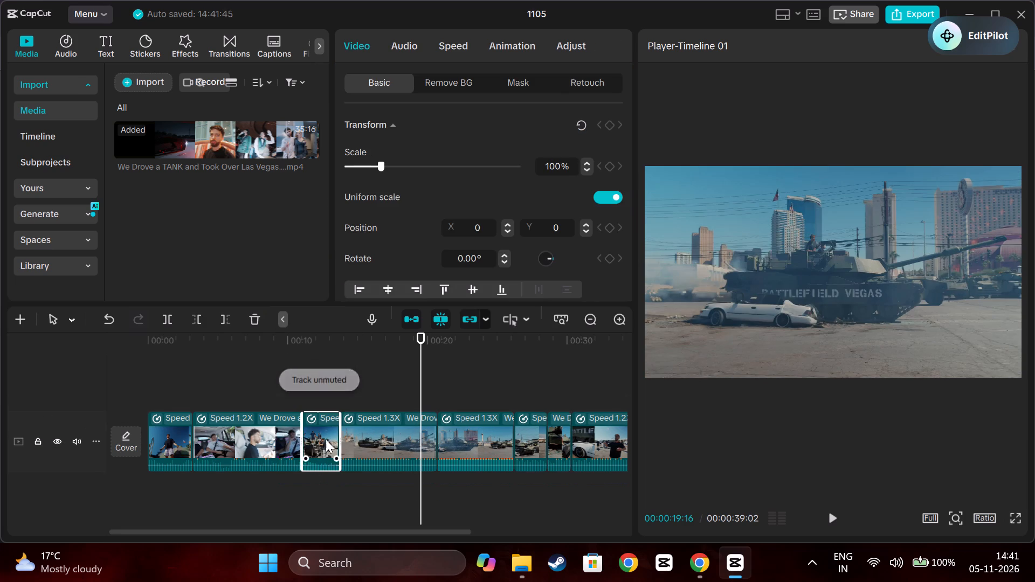
# Set the third clip, with people standing on the tank, to 1.30x speed and play on through the crushed-car clips.
pyautogui.click(456, 47)
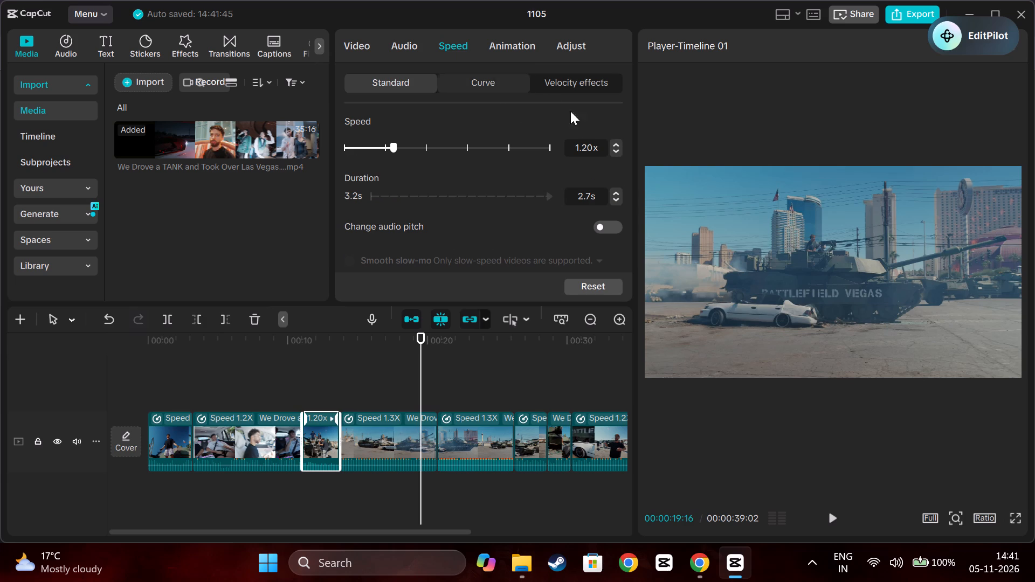
pyautogui.click(617, 144)
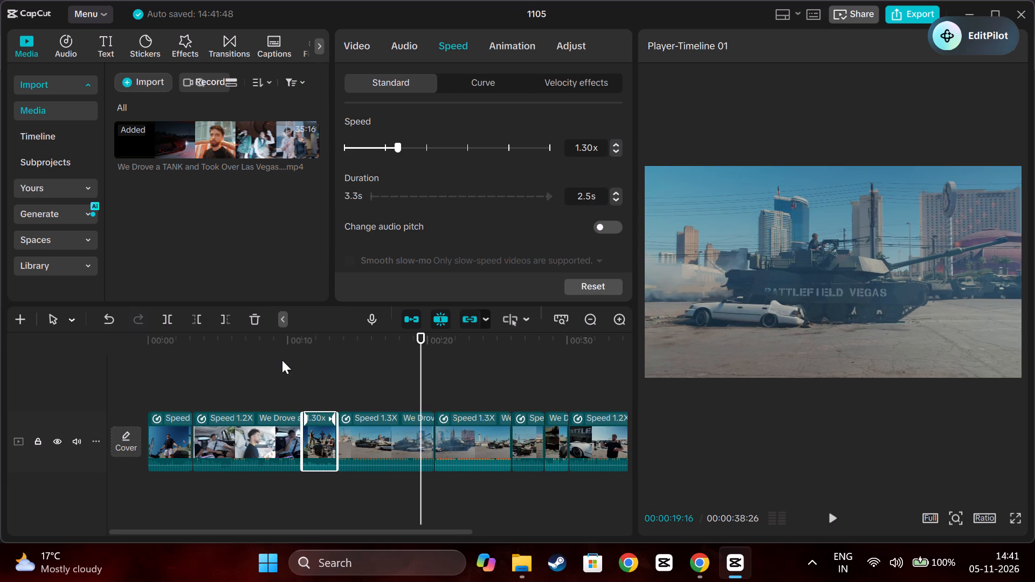
pyautogui.click(284, 359)
pyautogui.press('space')
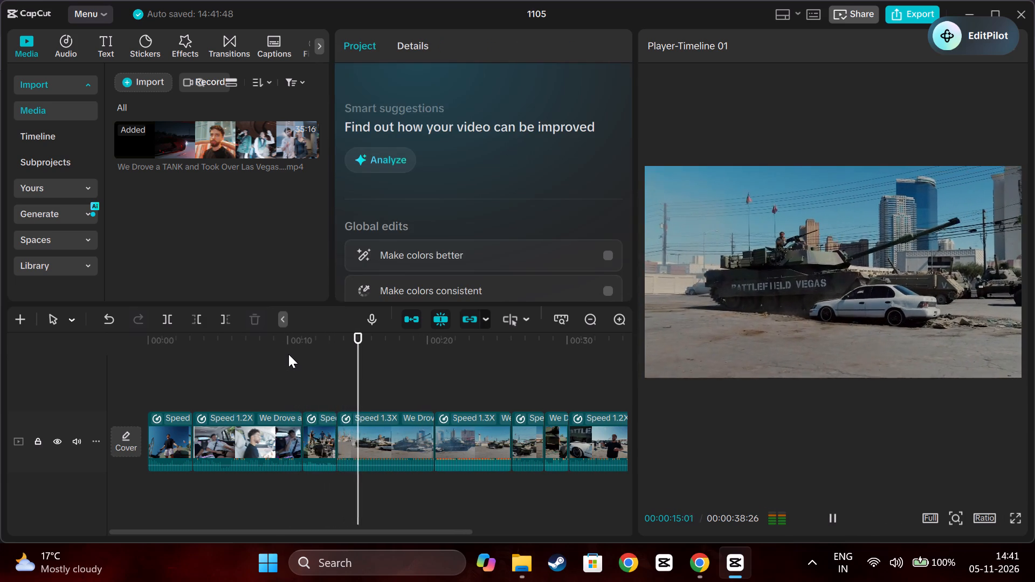
pyautogui.hscroll(-1, 288, 354)
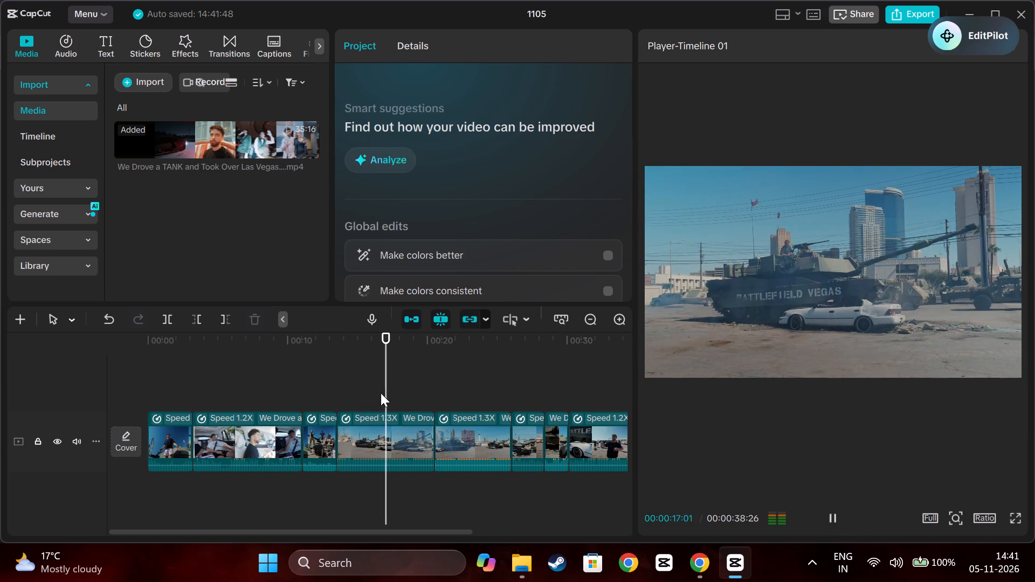
pyautogui.hscroll(-2, 382, 394)
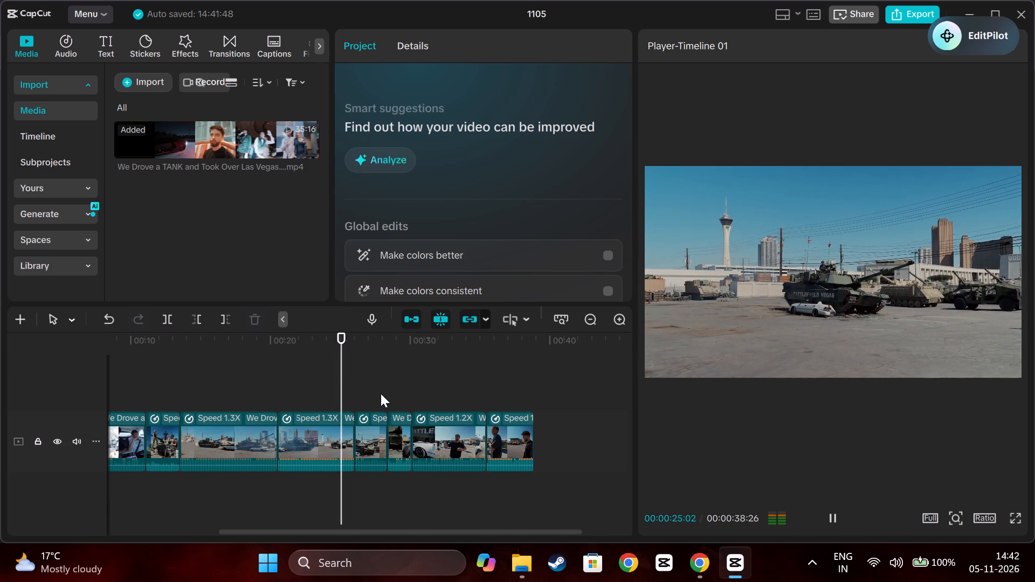
# Replay the fifth clip from its start and step back frame by frame to find where its wide shot begins.
pyautogui.click(293, 383)
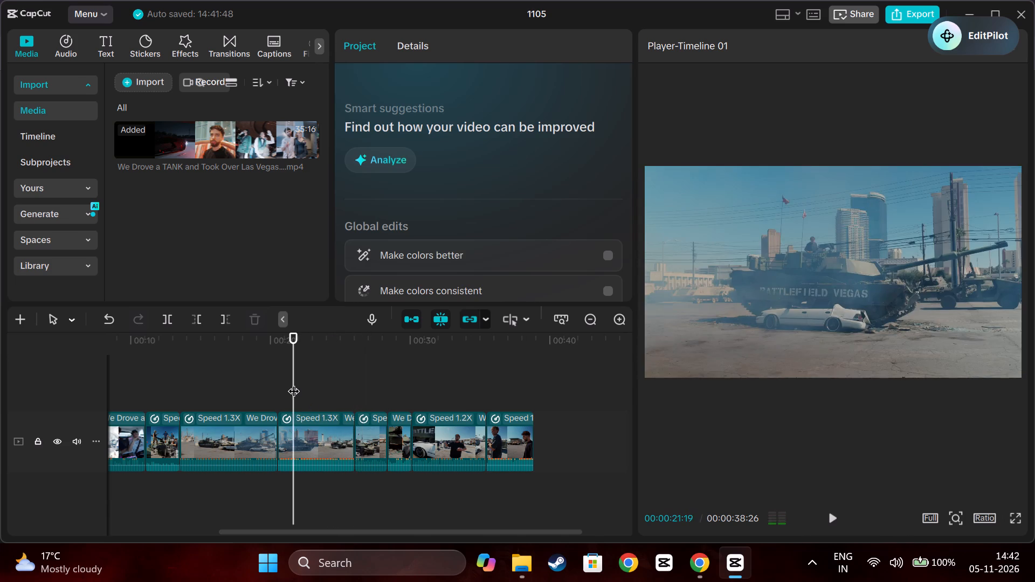
pyautogui.moveTo(293, 383); pyautogui.dragTo(280, 386)
pyautogui.press('space')
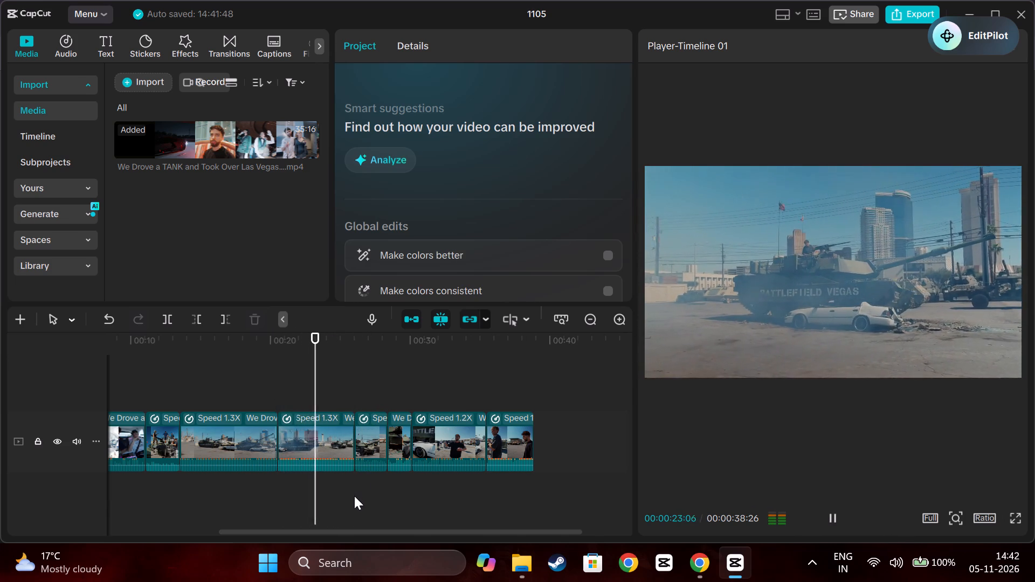
pyautogui.press('space')
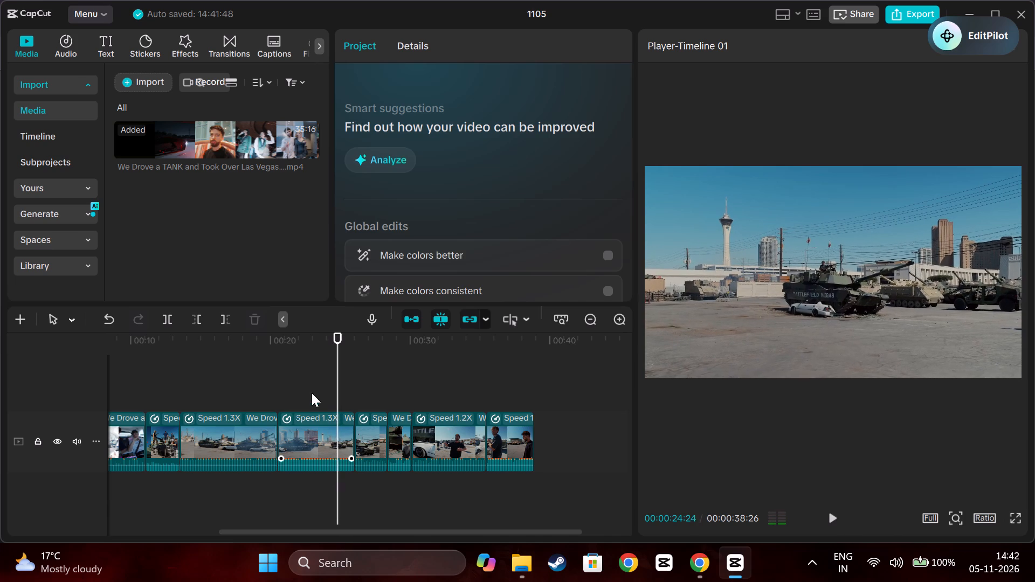
pyautogui.press('Left')
pyautogui.press('Left')
pyautogui.press('Left')
pyautogui.press('Left')
pyautogui.press('Left')
pyautogui.press('Left')
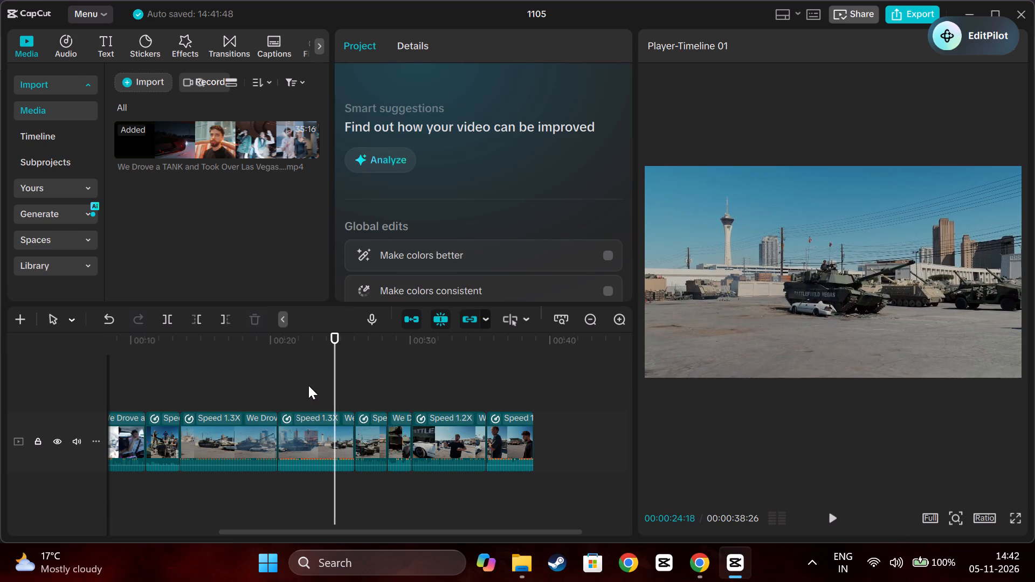
pyautogui.press('Left')
pyautogui.press('Left')
pyautogui.press('Left')
pyautogui.press('Left')
pyautogui.press('Left')
pyautogui.press('Left')
pyautogui.press('Left')
pyautogui.press('Left')
pyautogui.press('Left')
pyautogui.press('Left')
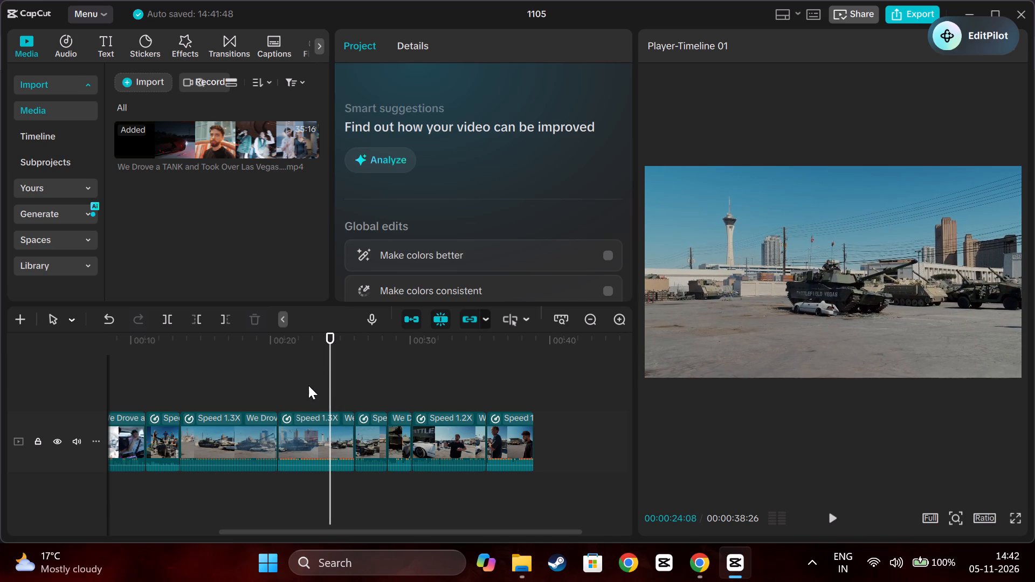
pyautogui.press('Left')
pyautogui.press('Left')
pyautogui.press('Left')
pyautogui.press('Left')
pyautogui.press('Left')
pyautogui.press('Left')
pyautogui.press('Left')
pyautogui.press('Left')
pyautogui.press('Left')
pyautogui.press('Left')
pyautogui.press('Left')
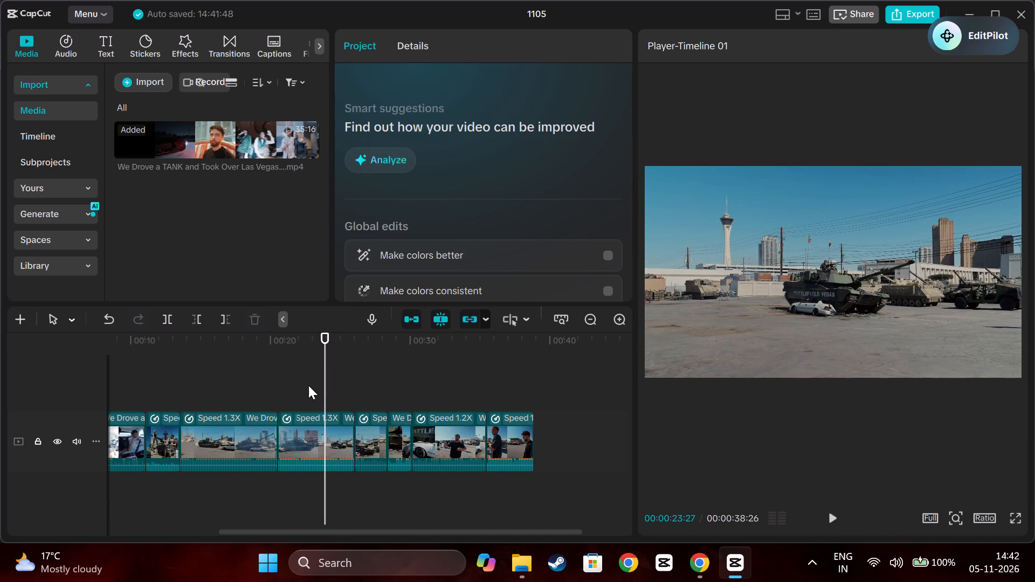
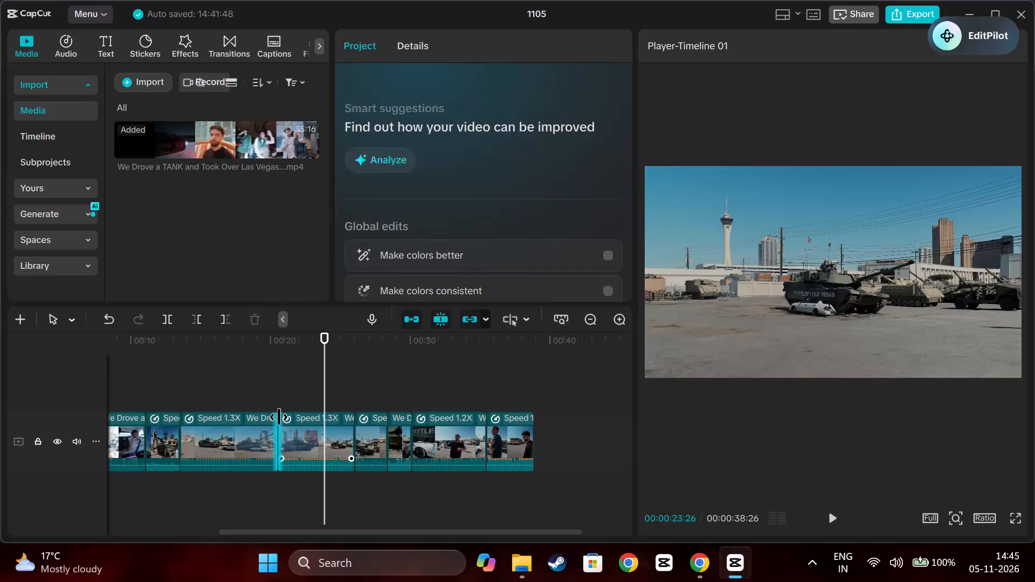
# Cut away the fifth clip's wide-shot part after 00:00:23:21, closing the gap, and play on into the last clip.
pyautogui.press('Left')
pyautogui.press('Left')
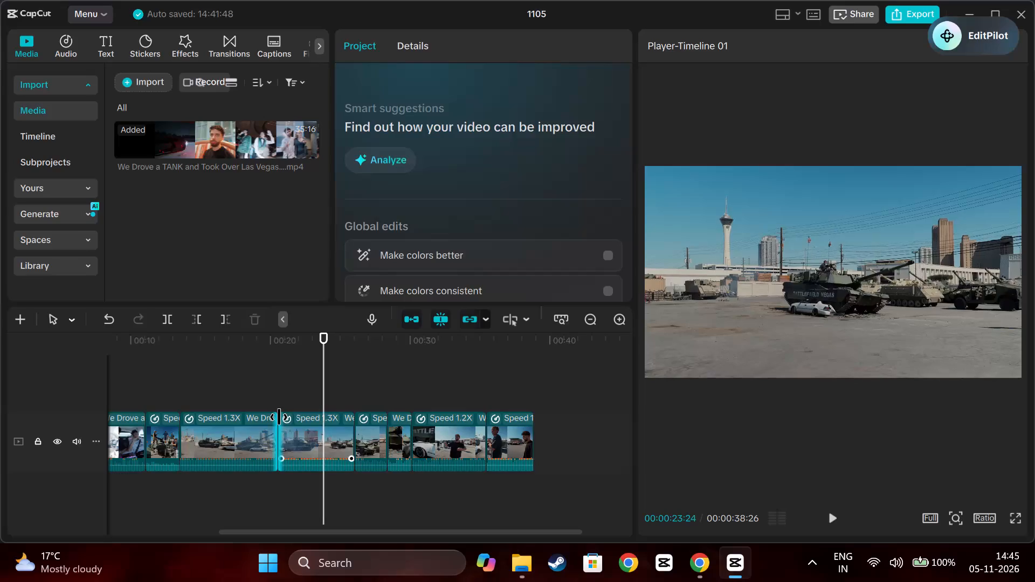
pyautogui.press('Left')
pyautogui.press('Left')
pyautogui.press('Left')
pyautogui.press('Left')
pyautogui.press('Right')
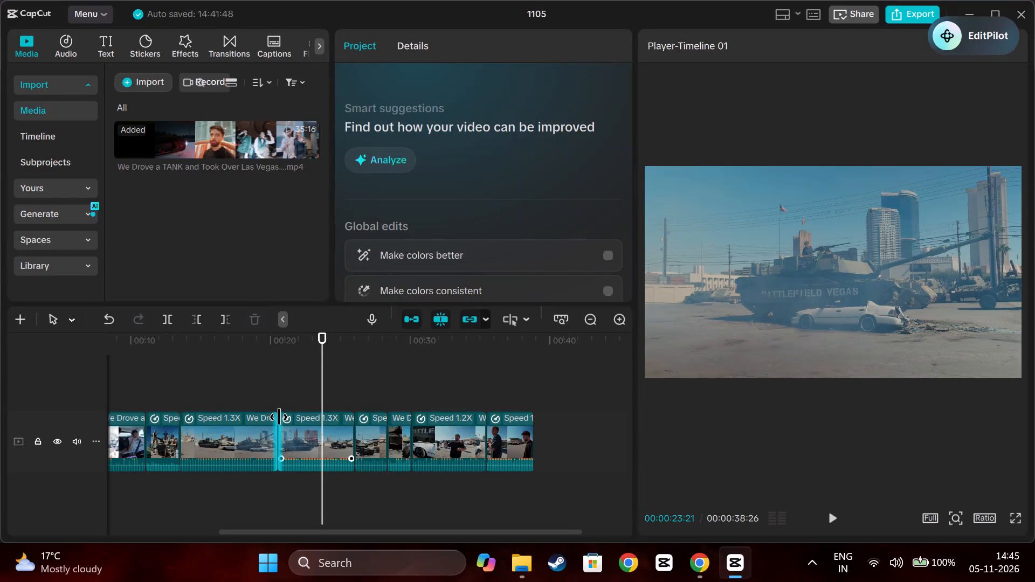
pyautogui.press('Left')
pyautogui.press('Left')
pyautogui.press('Left')
pyautogui.press('Left')
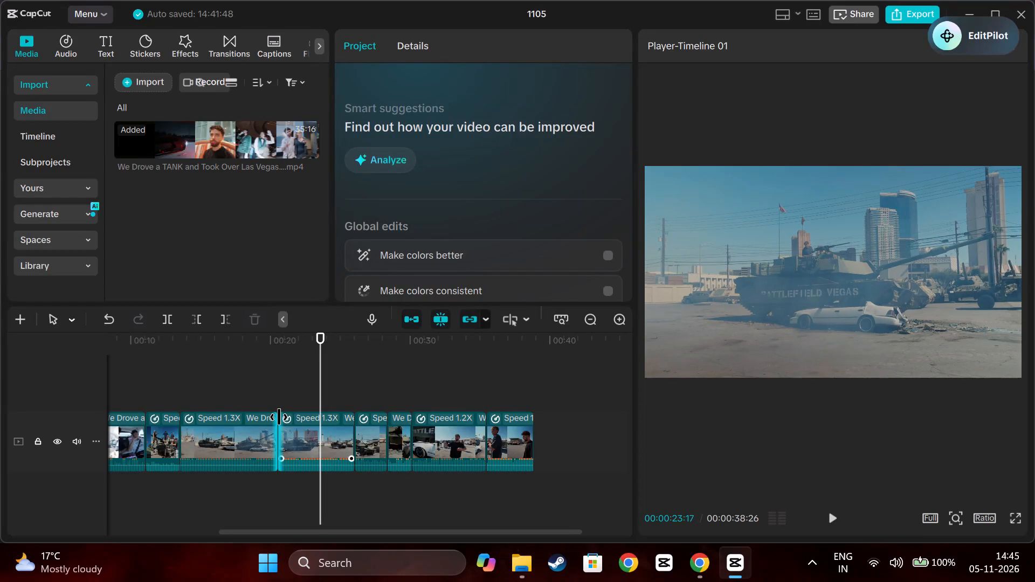
pyautogui.press('Right')
pyautogui.press('Right')
pyautogui.press('Right')
pyautogui.press('Right')
pyautogui.press('Right')
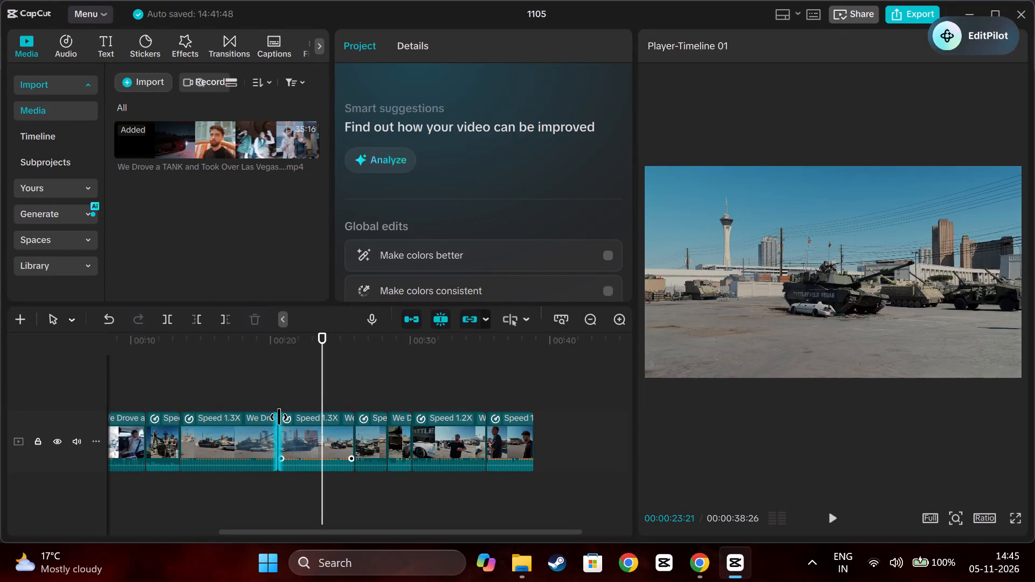
pyautogui.press('Left')
pyautogui.press('Right')
pyautogui.press('Left')
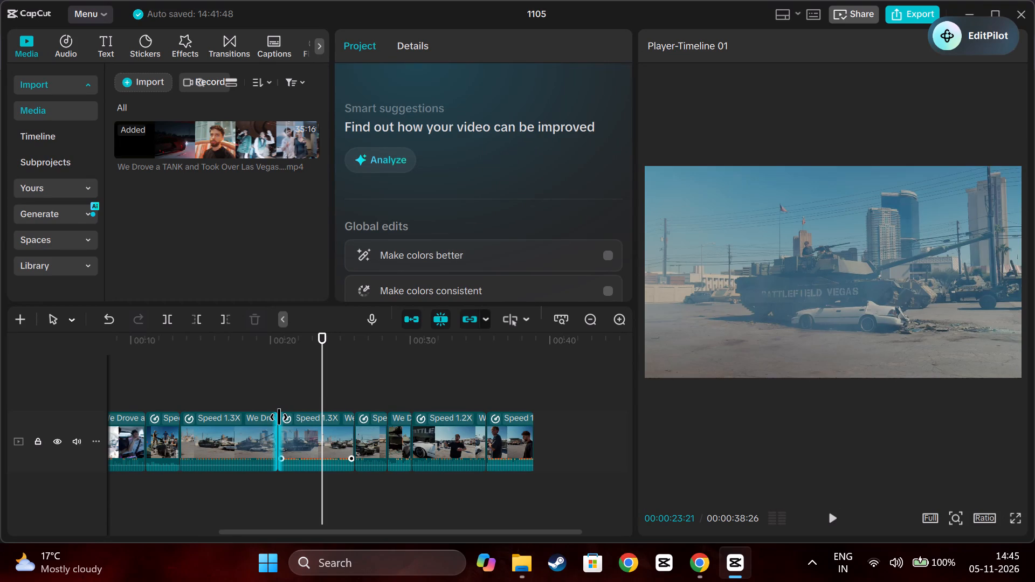
pyautogui.click(294, 447)
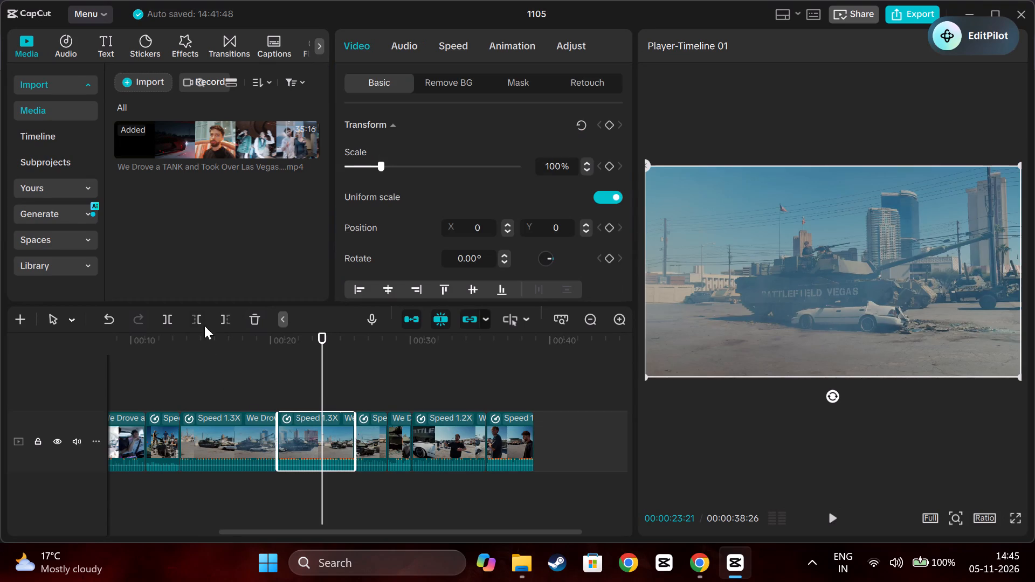
pyautogui.click(226, 320)
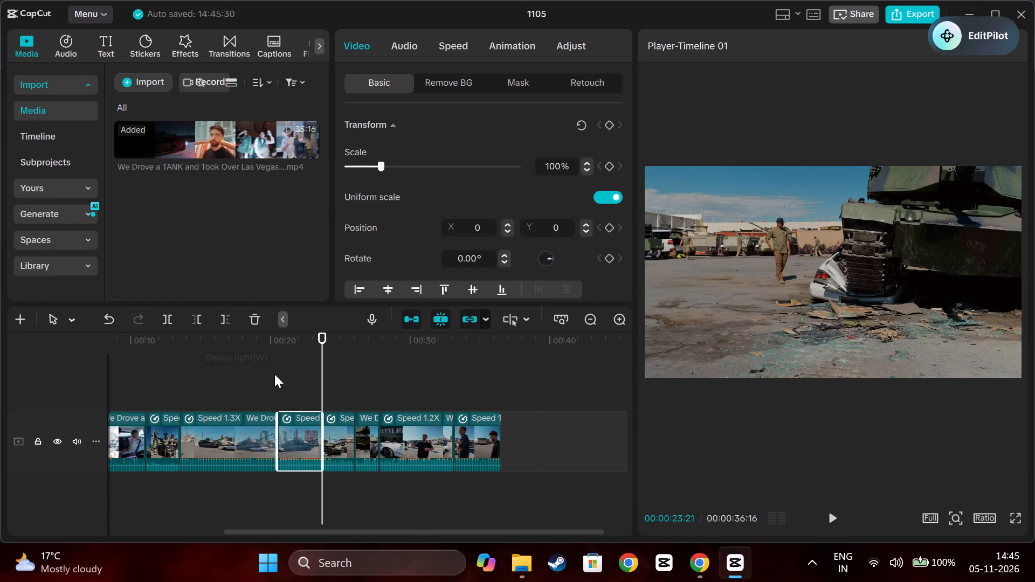
pyautogui.click(279, 374)
pyautogui.press('space')
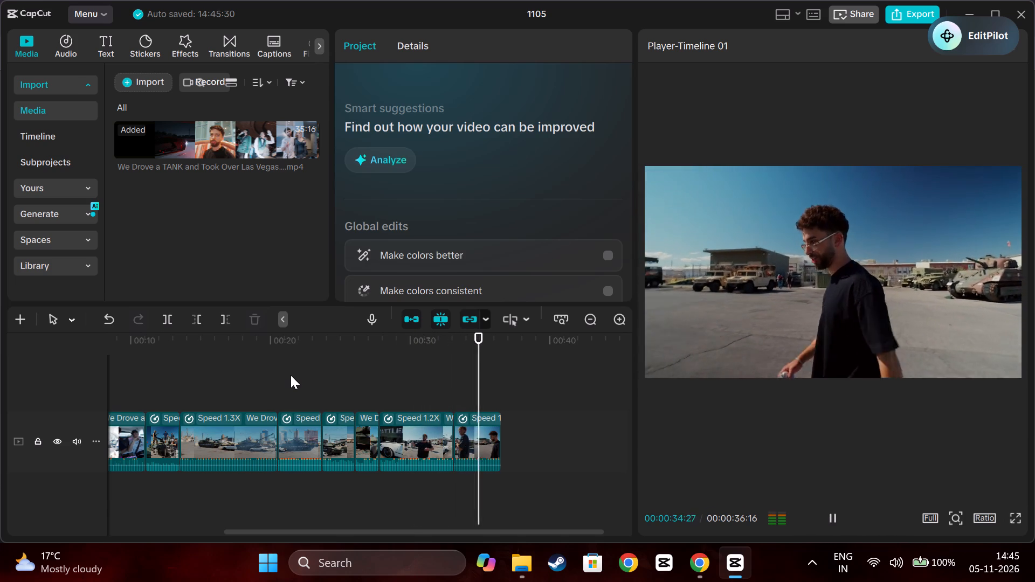
# Replay the eighth clip's opening several times, stepping back frame by frame to find where the man in black starts gesturing.
pyautogui.click(375, 365)
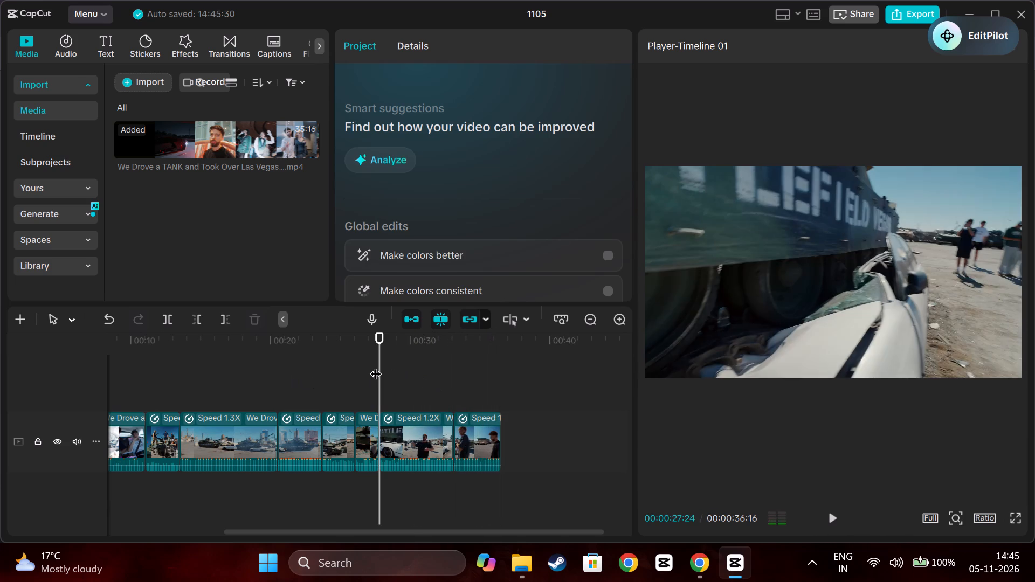
pyautogui.press('space')
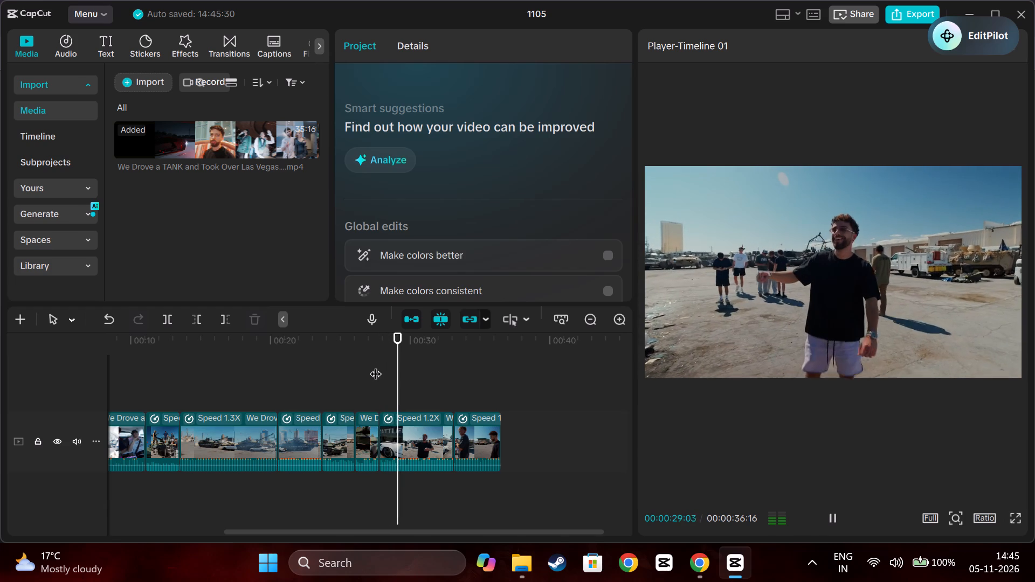
pyautogui.press('space')
pyautogui.press('space')
pyautogui.press('space')
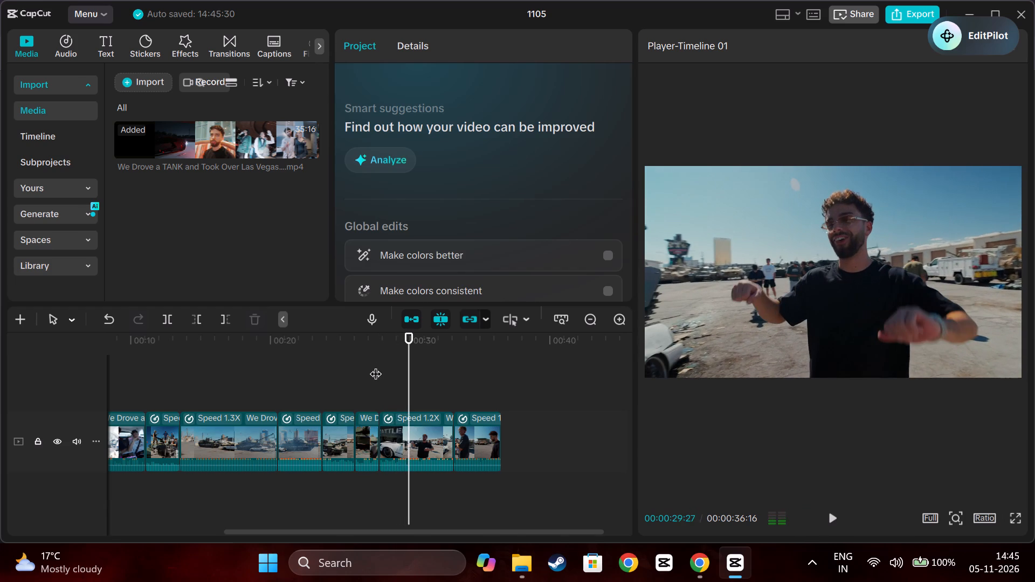
pyautogui.press('Left')
pyautogui.press('Left')
pyautogui.press('Left')
pyautogui.press('Left')
pyautogui.press('Left')
pyautogui.press('Left')
pyautogui.press('Left')
pyautogui.press('Left')
pyautogui.press('Left')
pyautogui.press('Left')
pyautogui.press('Left')
pyautogui.press('Left')
pyautogui.press('Left')
pyautogui.press('Left')
pyautogui.press('Left')
pyautogui.press('Left')
pyautogui.press('Left')
pyautogui.press('Left')
pyautogui.press('Left')
pyautogui.press('Left')
pyautogui.press('Left')
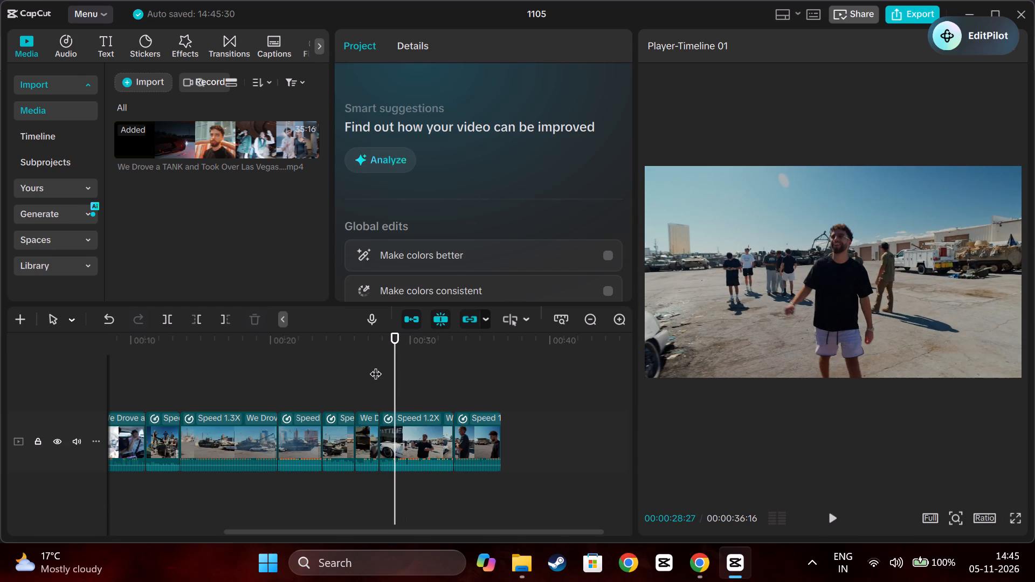
pyautogui.press('space')
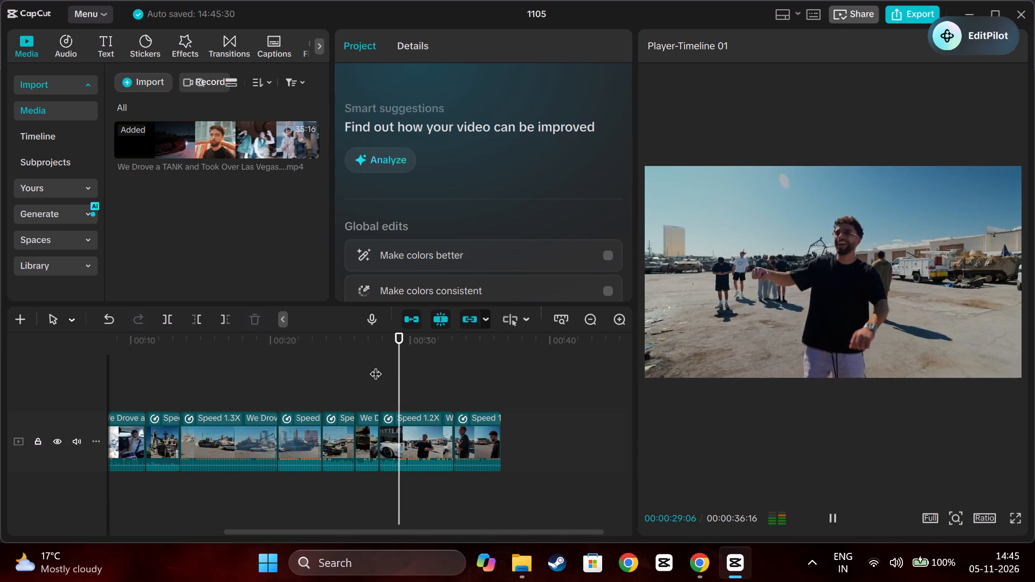
pyautogui.press('space')
pyautogui.press('Left')
pyautogui.press('Left')
pyautogui.press('Left')
pyautogui.press('Left')
pyautogui.press('Left')
pyautogui.press('Left')
pyautogui.press('Left')
pyautogui.press('Left')
pyautogui.press('Left')
pyautogui.press('Left')
pyautogui.press('Left')
pyautogui.press('Left')
pyautogui.press('Left')
pyautogui.press('Left')
pyautogui.press('Left')
pyautogui.press('Left')
pyautogui.press('Left')
pyautogui.press('Left')
pyautogui.press('Left')
pyautogui.press('Left')
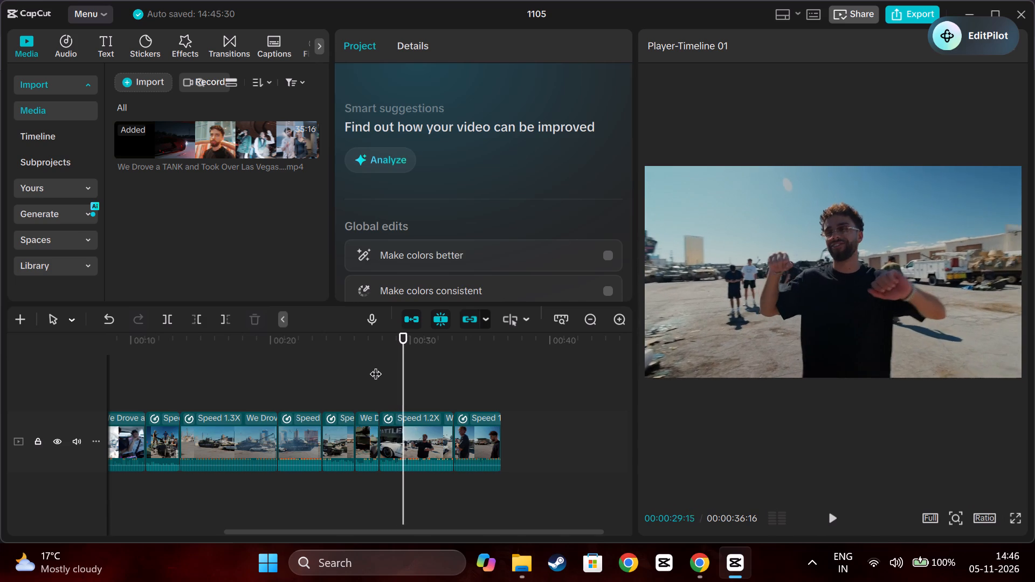
pyautogui.press('Left')
pyautogui.press('Left')
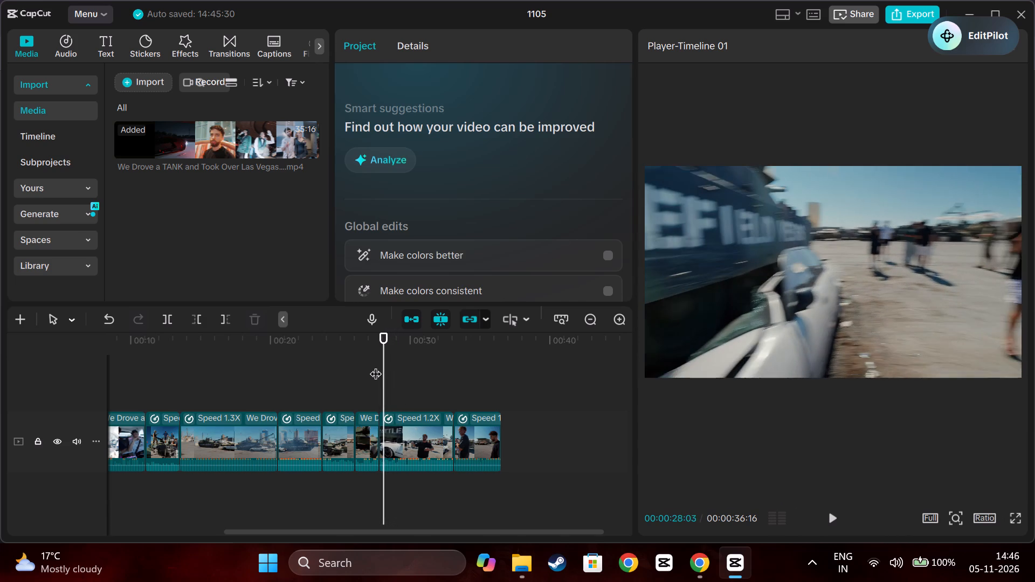
pyautogui.press('Left')
pyautogui.press('Left')
pyautogui.press('Left')
pyautogui.press('Left')
pyautogui.press('space')
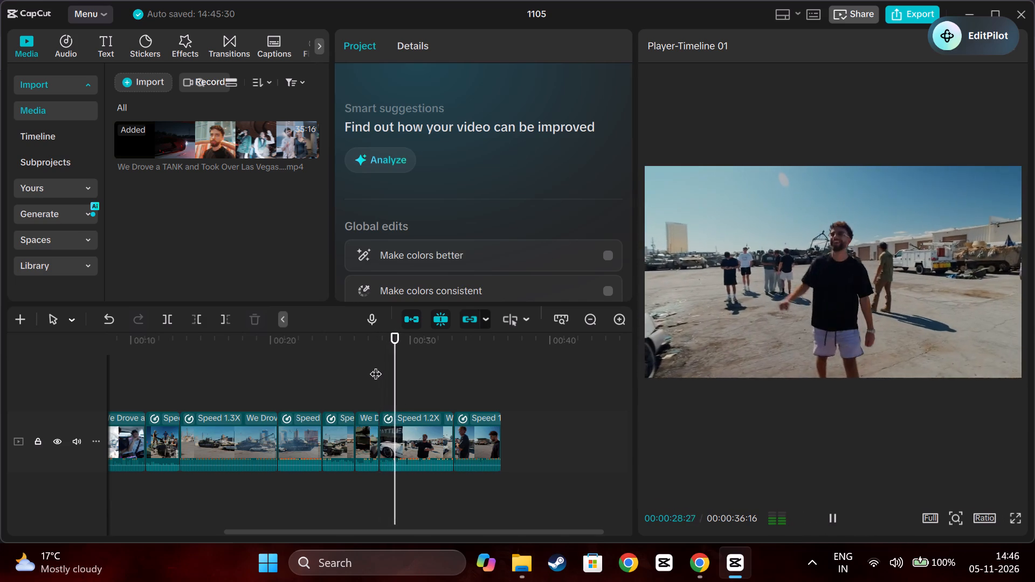
pyautogui.press('space')
pyautogui.press('Left')
pyautogui.press('Left')
pyautogui.press('Left')
pyautogui.press('Left')
pyautogui.press('Left')
pyautogui.press('Left')
pyautogui.press('Left')
pyautogui.press('Left')
pyautogui.press('Left')
pyautogui.press('Left')
pyautogui.press('Left')
pyautogui.press('Left')
pyautogui.press('Left')
pyautogui.press('Left')
pyautogui.press('Left')
pyautogui.press('Left')
pyautogui.press('Left')
pyautogui.press('Left')
pyautogui.press('Left')
pyautogui.press('Left')
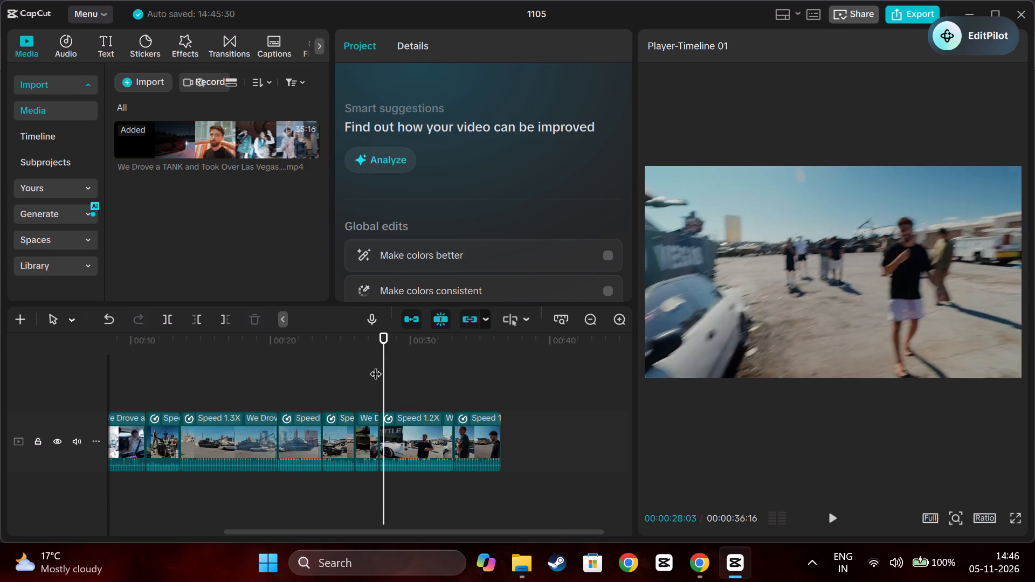
# Cut away the eighth clip's opening before 00:00:29:03, where the man faces the camera, and play on to the end.
pyautogui.press('space')
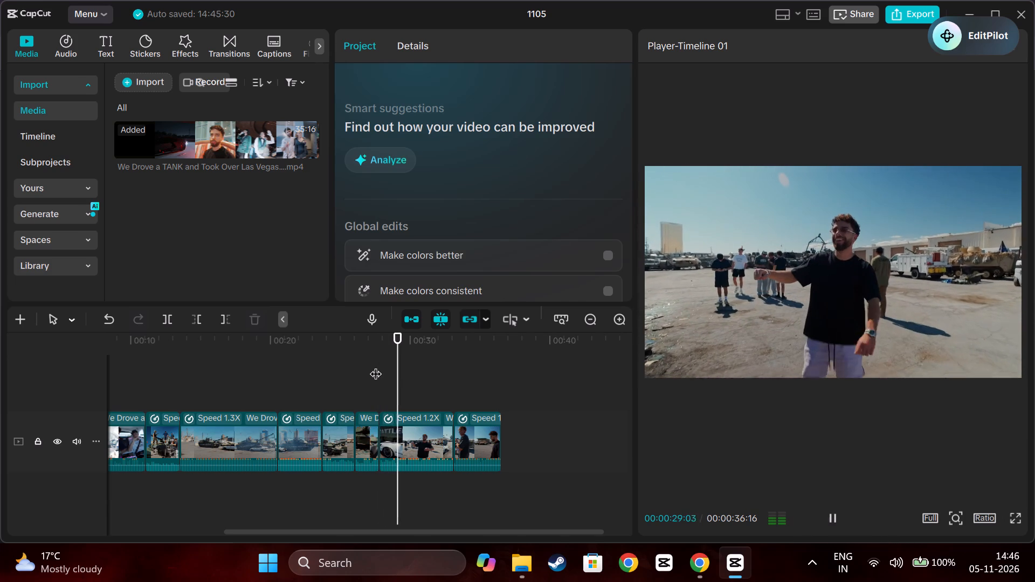
pyautogui.press('space')
pyautogui.press('space')
pyautogui.press('Left')
pyautogui.press('Left')
pyautogui.press('Left')
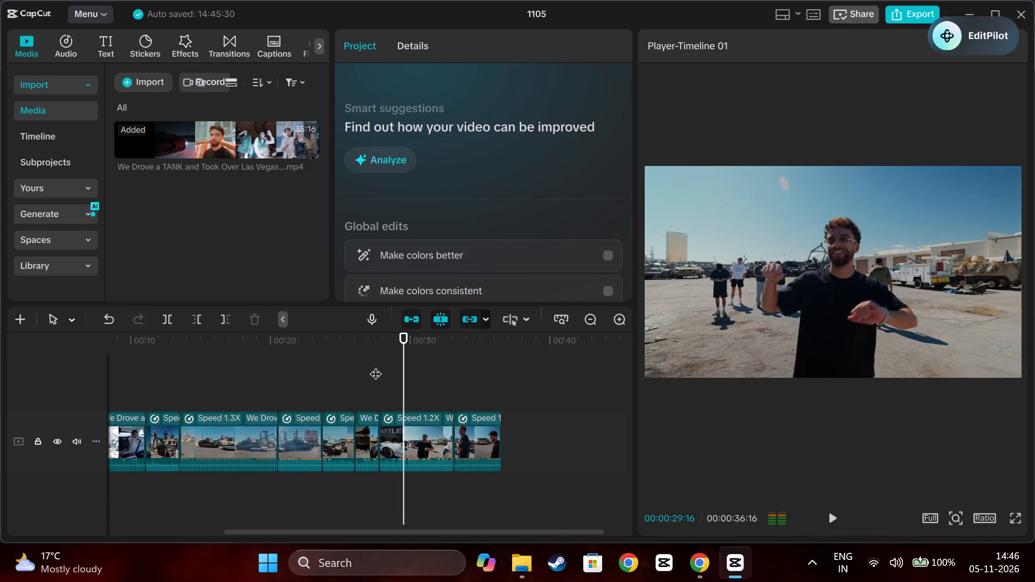
pyautogui.press('Left')
pyautogui.press('Left')
pyautogui.press('Left')
pyautogui.press('Left')
pyautogui.press('Left')
pyautogui.press('Left')
pyautogui.press('Left')
pyautogui.press('Left')
pyautogui.press('Left')
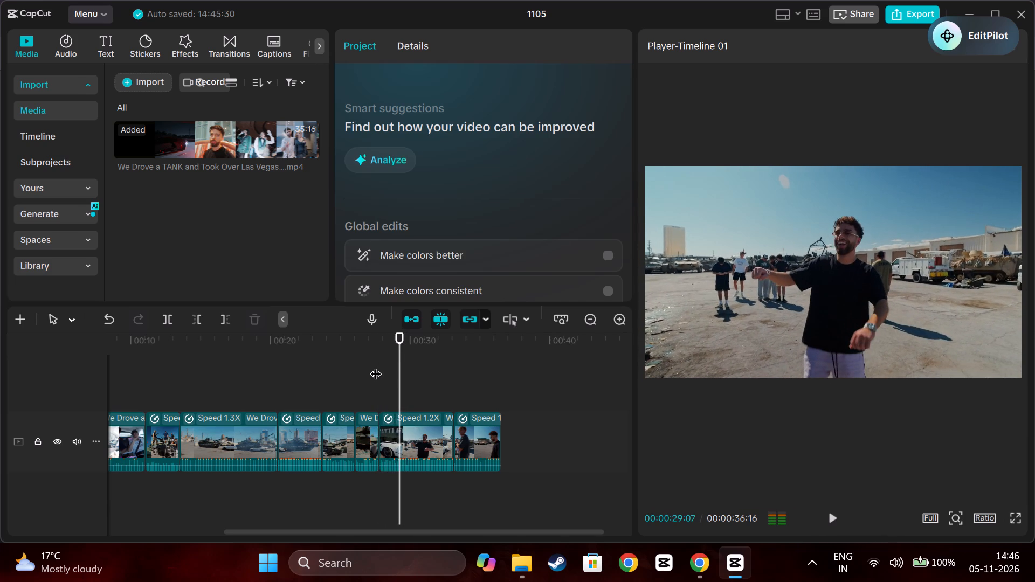
pyautogui.press('Left')
pyautogui.press('Left')
pyautogui.press('Left')
pyautogui.press('Left')
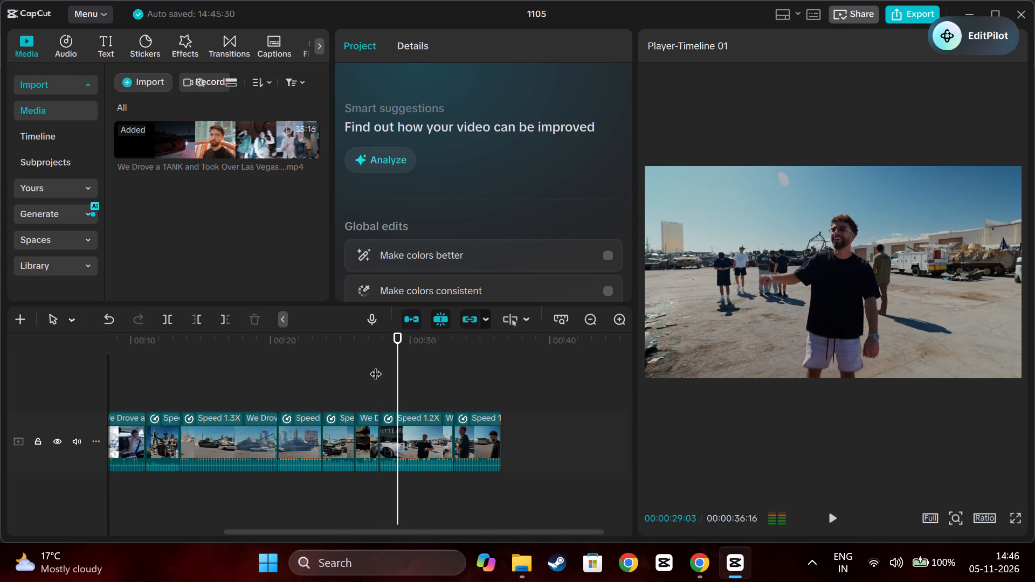
pyautogui.click(449, 441)
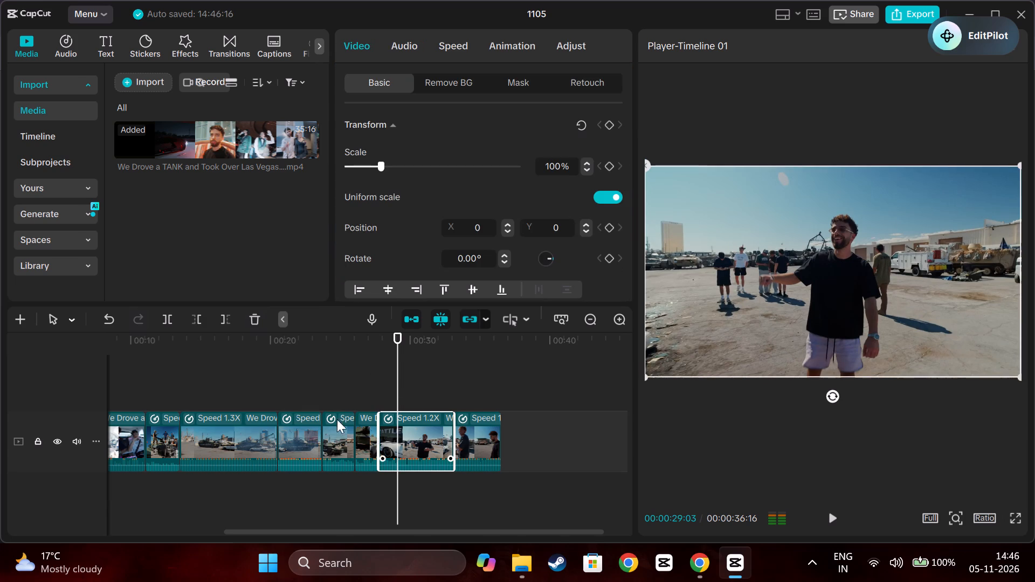
pyautogui.click(198, 318)
pyautogui.press('space')
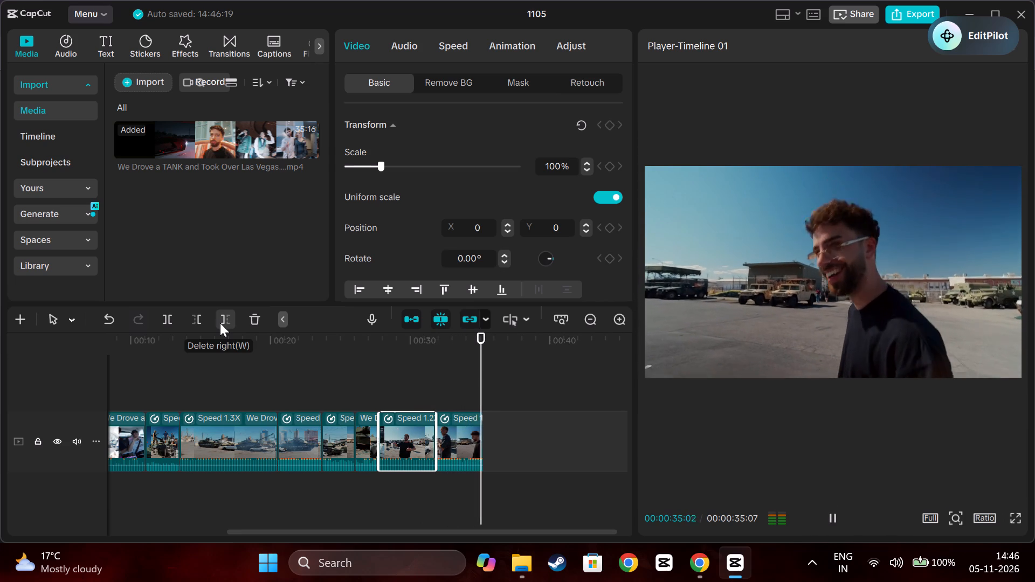
# Return to the start of the timeline, open the transitions library, and review the junction between the first clip and the in-car clip.
pyautogui.click(161, 365)
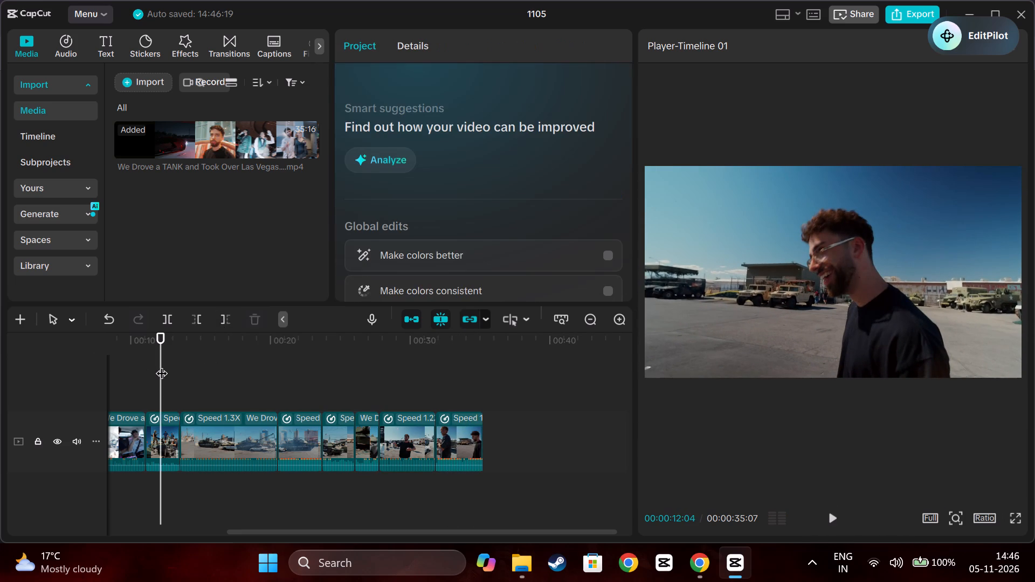
pyautogui.hscroll(5, 161, 365)
pyautogui.click(140, 370)
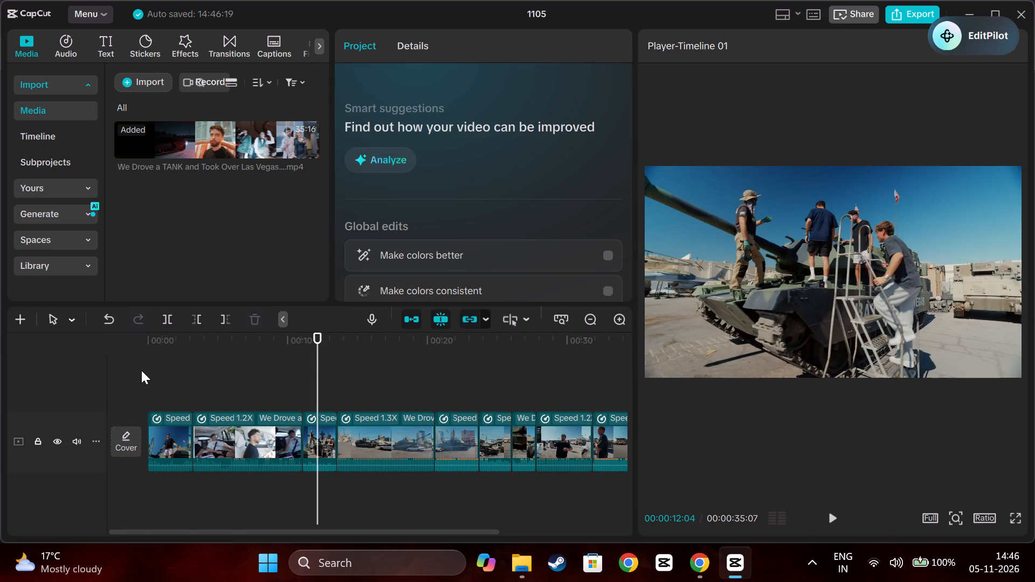
pyautogui.click(150, 370)
pyautogui.hscroll(1, 150, 370)
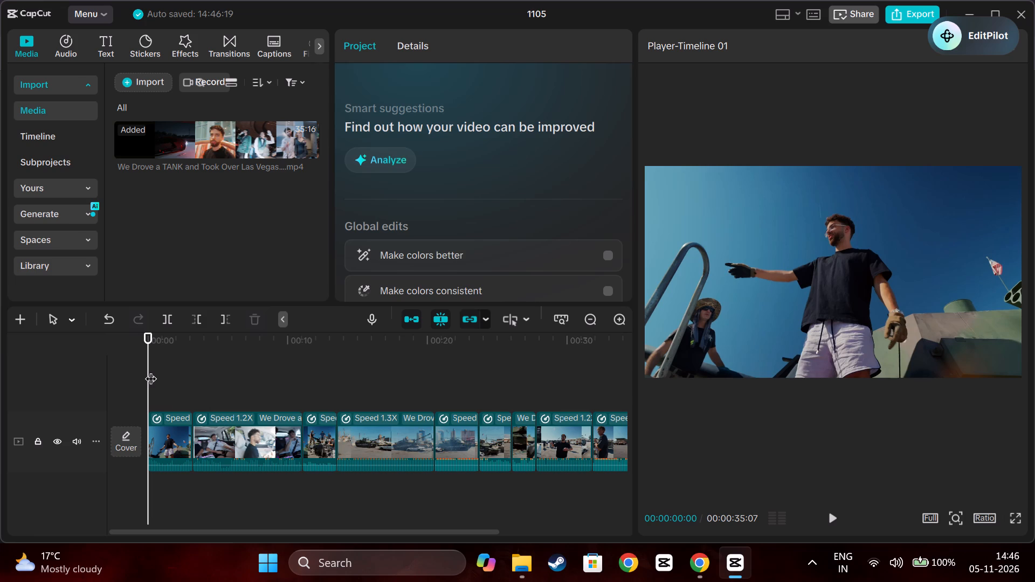
pyautogui.moveTo(148, 357); pyautogui.dragTo(132, 364)
pyautogui.click(225, 32)
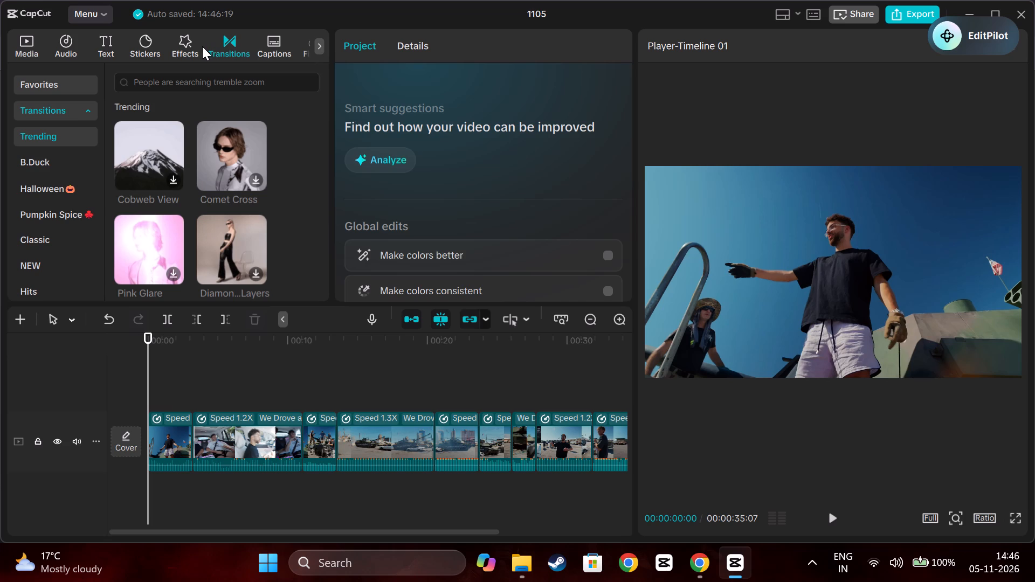
pyautogui.press('space')
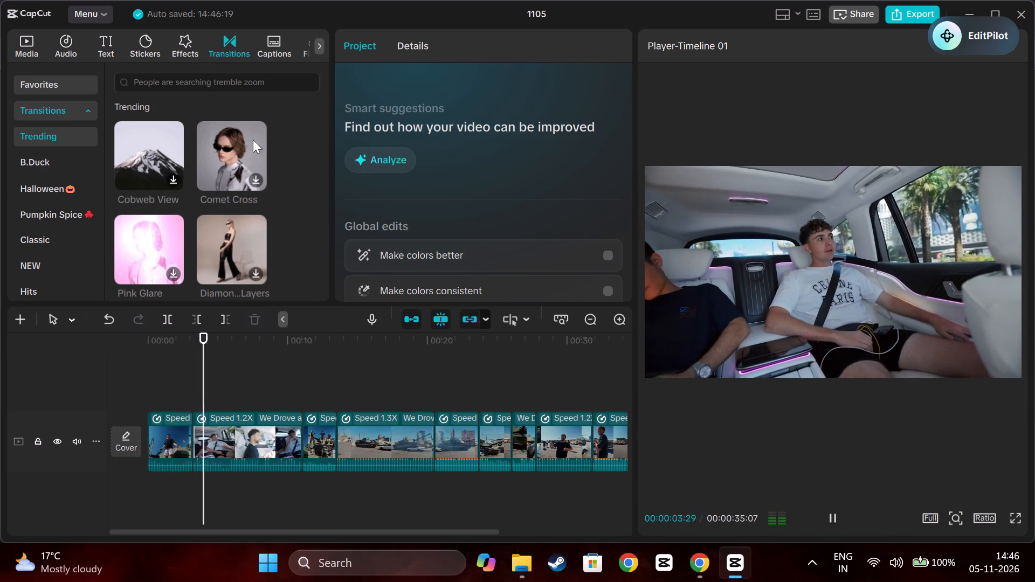
pyautogui.press('space')
pyautogui.click(175, 376)
pyautogui.moveTo(175, 376); pyautogui.dragTo(190, 372)
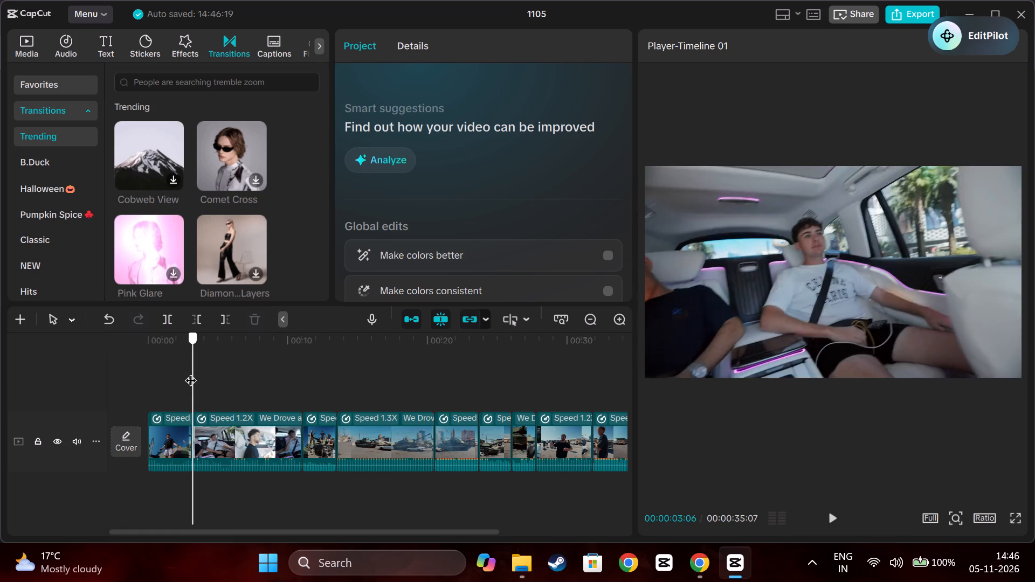
pyautogui.moveTo(190, 372); pyautogui.dragTo(182, 376)
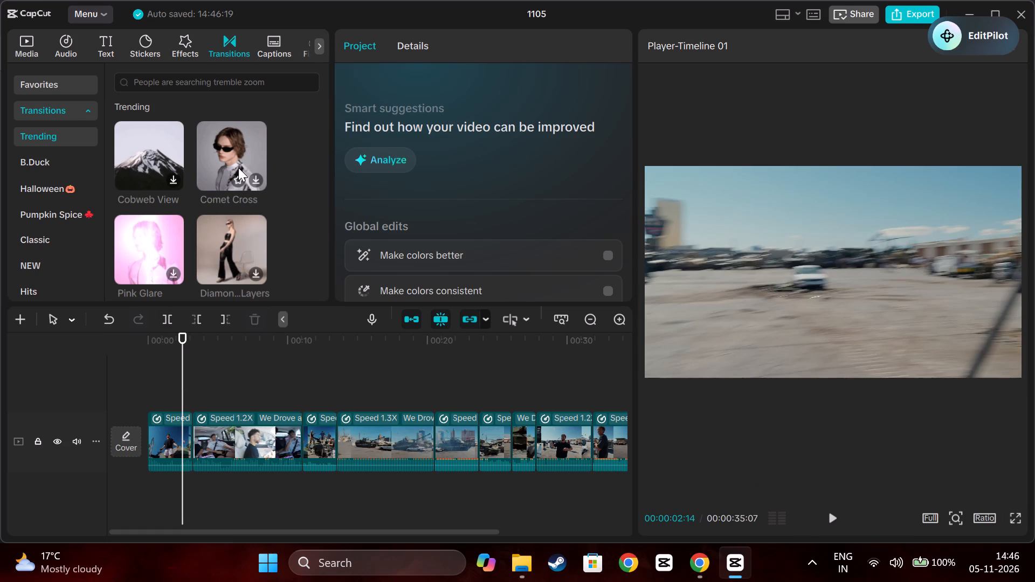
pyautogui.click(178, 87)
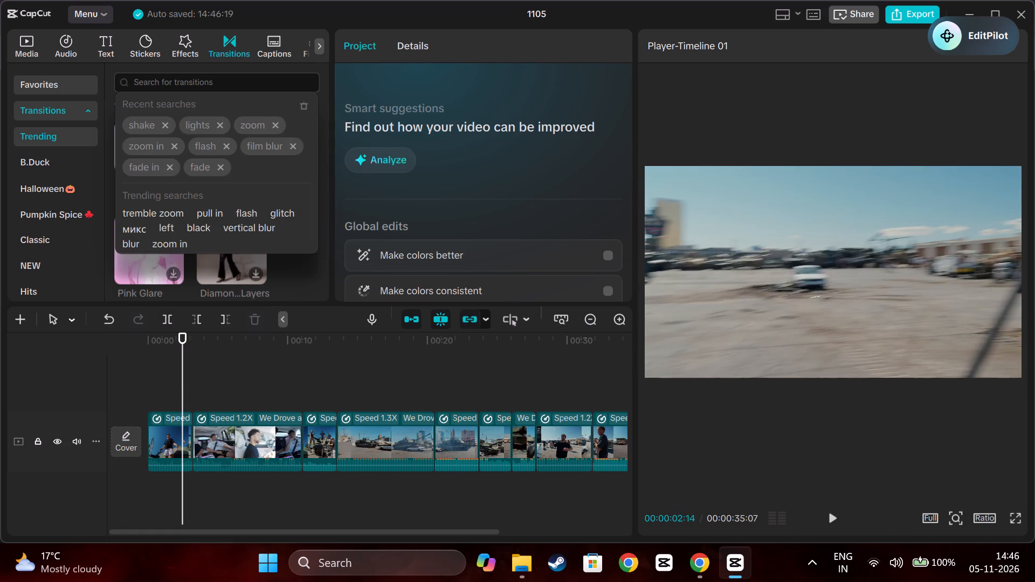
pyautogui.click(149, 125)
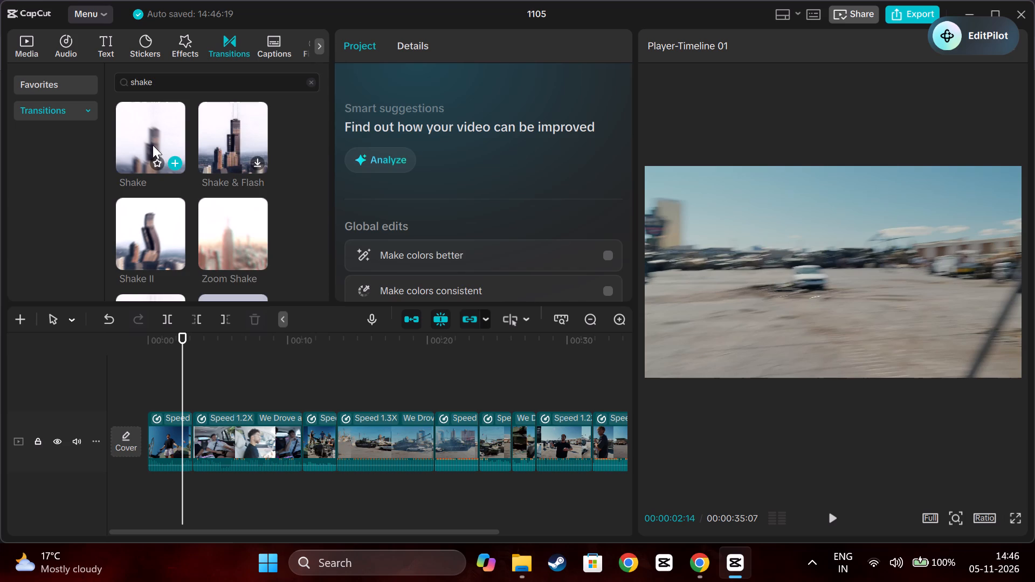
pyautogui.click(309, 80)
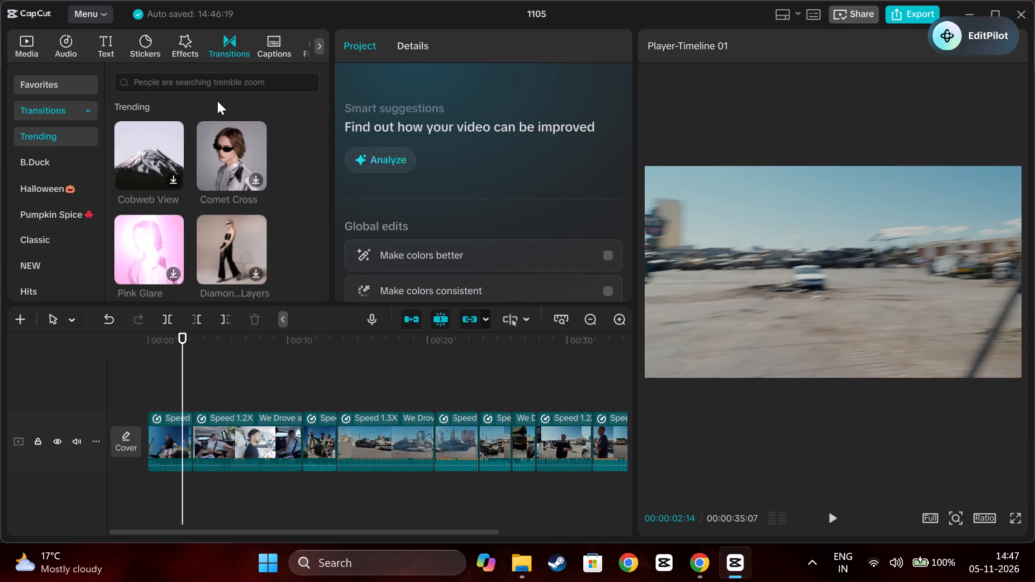
# Search the transitions library for lights and place Light Flare between the first clip and the in-car clip.
pyautogui.click(203, 80)
pyautogui.click(201, 124)
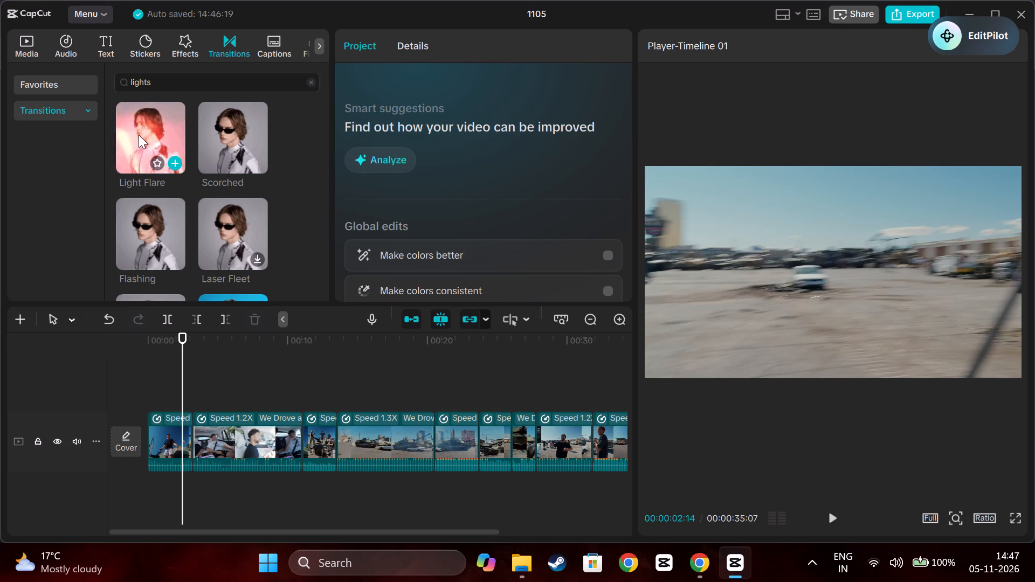
pyautogui.moveTo(140, 134); pyautogui.dragTo(173, 445)
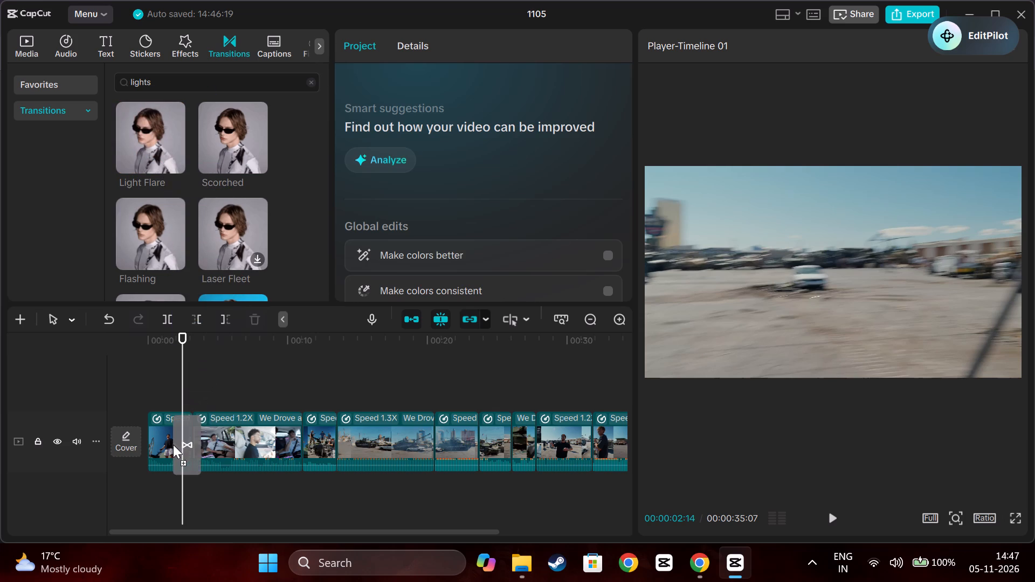
pyautogui.moveTo(173, 445); pyautogui.dragTo(177, 440)
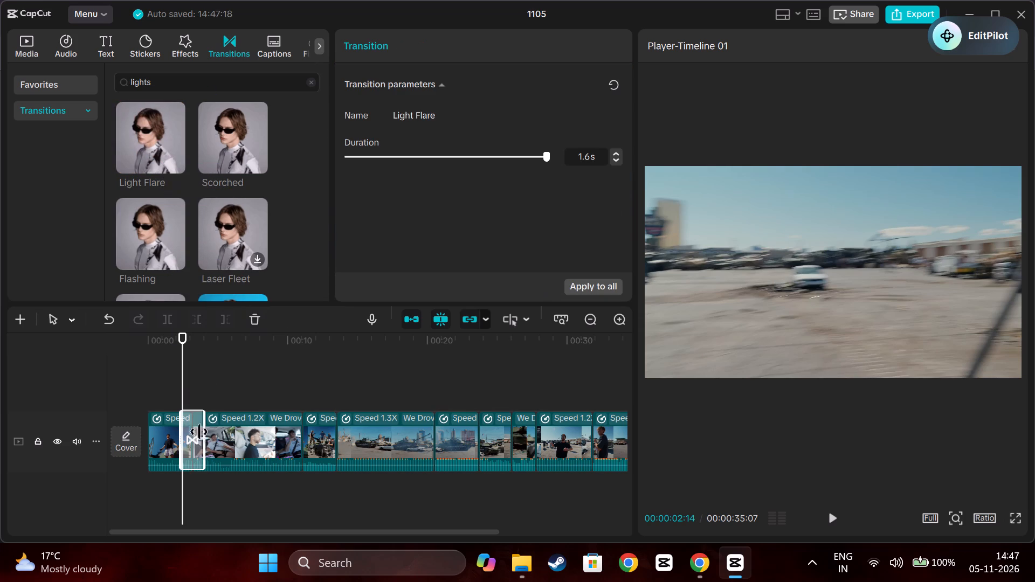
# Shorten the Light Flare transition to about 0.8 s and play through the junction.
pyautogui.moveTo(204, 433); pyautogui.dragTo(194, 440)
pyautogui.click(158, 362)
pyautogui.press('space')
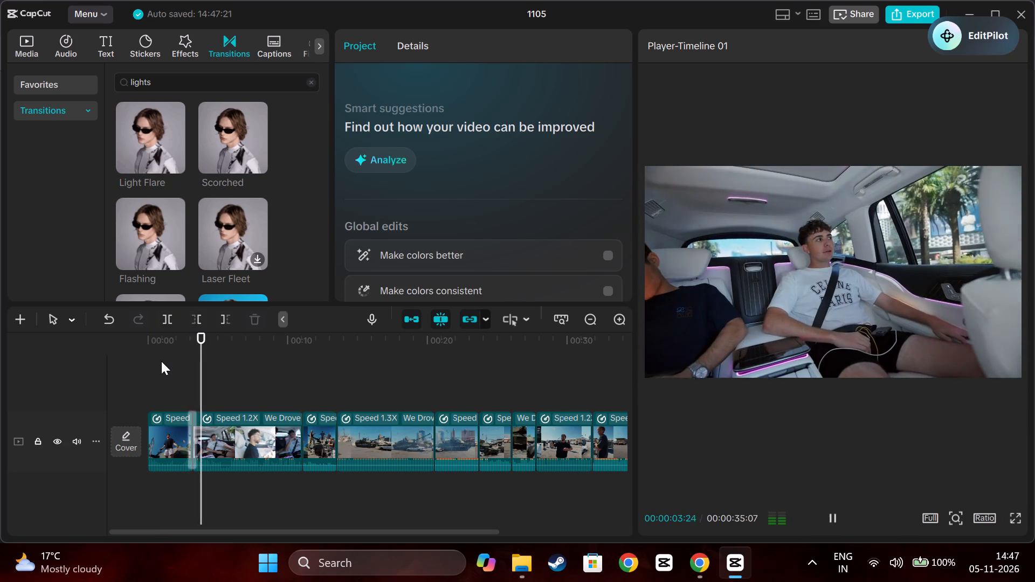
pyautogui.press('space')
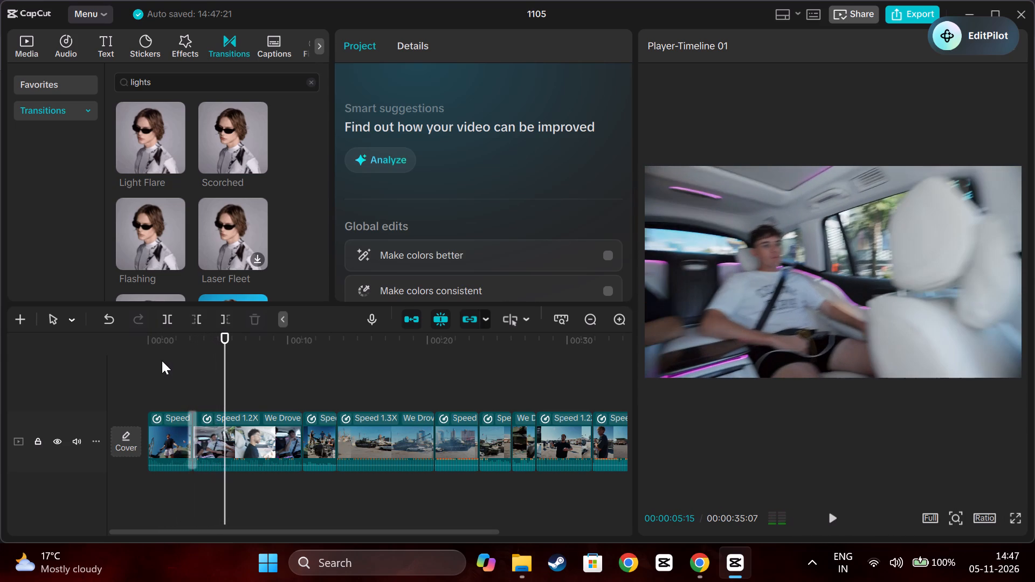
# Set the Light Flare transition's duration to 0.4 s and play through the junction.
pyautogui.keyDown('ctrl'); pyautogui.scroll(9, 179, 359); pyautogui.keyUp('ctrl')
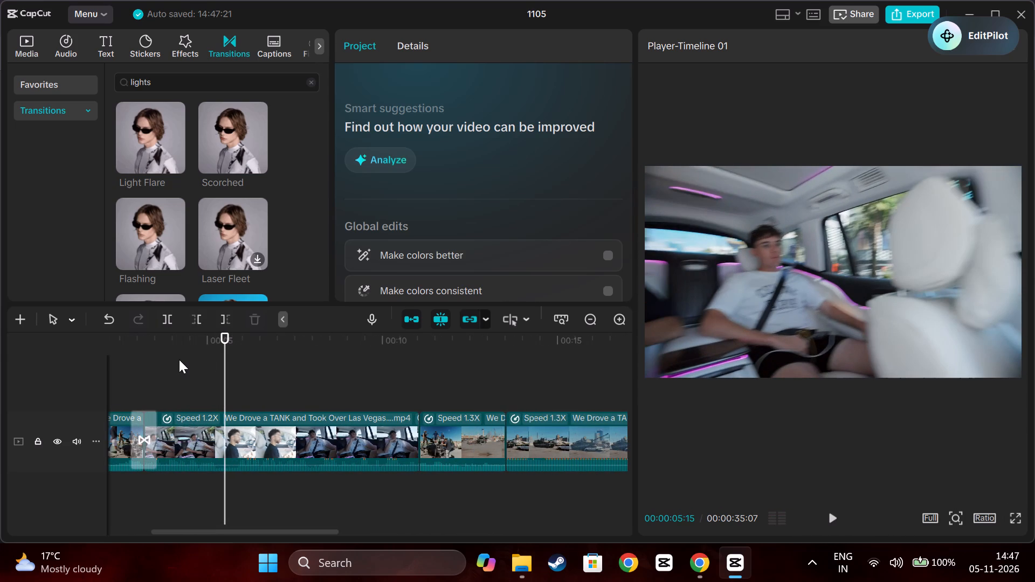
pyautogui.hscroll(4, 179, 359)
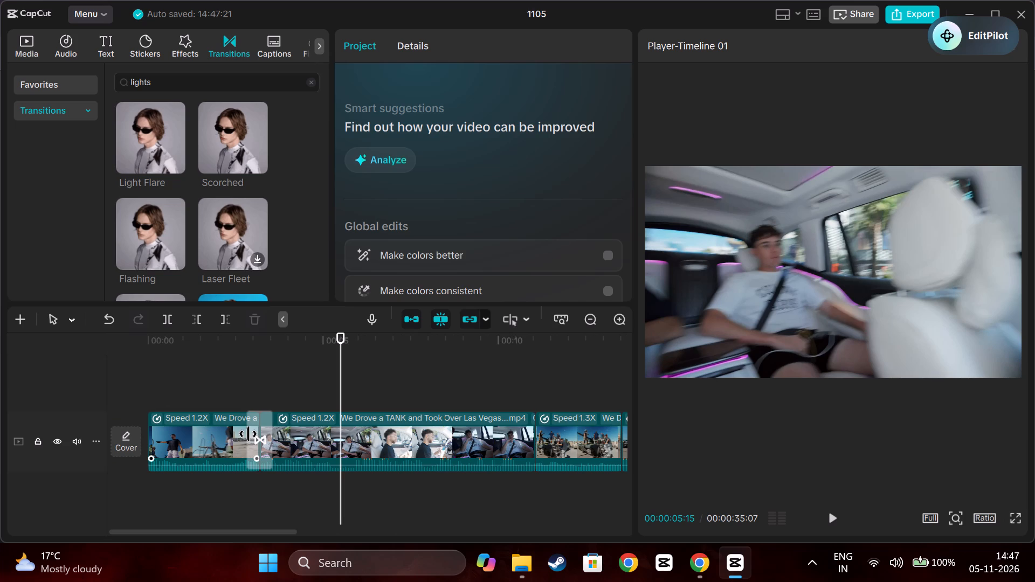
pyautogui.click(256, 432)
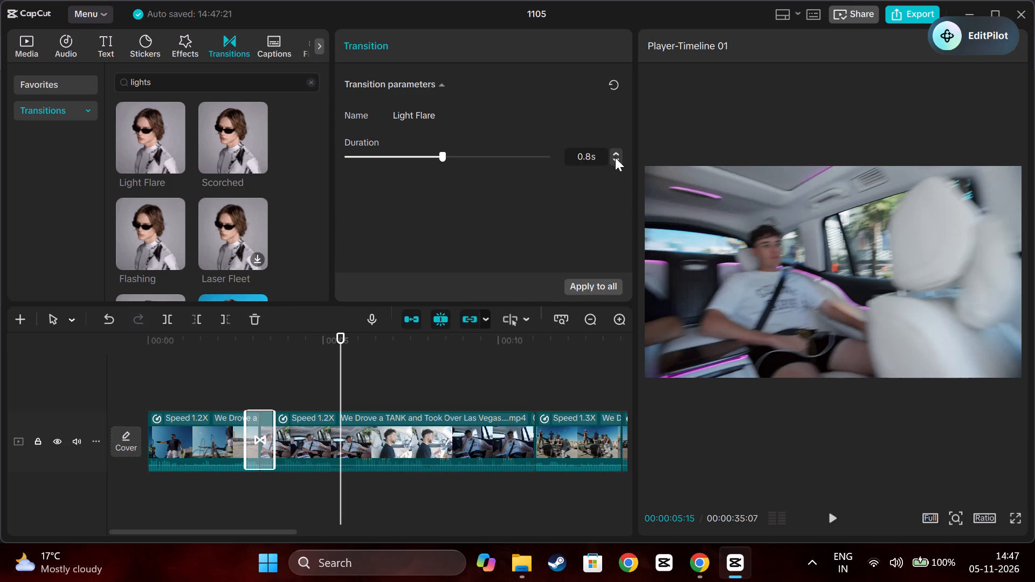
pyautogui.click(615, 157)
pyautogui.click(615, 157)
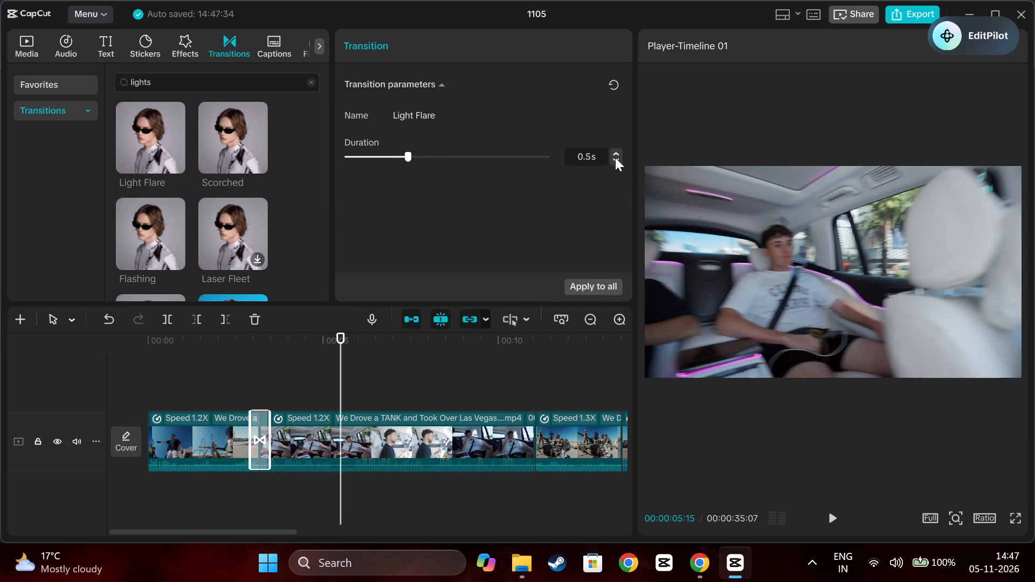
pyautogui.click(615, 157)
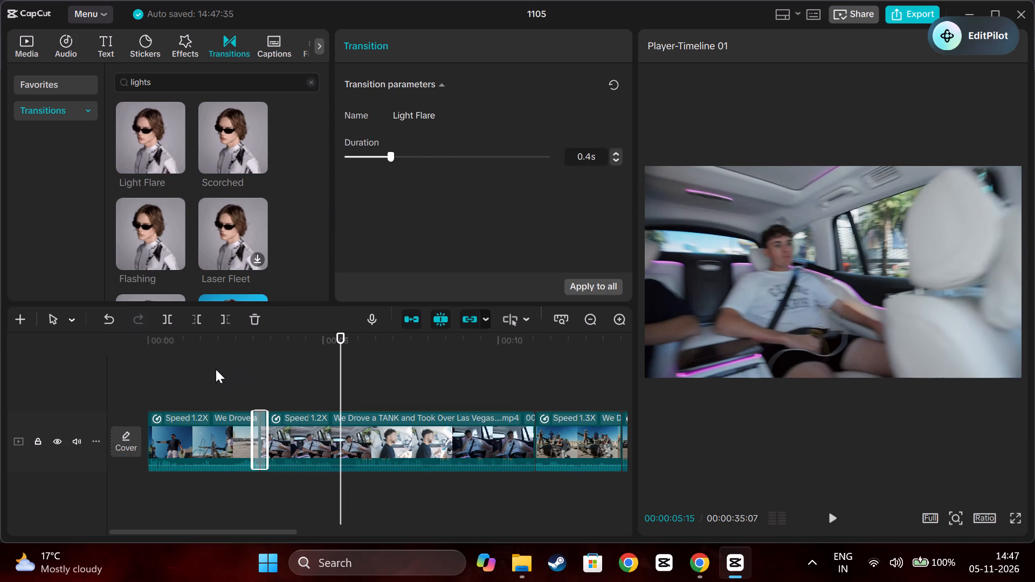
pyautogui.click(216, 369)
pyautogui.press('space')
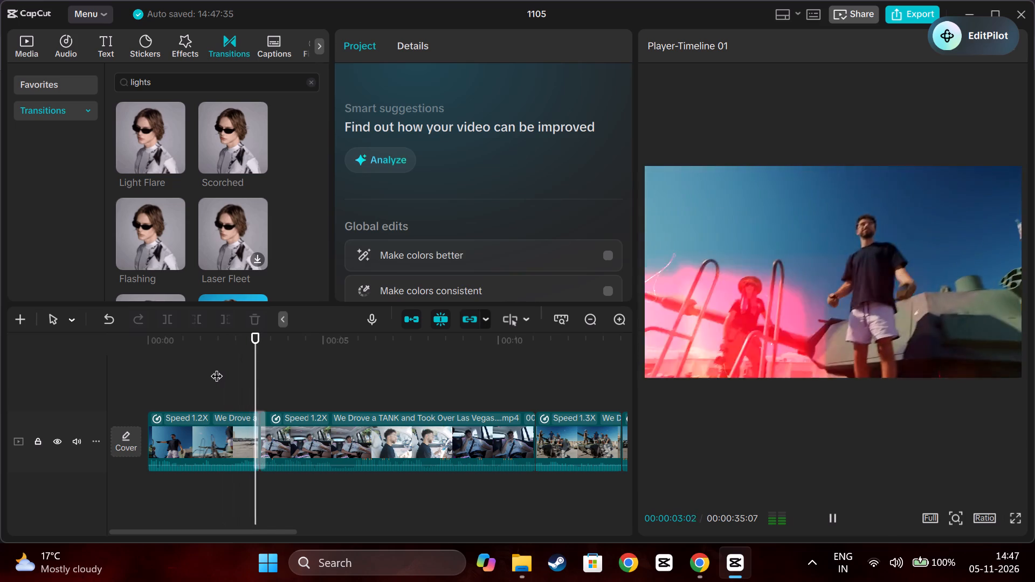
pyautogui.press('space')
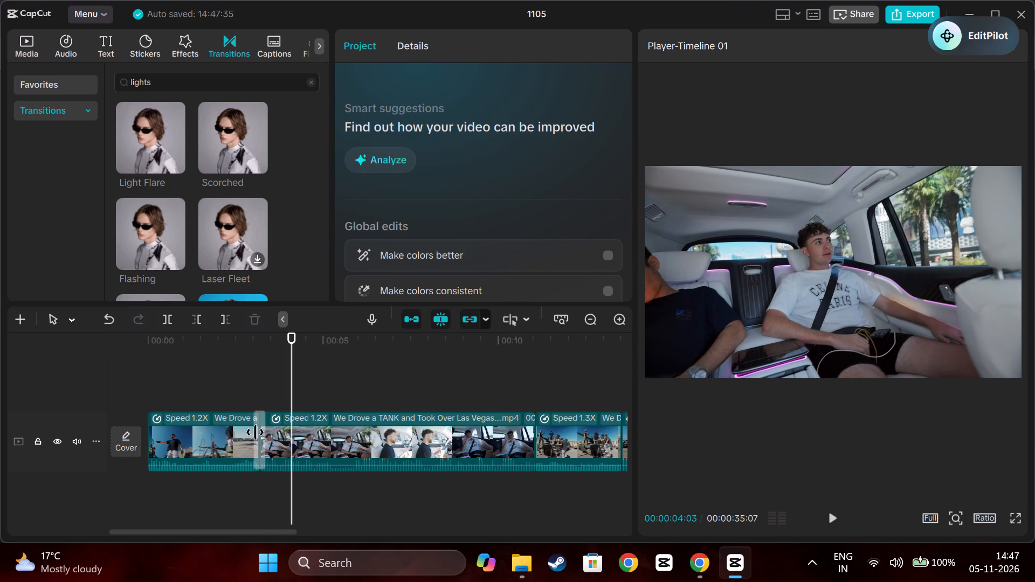
# Set the Light Flare transition's duration to 0.1 s and play the timeline to review it.
pyautogui.click(261, 429)
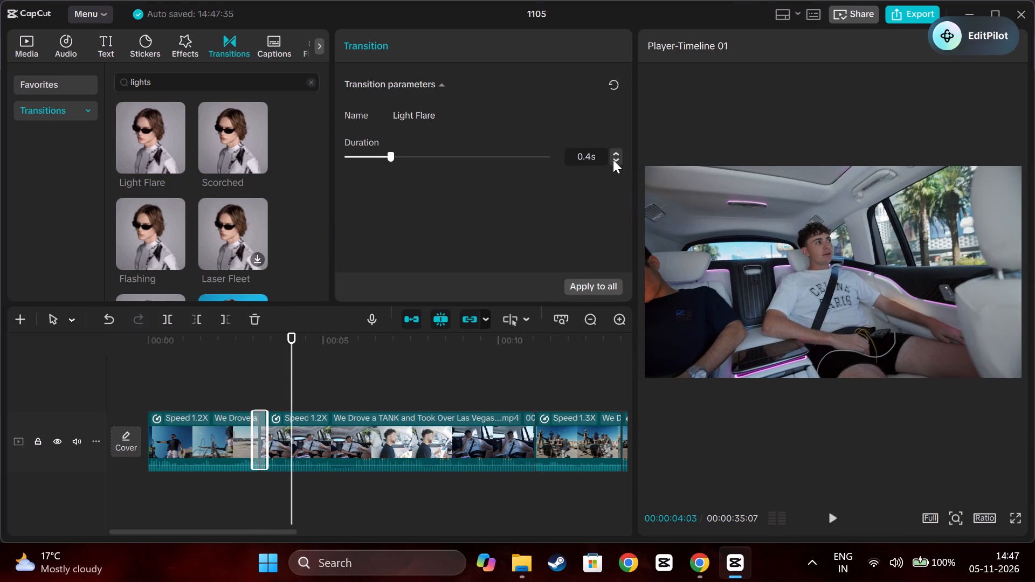
pyautogui.click(617, 158)
pyautogui.click(617, 158)
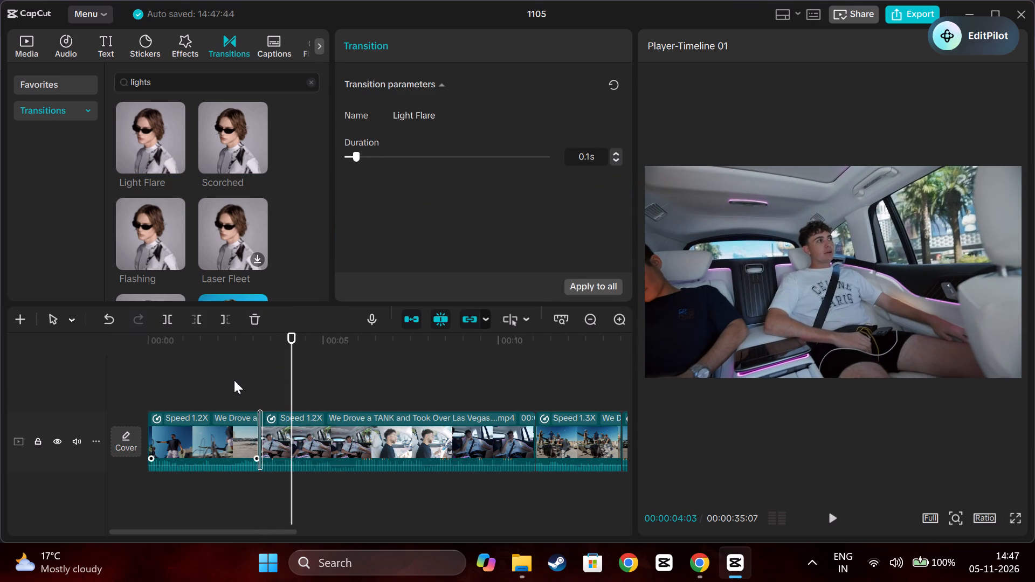
pyautogui.click(234, 380)
pyautogui.press('space')
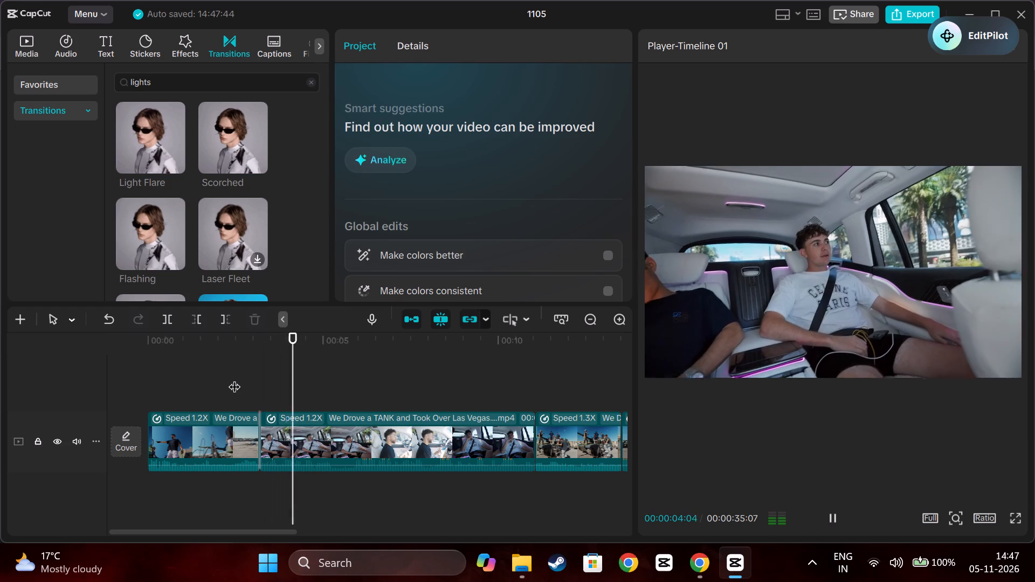
pyautogui.press('space')
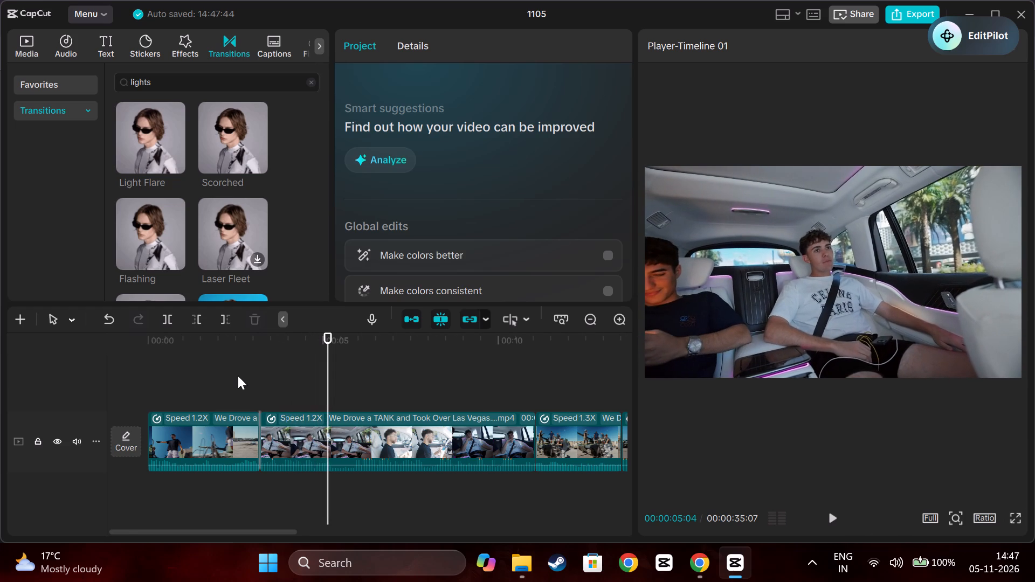
# Search the audio library for shutter click, add the first camera shutter sound at 00:00:03:01, and play on through the in-car clip.
pyautogui.keyDown('ctrl'); pyautogui.scroll(5, 238, 376); pyautogui.keyUp('ctrl')
pyautogui.scroll(-4, 239, 382)
pyautogui.click(222, 493)
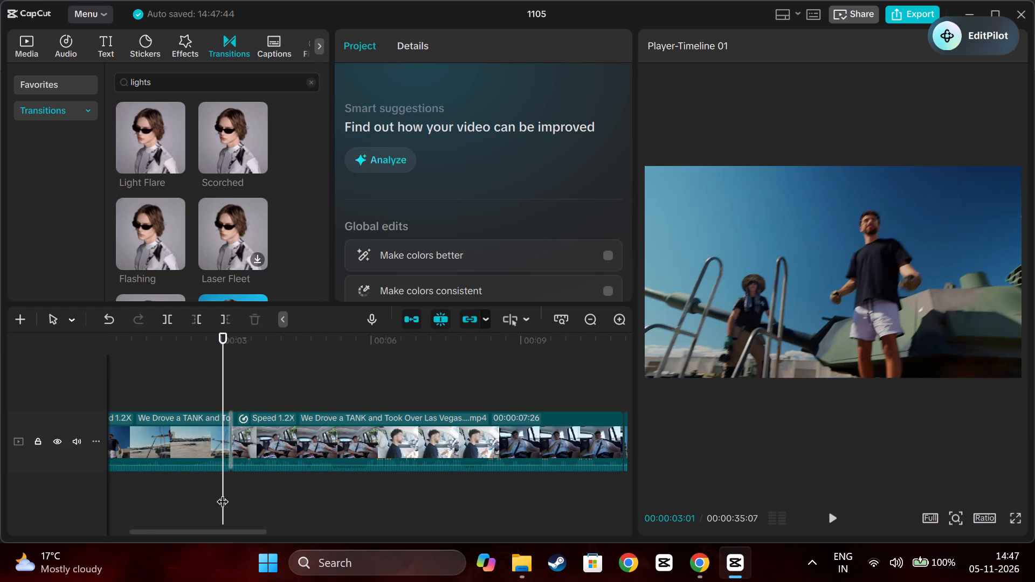
pyautogui.click(222, 493)
pyautogui.click(61, 41)
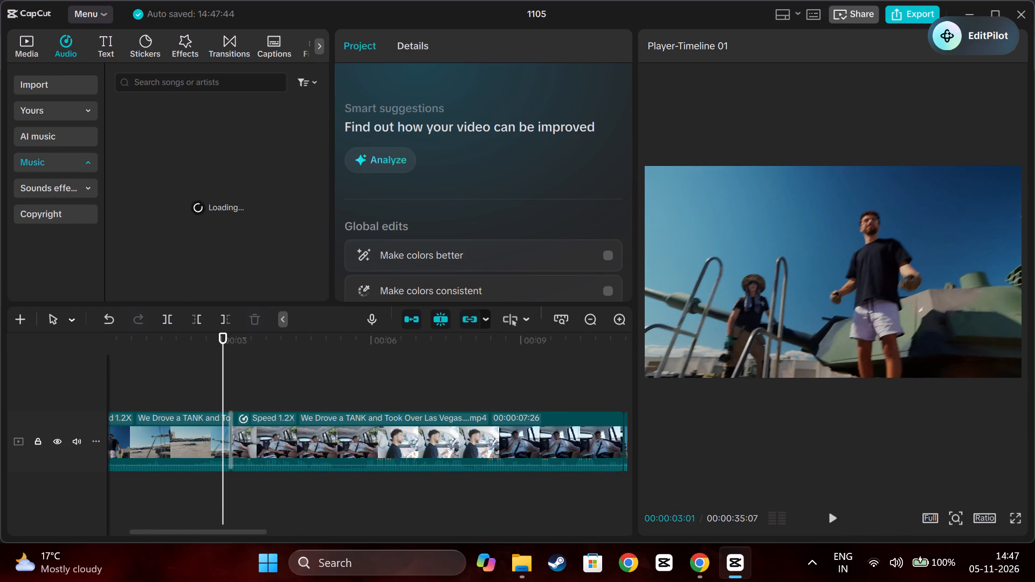
pyautogui.click(203, 79)
pyautogui.click(145, 182)
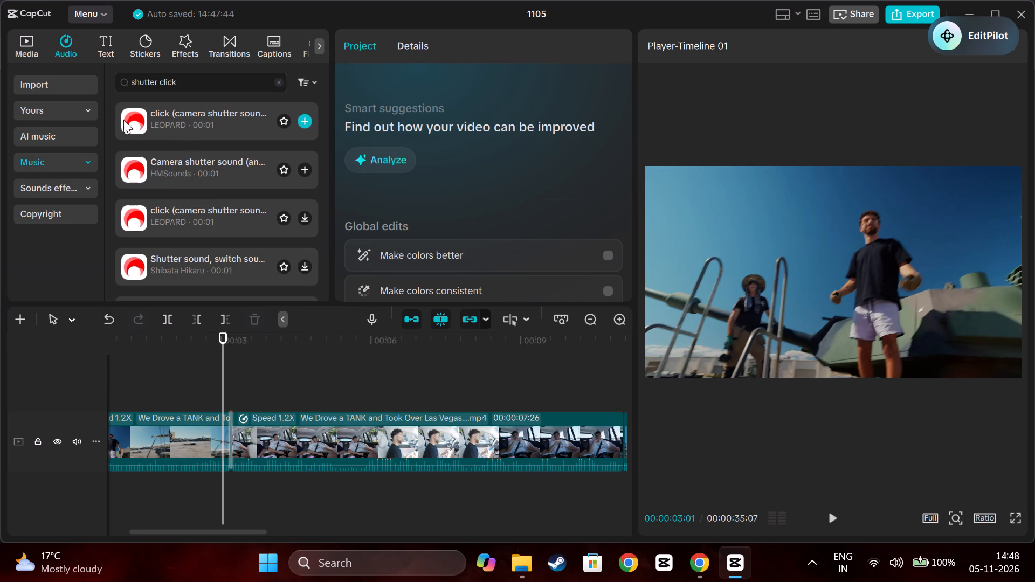
pyautogui.click(303, 117)
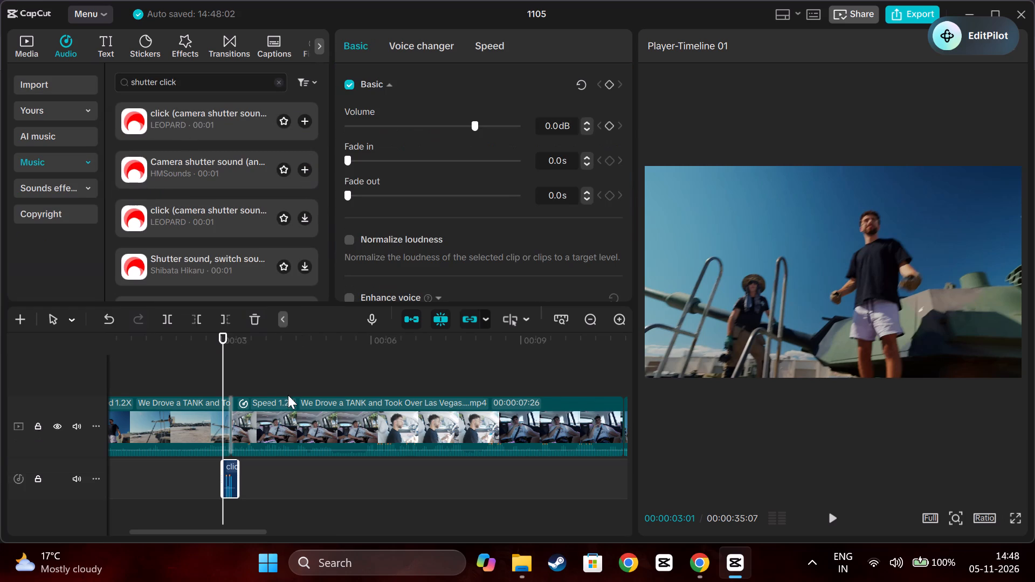
pyautogui.press('space')
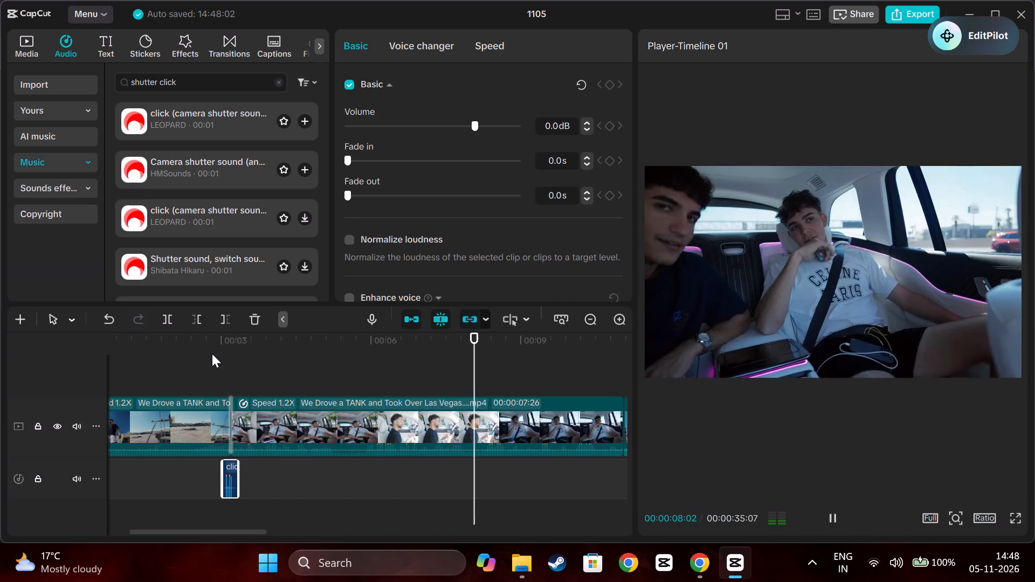
pyautogui.press('space')
# Replay the in-car clip's driver shot several times, stepping back frame by frame to examine the part where he handles the phone.
pyautogui.click(403, 372)
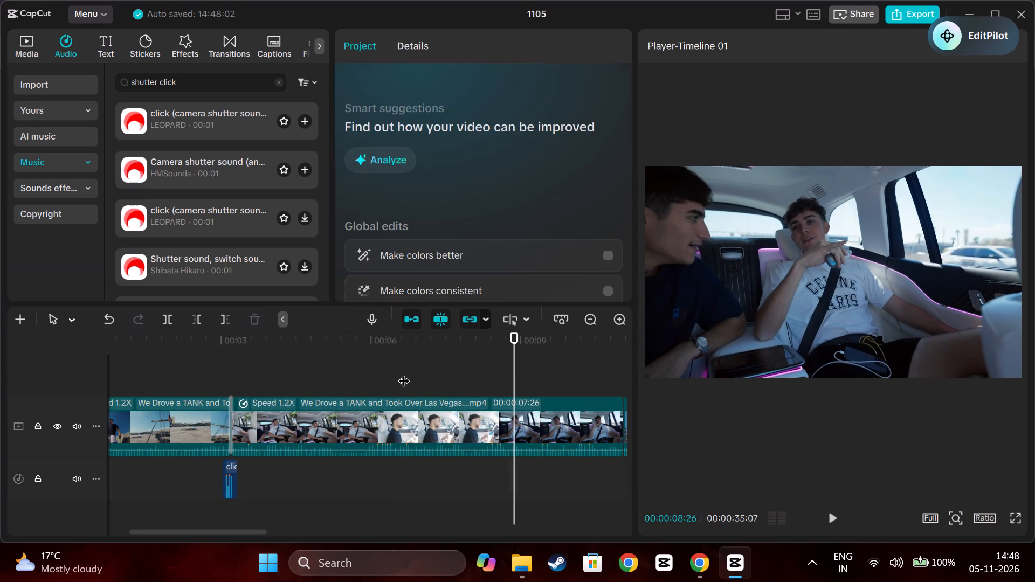
pyautogui.press('space')
pyautogui.press('space')
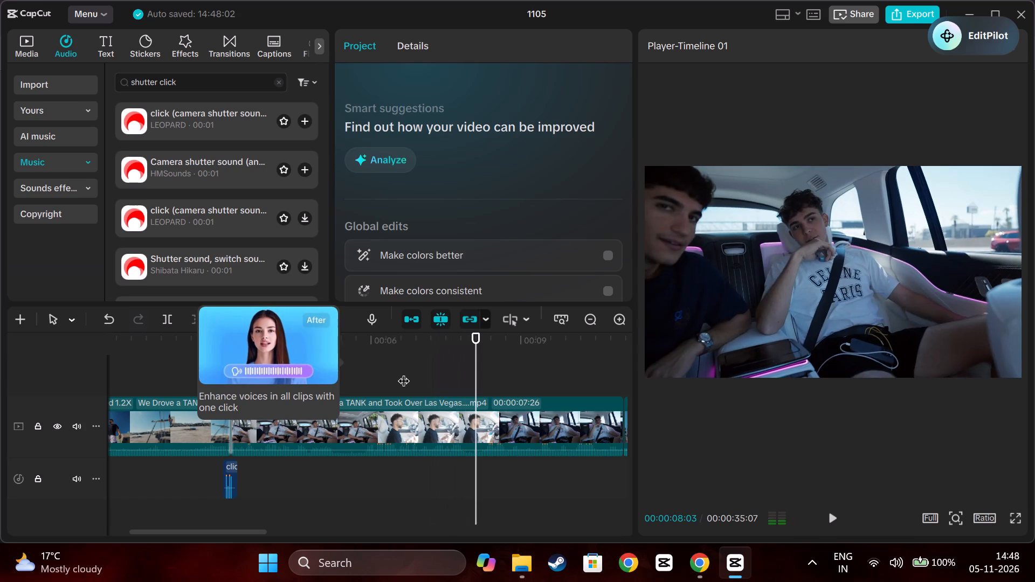
pyautogui.press('Left')
pyautogui.press('Left')
pyautogui.press('Left')
pyautogui.press('Left')
pyautogui.press('Left')
pyautogui.press('Left')
pyautogui.press('Left')
pyautogui.press('Left')
pyautogui.press('Left')
pyautogui.press('Left')
pyautogui.press('Left')
pyautogui.press('Left')
pyautogui.press('Left')
pyautogui.press('Left')
pyautogui.press('Left')
pyautogui.press('Left')
pyautogui.press('Left')
pyautogui.press('Left')
pyautogui.press('Left')
pyautogui.press('Left')
pyautogui.press('Left')
pyautogui.press('Left')
pyautogui.press('Left')
pyautogui.press('Left')
pyautogui.press('Left')
pyautogui.press('Left')
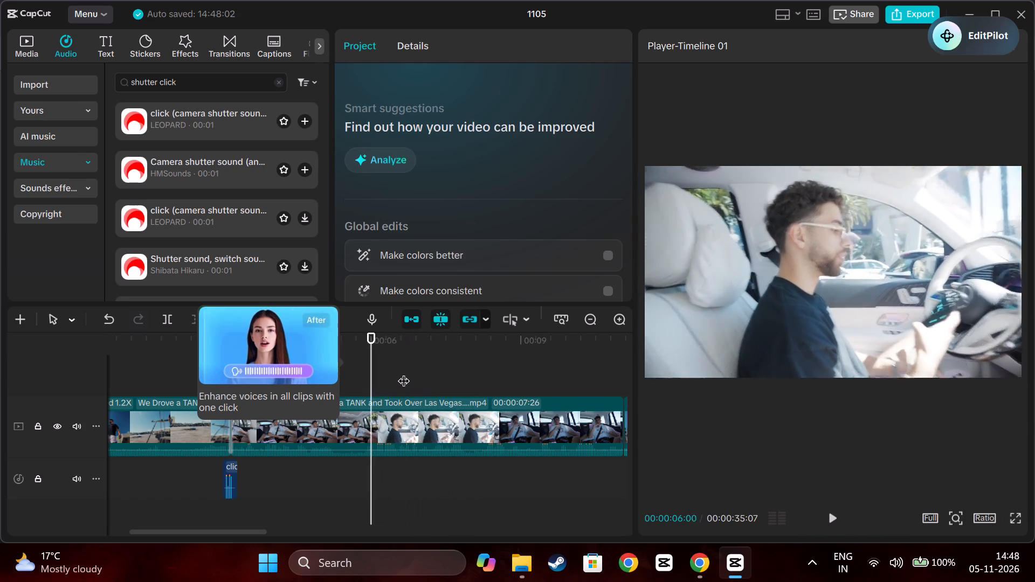
pyautogui.press('space')
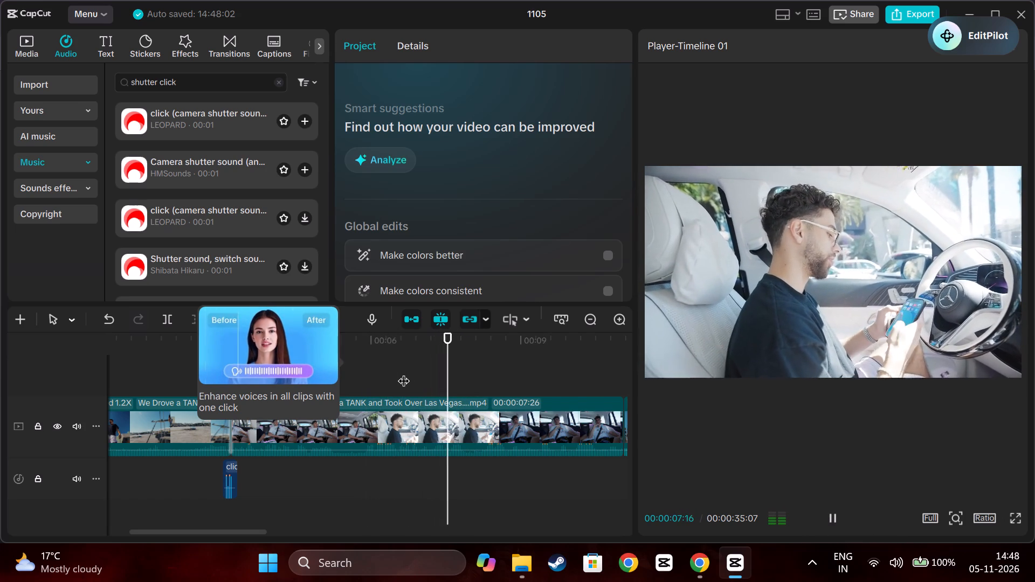
pyautogui.press('space')
pyautogui.press('Left')
pyautogui.press('Left')
pyautogui.press('Left')
pyautogui.press('Left')
pyautogui.press('Left')
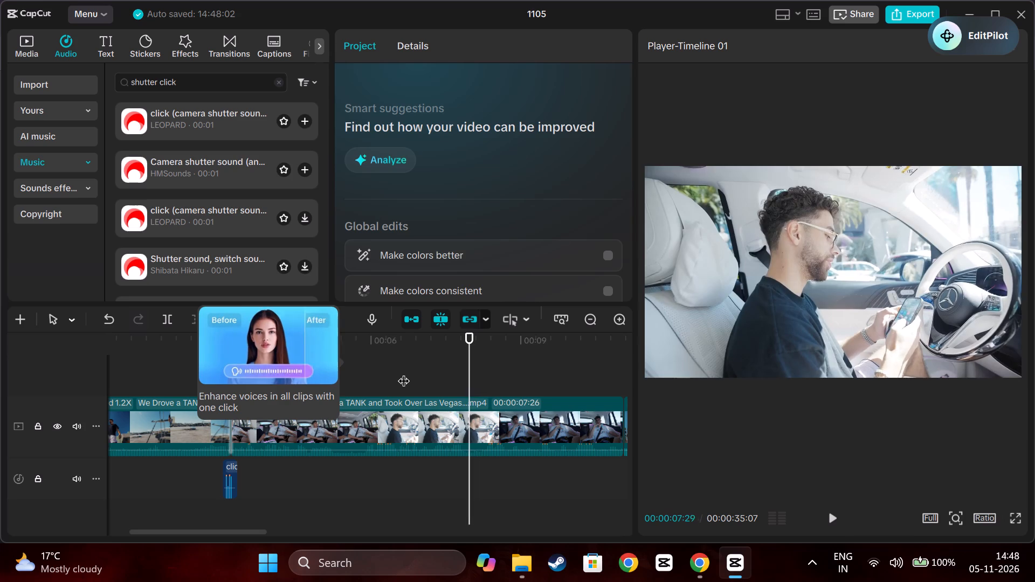
pyautogui.press('Left')
pyautogui.press('Left')
pyautogui.press('Left')
pyautogui.press('Left')
pyautogui.press('Left')
pyautogui.press('Left')
pyautogui.press('Left')
pyautogui.press('Left')
pyautogui.press('Left')
pyautogui.press('Left')
pyautogui.press('Left')
pyautogui.press('Left')
pyautogui.press('Left')
pyautogui.press('Left')
pyautogui.press('Left')
pyautogui.press('Left')
pyautogui.press('Left')
pyautogui.press('Left')
pyautogui.press('Left')
pyautogui.press('Left')
pyautogui.press('Left')
pyautogui.press('space')
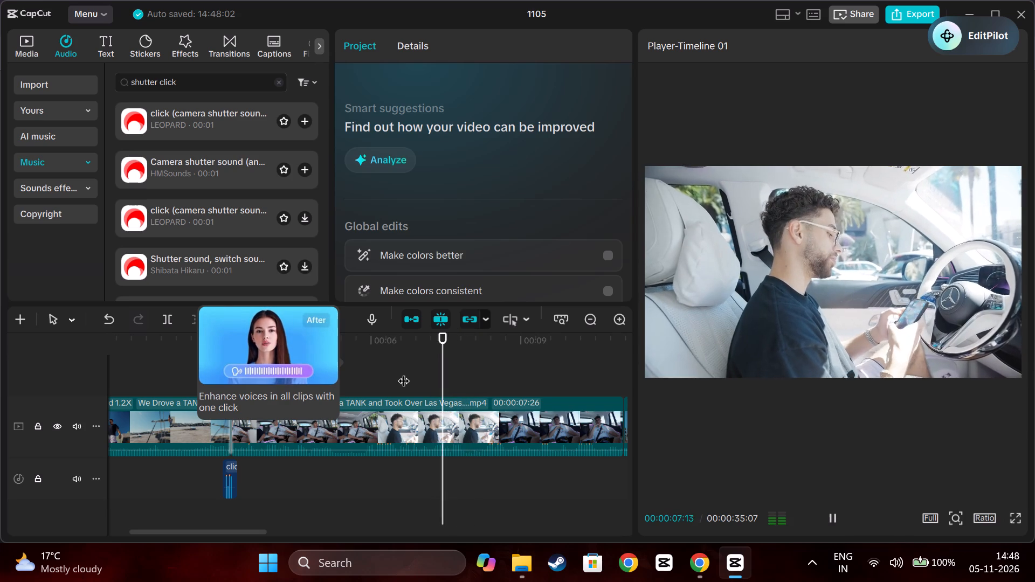
pyautogui.press('Left')
pyautogui.press('Left')
pyautogui.press('Left')
pyautogui.press('Left')
pyautogui.press('Left')
pyautogui.press('Left')
pyautogui.press('Left')
pyautogui.press('Left')
pyautogui.press('Left')
pyautogui.press('Left')
pyautogui.press('Left')
pyautogui.press('Left')
pyautogui.press('Left')
pyautogui.press('Left')
pyautogui.press('Left')
pyautogui.press('Left')
pyautogui.press('Left')
pyautogui.press('Left')
pyautogui.press('Left')
pyautogui.press('Left')
pyautogui.press('Left')
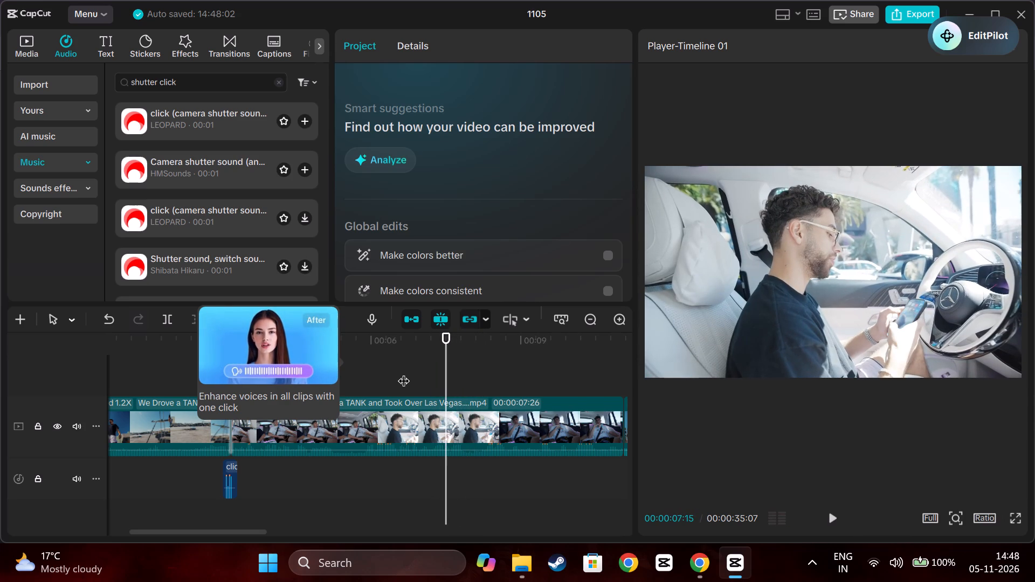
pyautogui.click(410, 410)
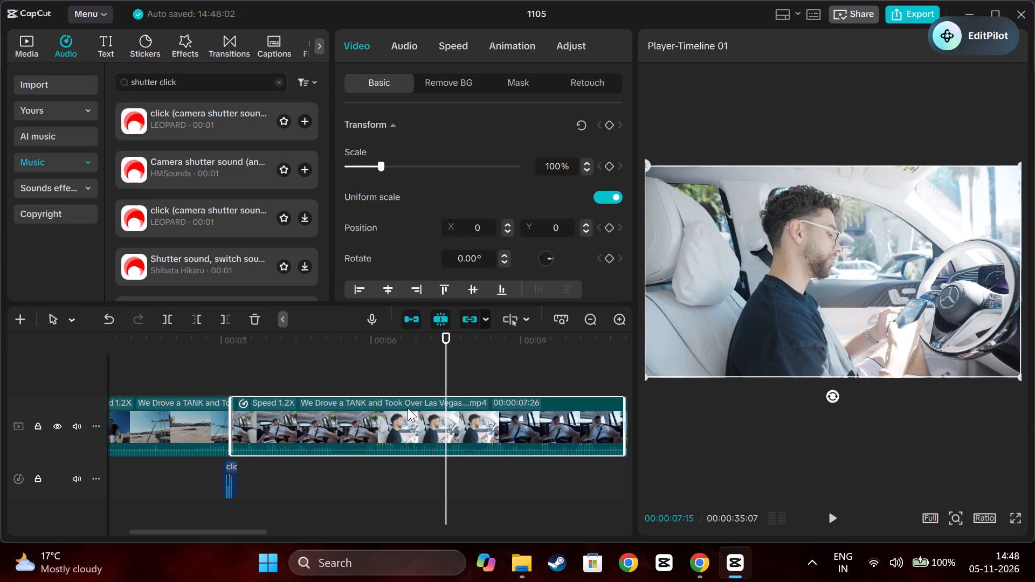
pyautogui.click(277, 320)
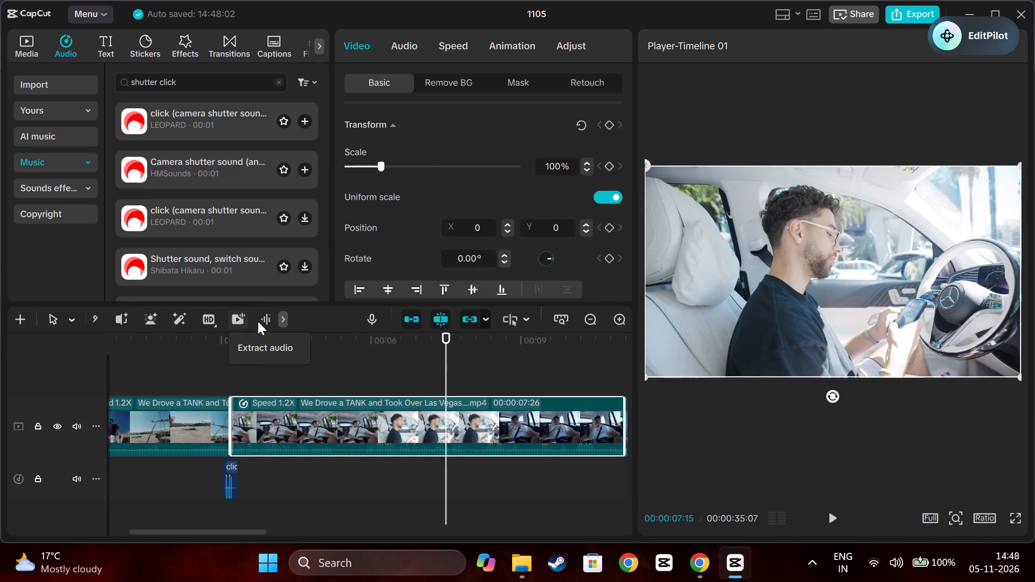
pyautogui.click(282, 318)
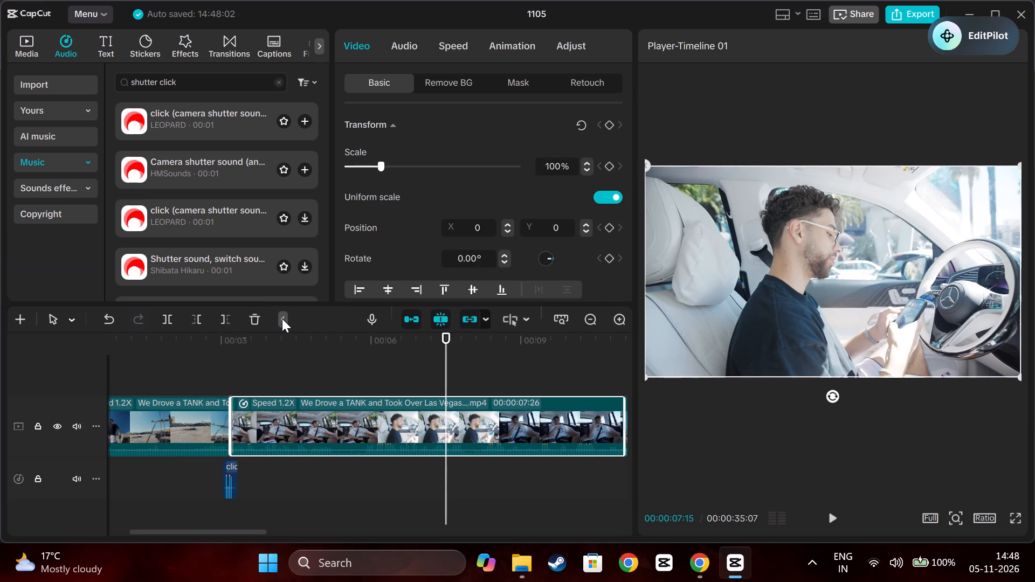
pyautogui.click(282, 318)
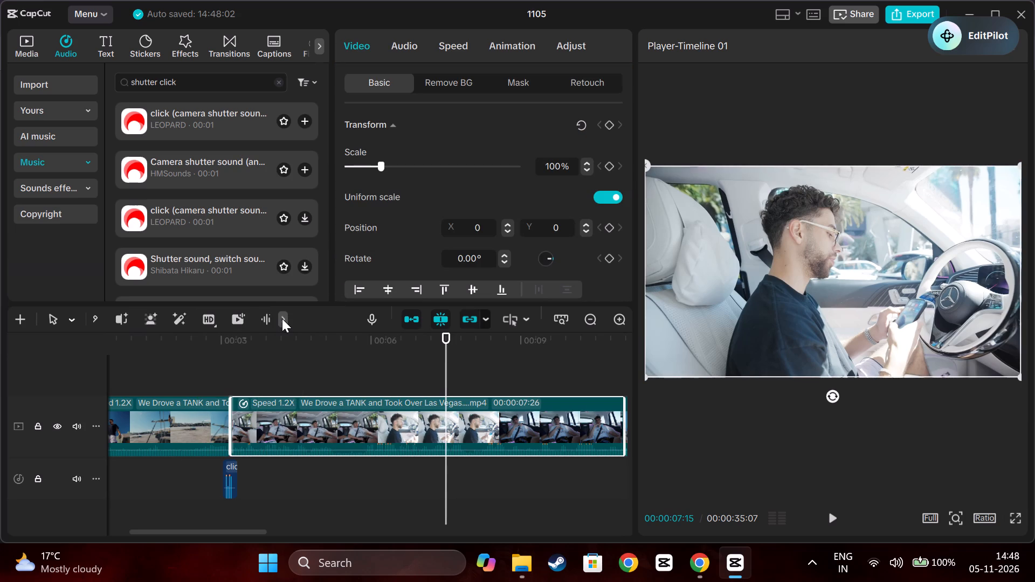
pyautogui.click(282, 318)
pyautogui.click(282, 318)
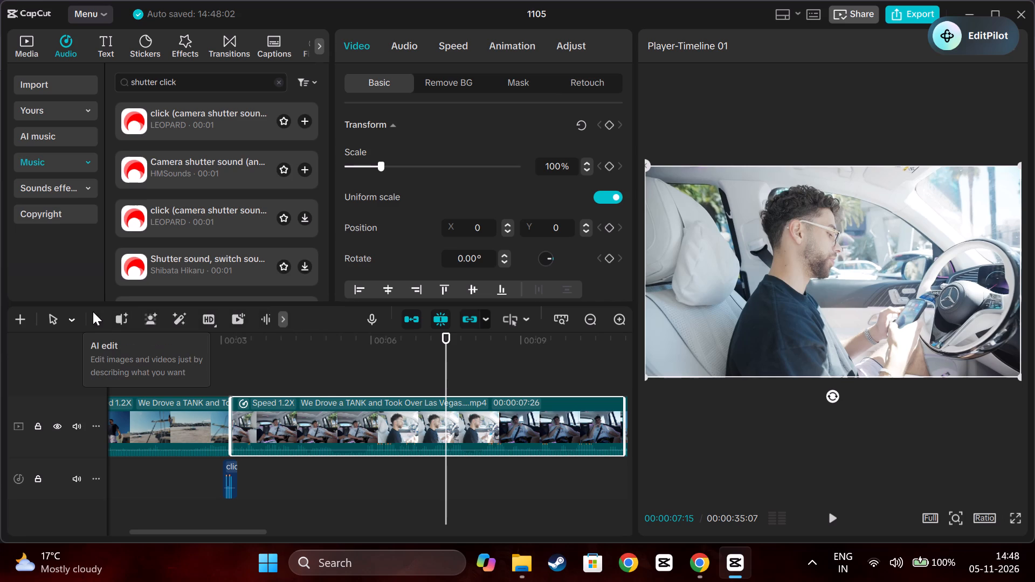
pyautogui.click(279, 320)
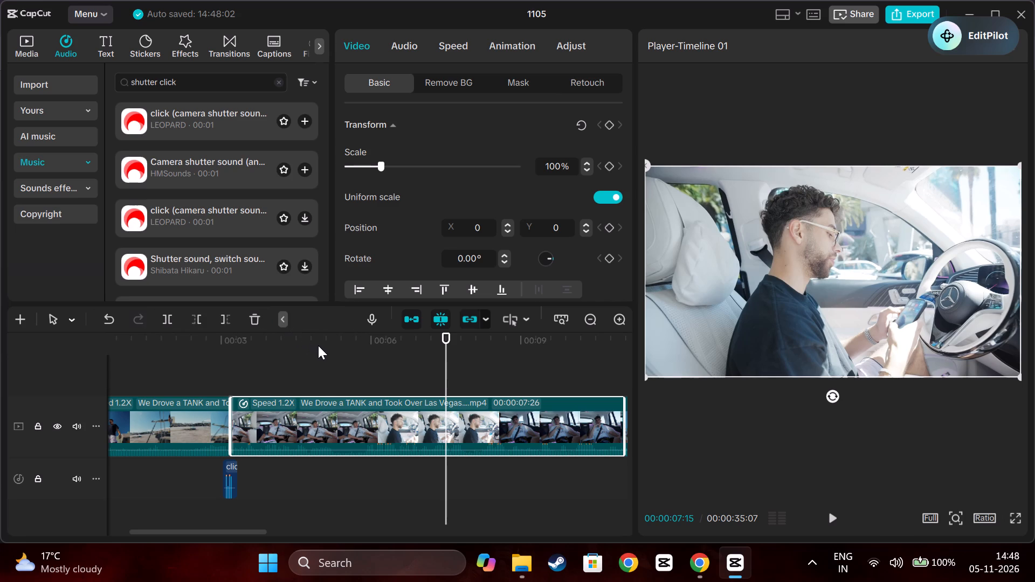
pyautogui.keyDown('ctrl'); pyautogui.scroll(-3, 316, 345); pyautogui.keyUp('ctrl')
# Play the timeline from 00:00:00:00 through to the shot of the tank crushing the white car.
pyautogui.click(302, 380)
pyautogui.moveTo(302, 380); pyautogui.dragTo(86, 401)
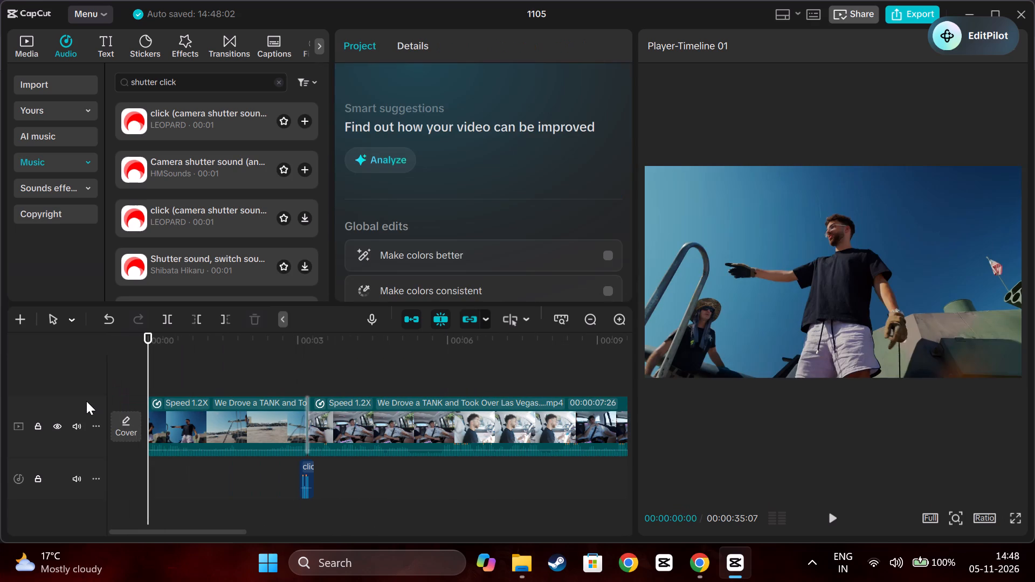
pyautogui.keyDown('ctrl'); pyautogui.scroll(-7, 93, 400); pyautogui.keyUp('ctrl')
pyautogui.press('space')
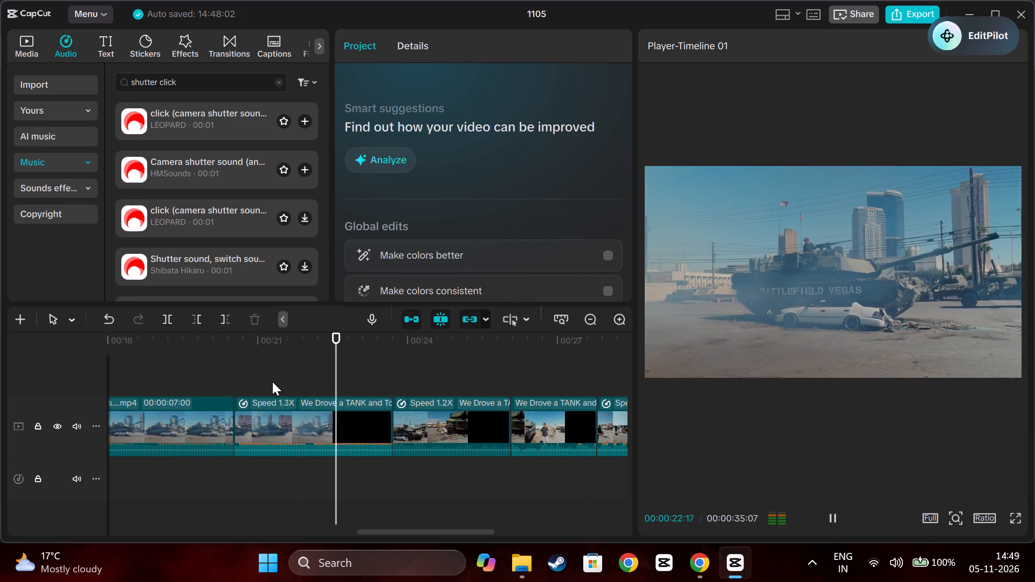
pyautogui.press('space')
# Find the start of the tank-crushing-car clip by replaying it, and trim away everything in it before 00:00:14:00.
pyautogui.hscroll(1, 267, 387)
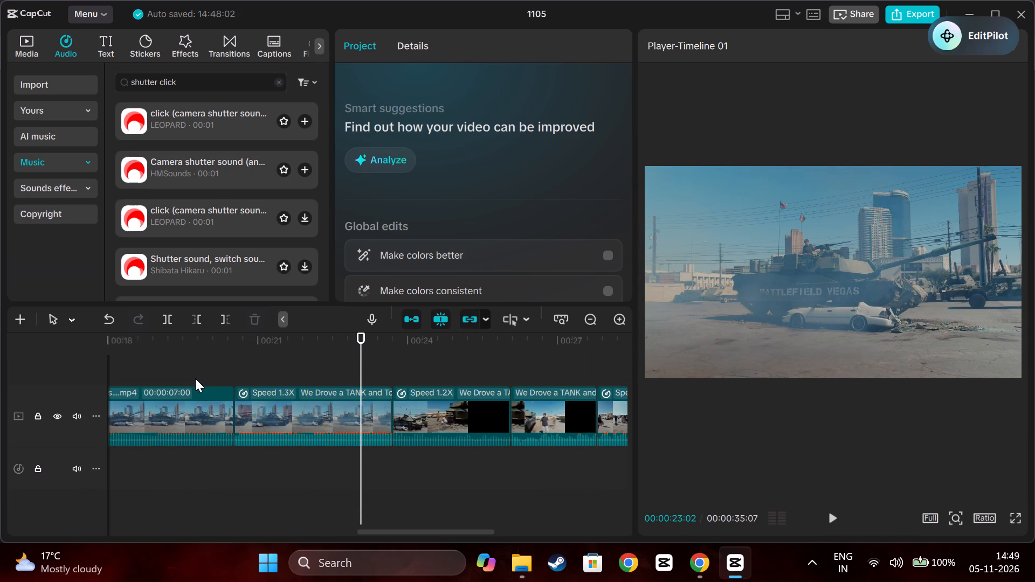
pyautogui.hscroll(1, 195, 378)
pyautogui.keyDown('ctrl'); pyautogui.scroll(-4, 195, 377); pyautogui.keyUp('ctrl')
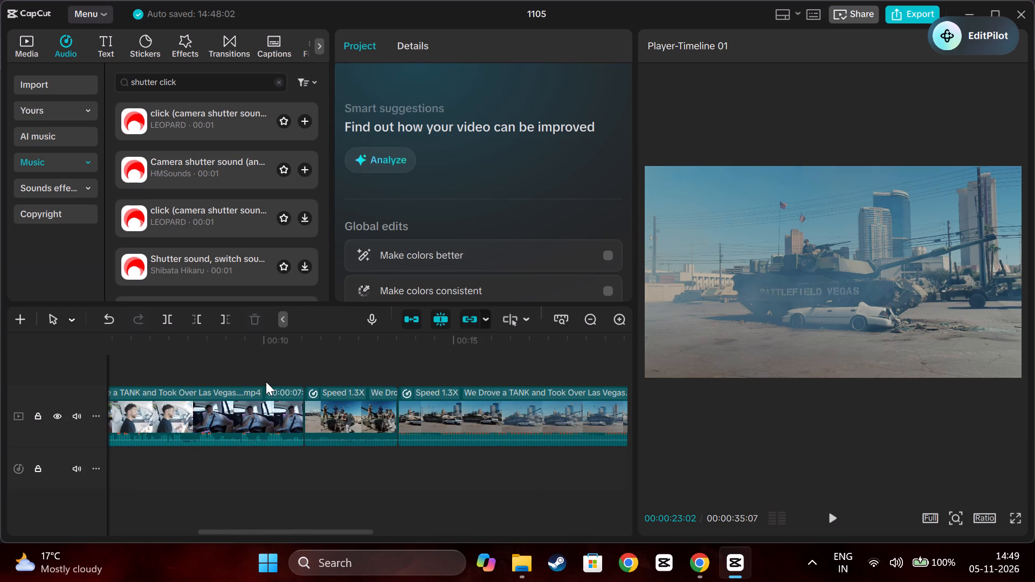
pyautogui.hscroll(-1, 266, 382)
pyautogui.scroll(2, 425, 417)
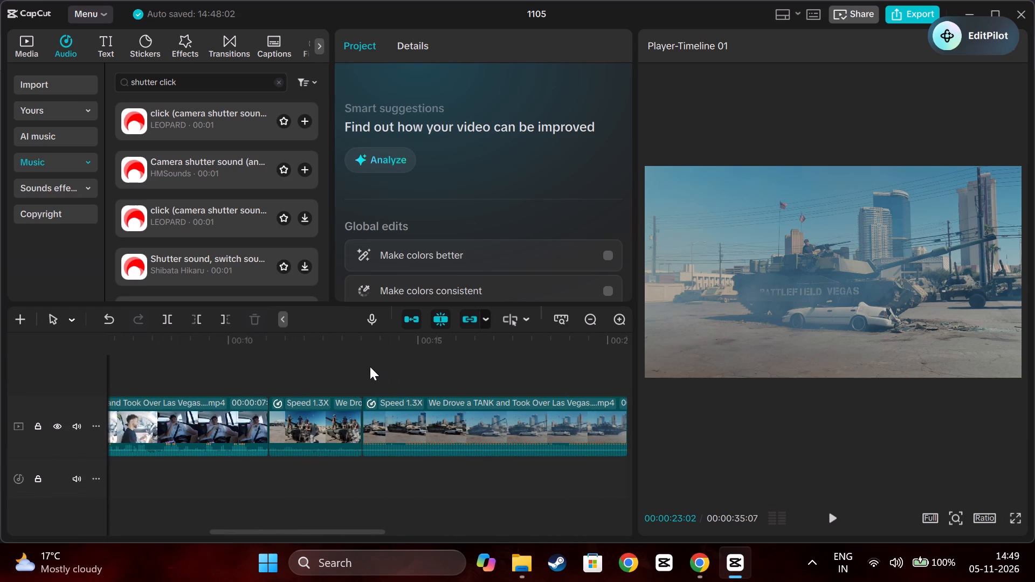
pyautogui.click(369, 366)
pyautogui.click(369, 366)
pyautogui.press('space')
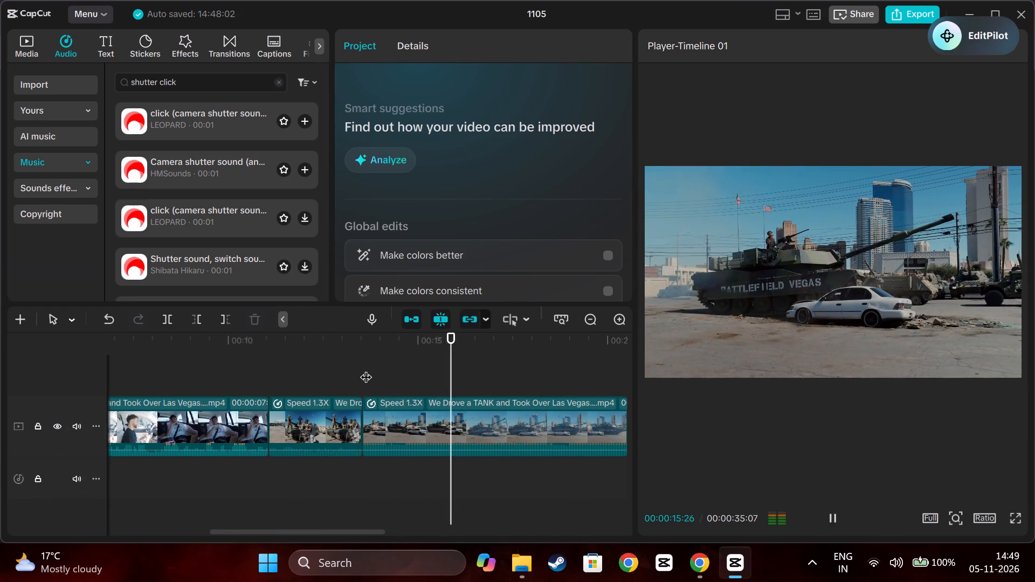
pyautogui.press('space')
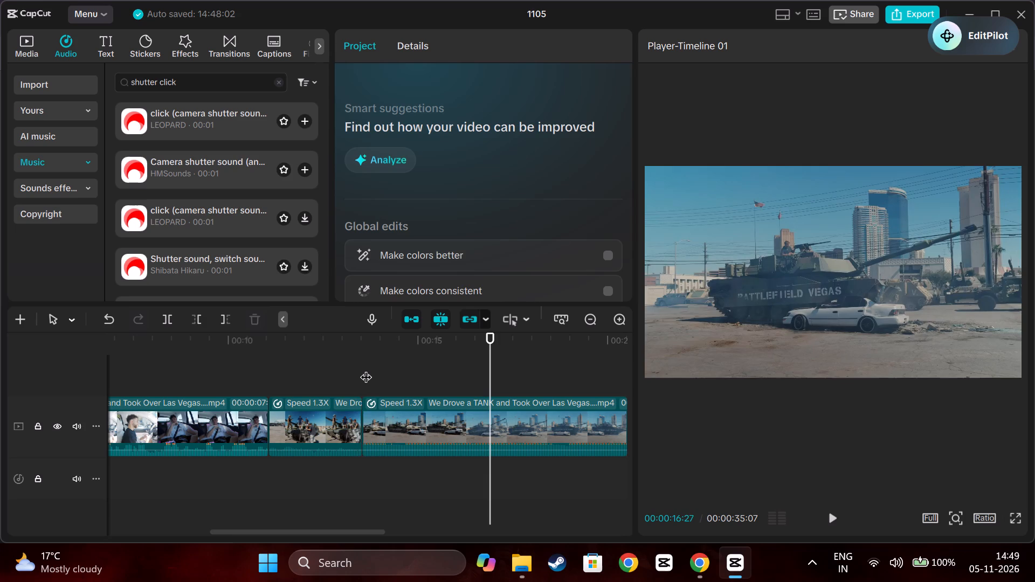
pyautogui.click(365, 369)
pyautogui.press('space')
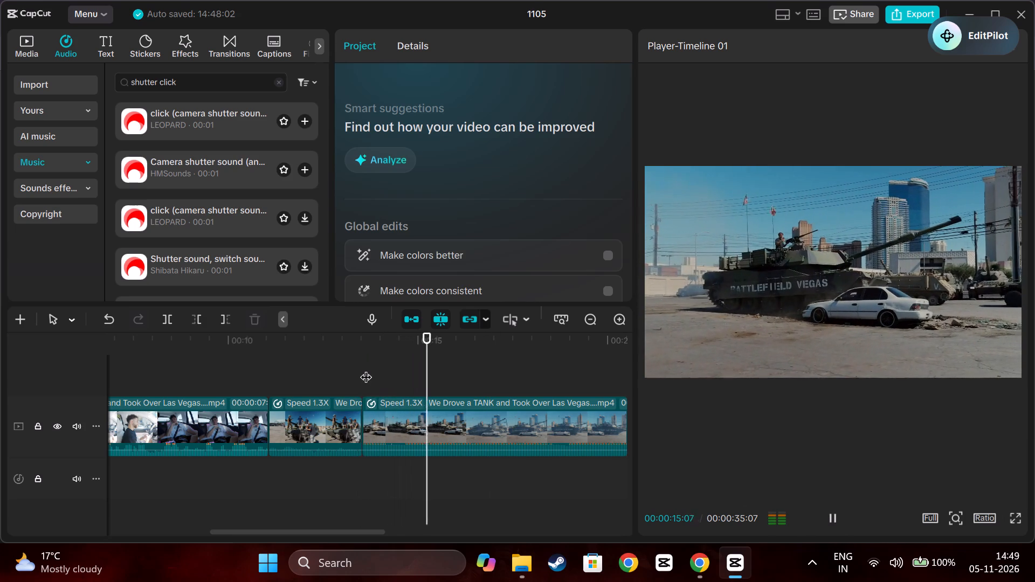
pyautogui.click(365, 369)
pyautogui.press('space')
pyautogui.press('space')
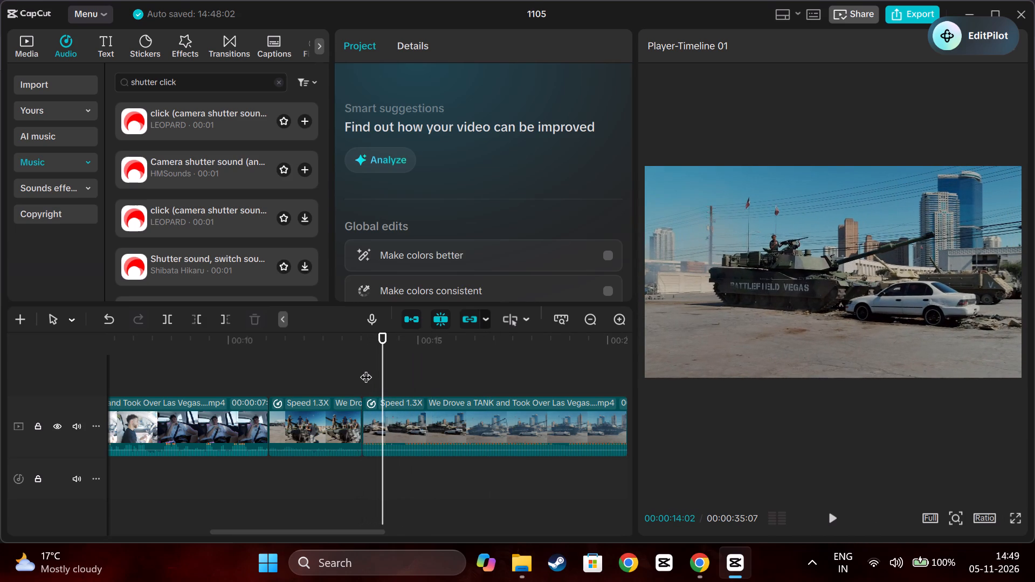
pyautogui.press('Left')
pyautogui.press('Left')
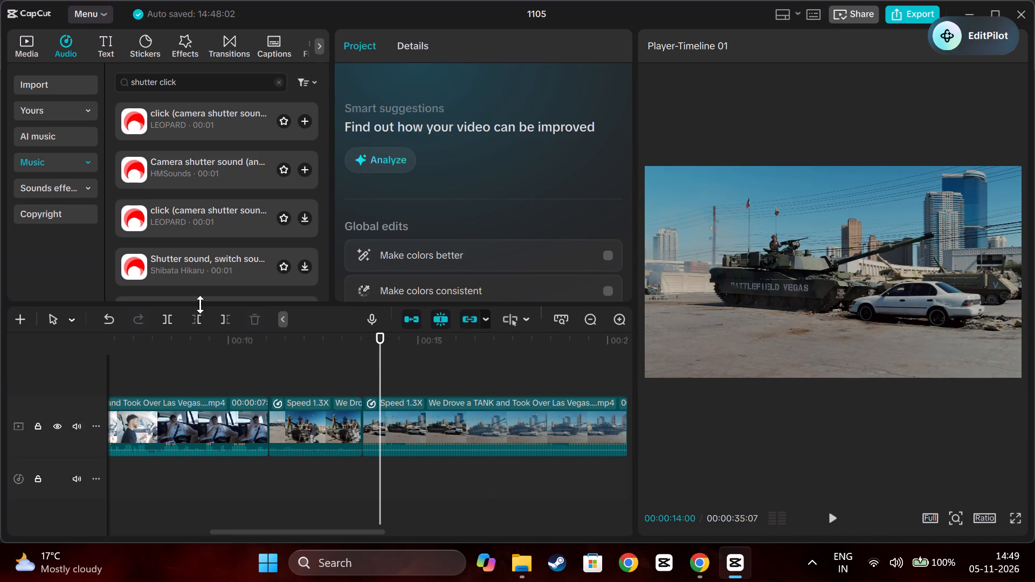
pyautogui.click(390, 419)
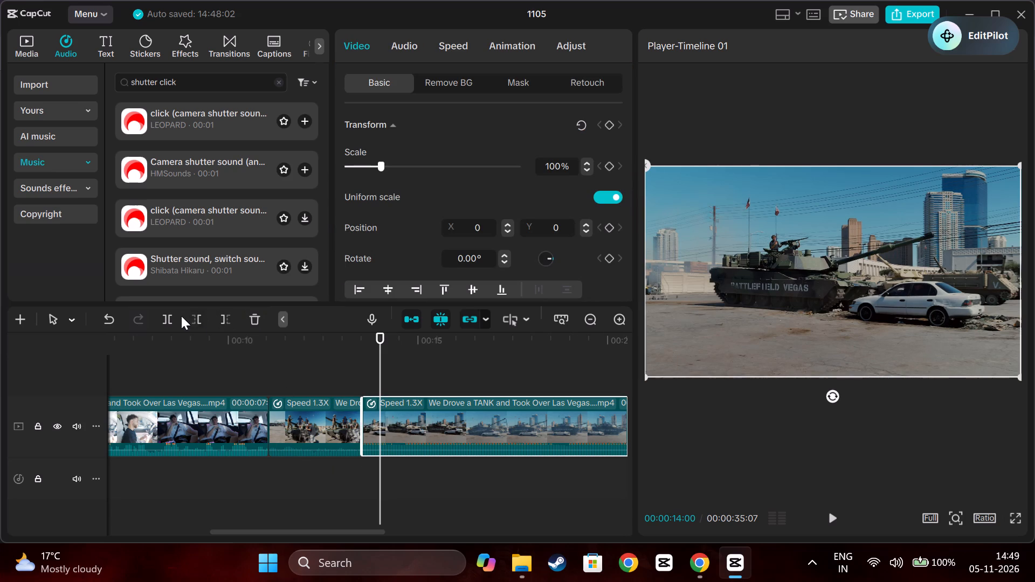
pyautogui.click(199, 318)
# Play through the trimmed tank-crushing clip in short bursts to judge where it should end.
pyautogui.press('space')
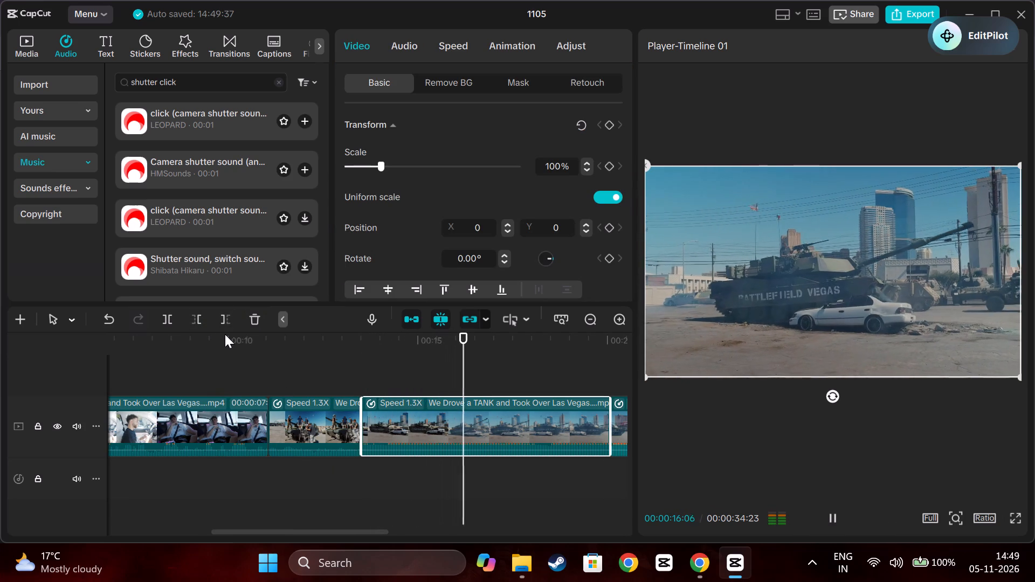
pyautogui.press('space')
pyautogui.press('space')
pyautogui.press('space')
pyautogui.press('space')
pyautogui.press('space')
pyautogui.press('space')
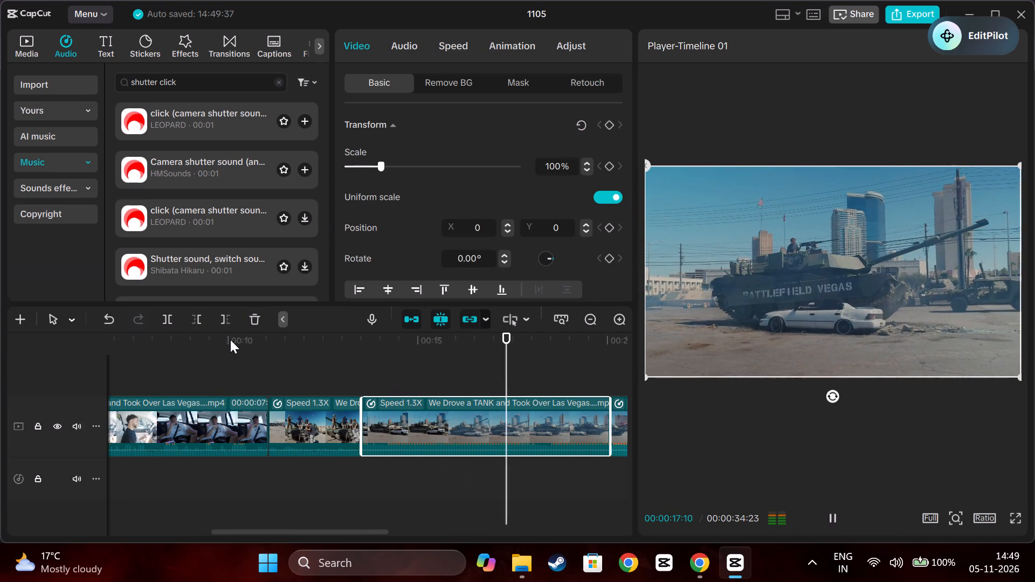
pyautogui.press('space')
pyautogui.press('space')
pyautogui.press('space')
pyautogui.press('space')
pyautogui.press('space')
pyautogui.press('space')
pyautogui.press('space')
pyautogui.press('space')
pyautogui.press('space')
pyautogui.press('space')
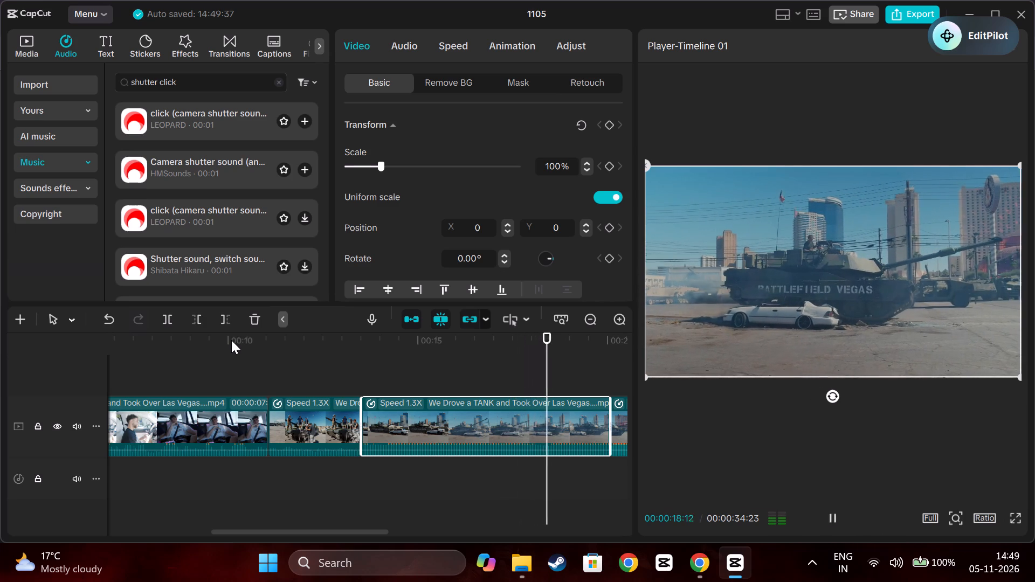
pyautogui.press('space')
pyautogui.press('space')
pyautogui.press('space')
# Replay the tank-crushing clip from 00:00:14:21 and trim away everything in it after 00:00:18:17.
pyautogui.click(407, 341)
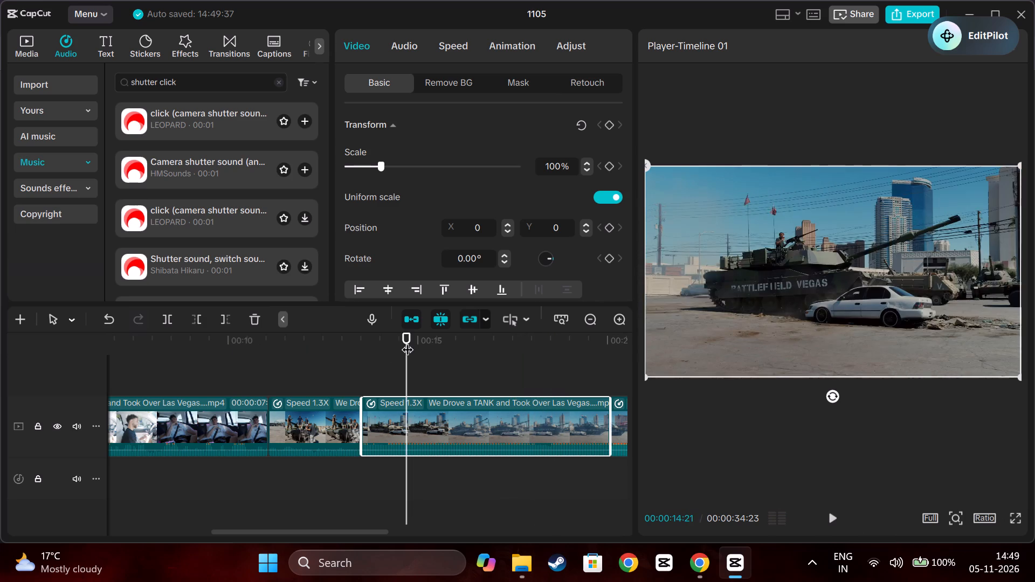
pyautogui.press('space')
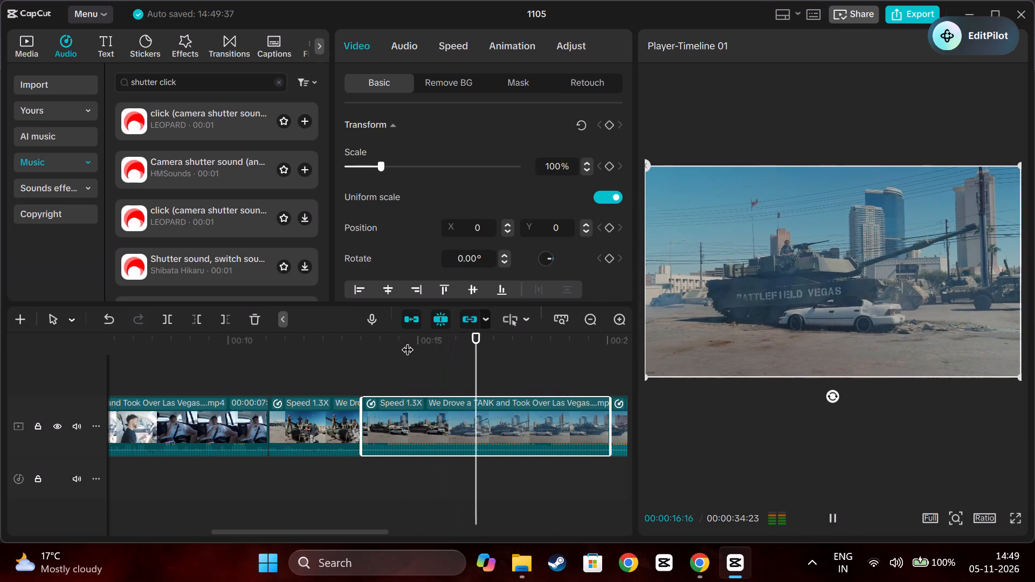
pyautogui.press('space')
pyautogui.press('space')
pyautogui.press('space')
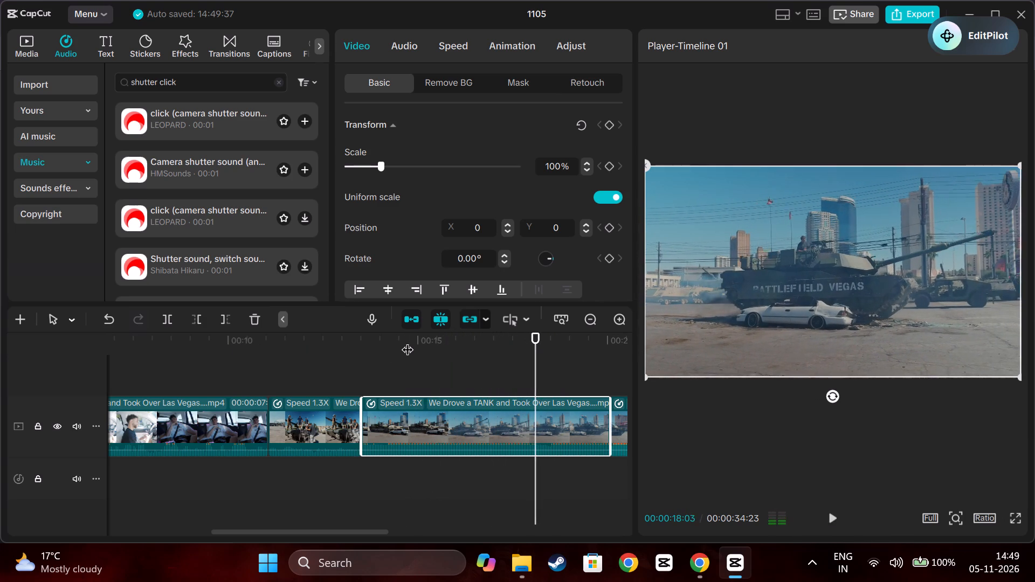
pyautogui.press('space')
pyautogui.press('space')
pyautogui.press('space')
pyautogui.press('space')
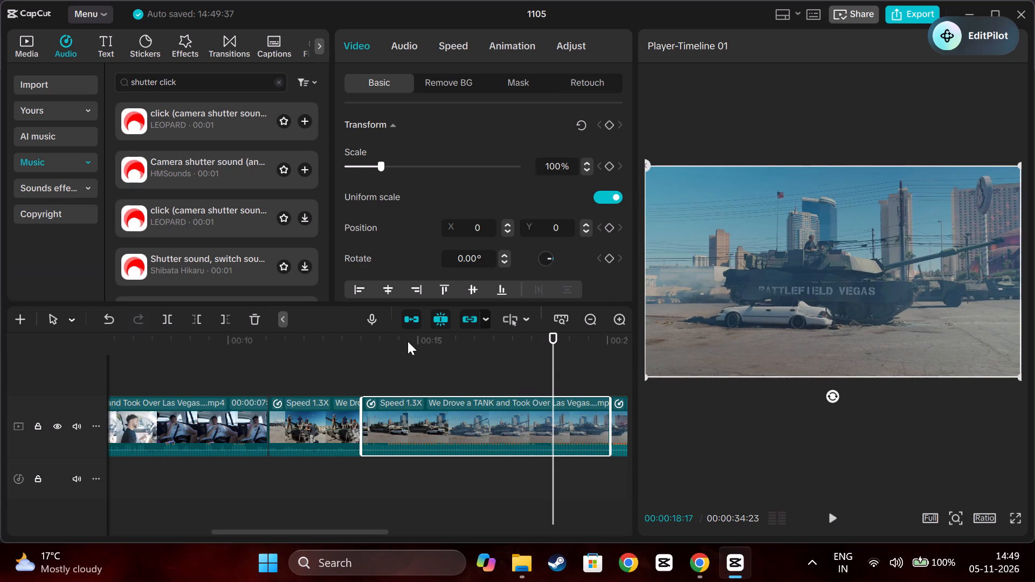
pyautogui.click(224, 315)
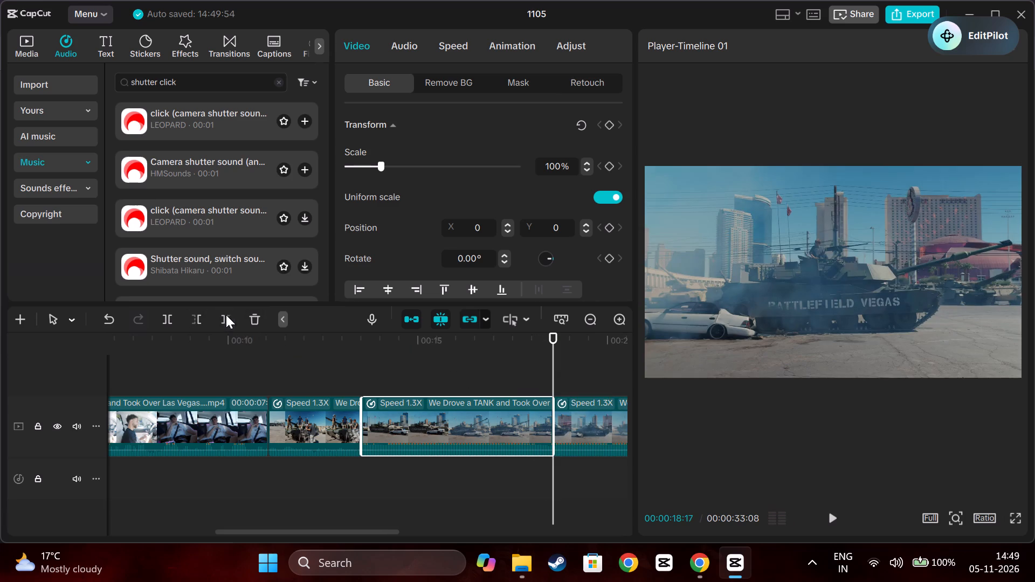
# Preview the second 1.3X tank clip directly after the trimmed one and delete it from the timeline.
pyautogui.hscroll(-1, 377, 365)
pyautogui.press('space')
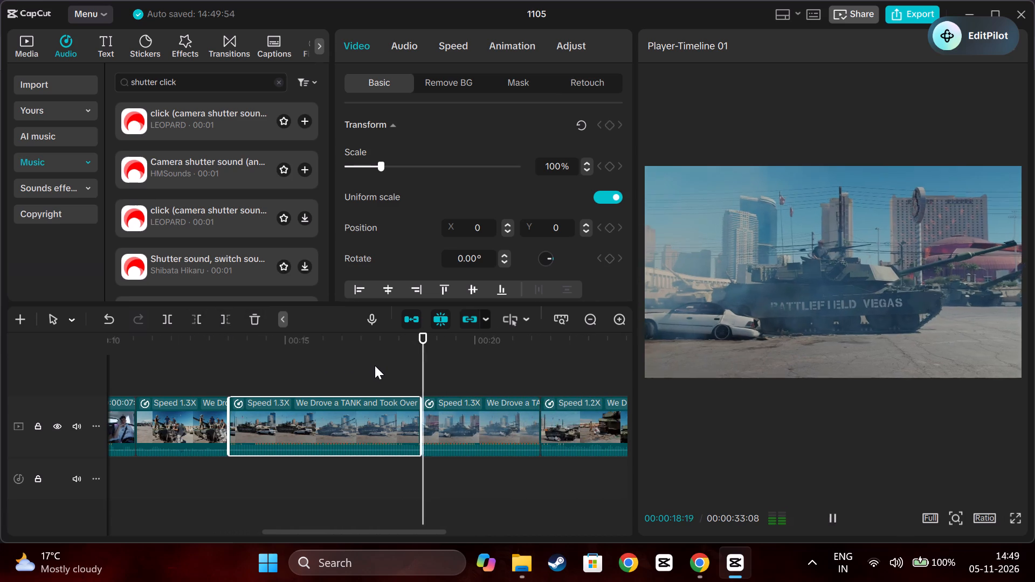
pyautogui.press('space')
pyautogui.click(471, 414)
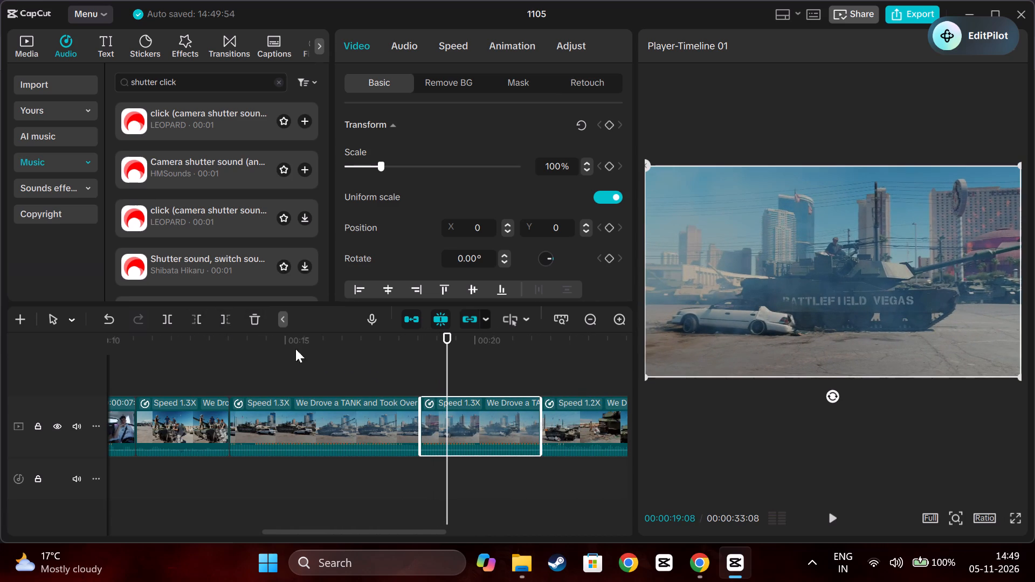
pyautogui.click(251, 317)
# Play the rest of the timeline to its end and replay the final clip of the man walking.
pyautogui.click(352, 376)
pyautogui.press('space')
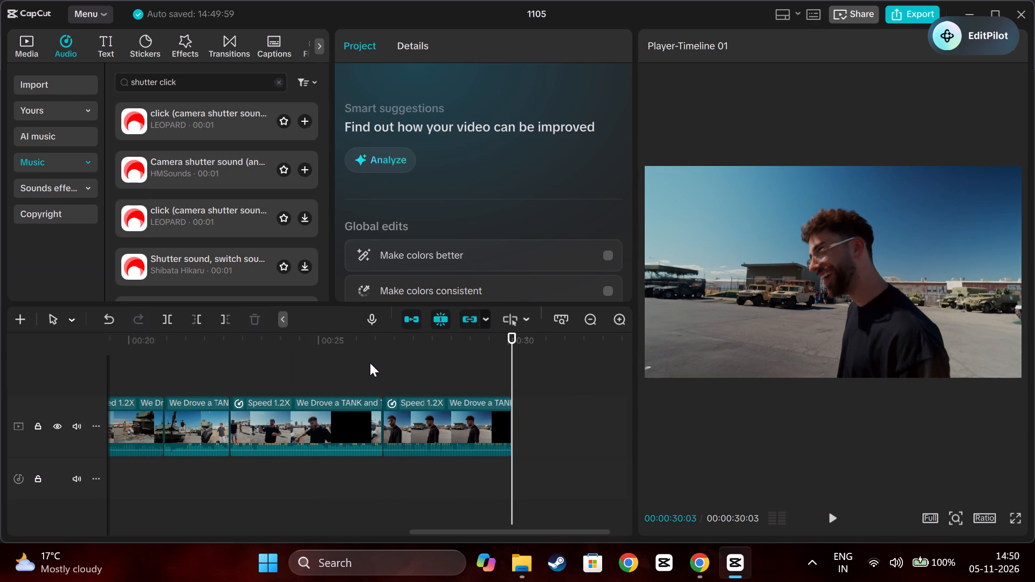
pyautogui.click(402, 363)
pyautogui.press('space')
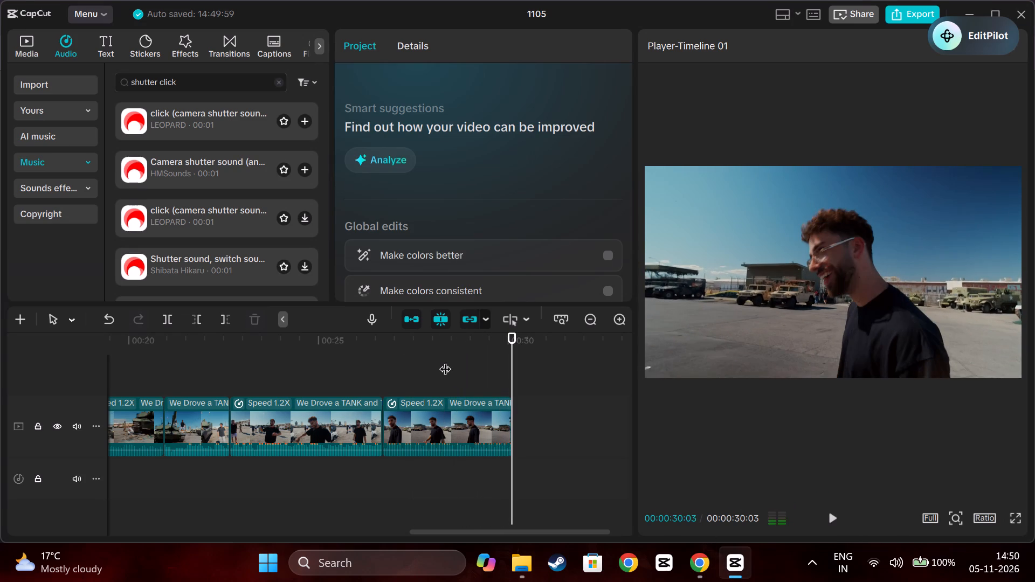
pyautogui.hscroll(3, 445, 361)
pyautogui.keyDown('ctrl'); pyautogui.scroll(1, 421, 358); pyautogui.keyUp('ctrl')
pyautogui.keyDown('ctrl'); pyautogui.hscroll(1, 421, 358); pyautogui.keyUp('ctrl')
pyautogui.keyDown('ctrl'); pyautogui.scroll(1, 421, 358); pyautogui.keyUp('ctrl')
pyautogui.hscroll(3, 421, 358)
pyautogui.keyDown('ctrl'); pyautogui.scroll(-6, 307, 343); pyautogui.keyUp('ctrl')
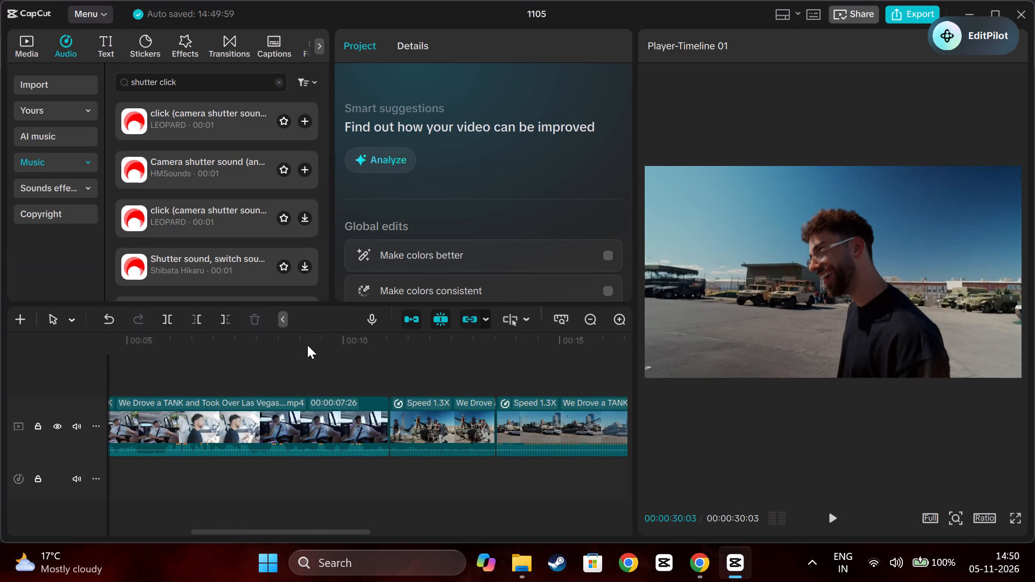
pyautogui.keyDown('ctrl'); pyautogui.scroll(-6, 307, 347); pyautogui.keyUp('ctrl')
pyautogui.click(302, 376)
pyautogui.moveTo(302, 376); pyautogui.dragTo(40, 377)
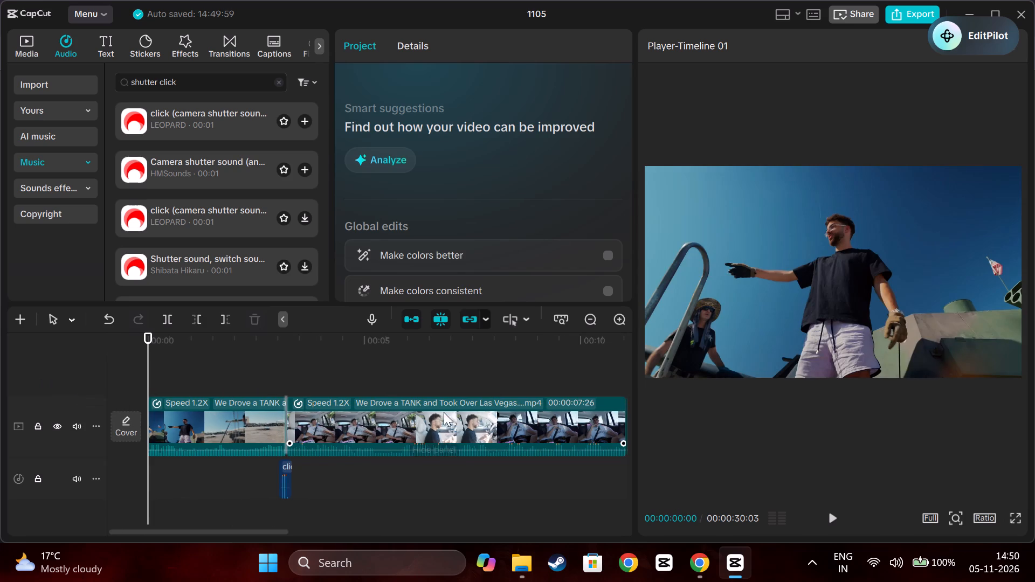
pyautogui.scroll(-5, 347, 389)
pyautogui.press('space')
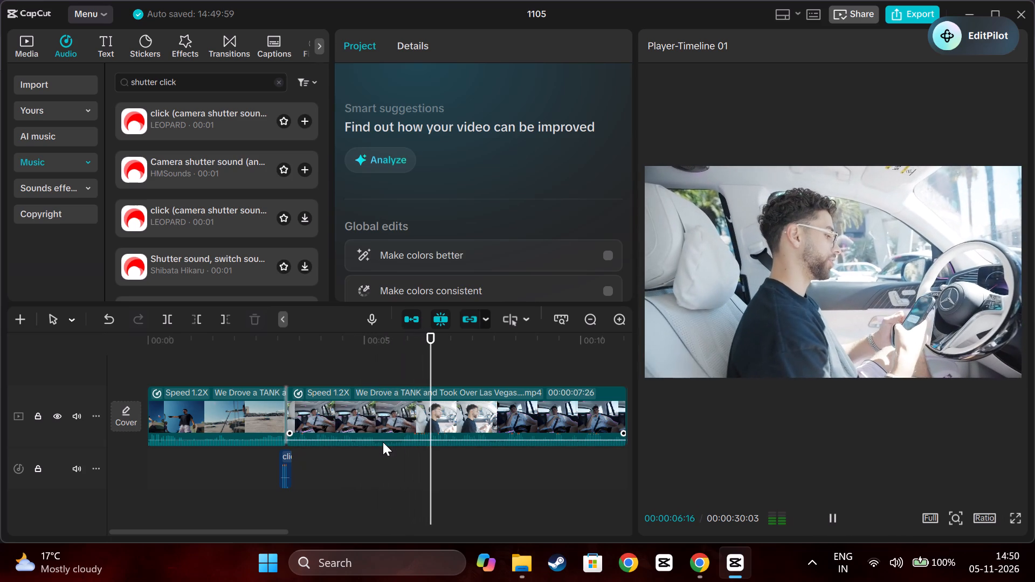
pyautogui.press('space')
# Set the project's aspect ratio to 9:16.
pyautogui.click(995, 516)
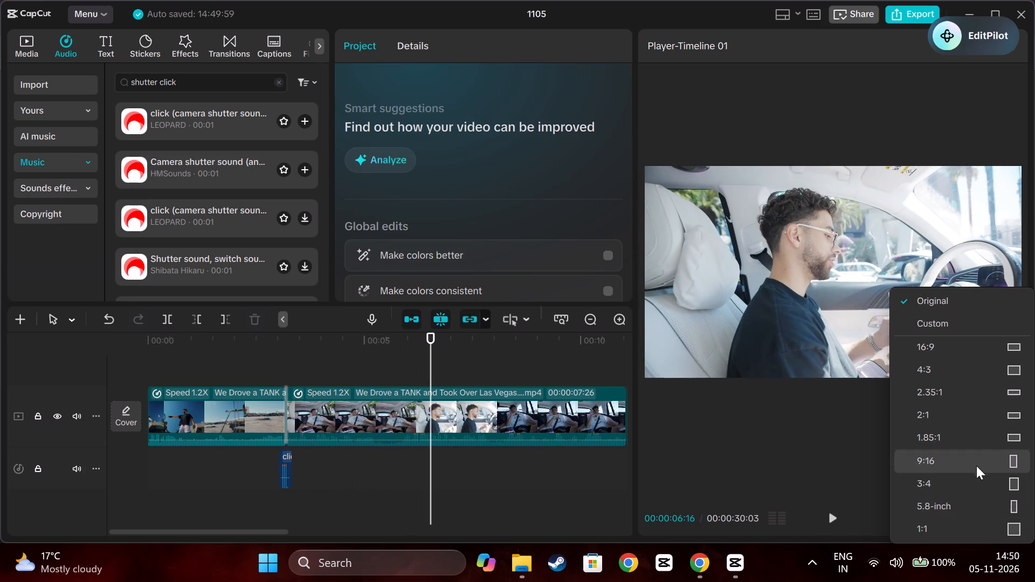
pyautogui.click(976, 462)
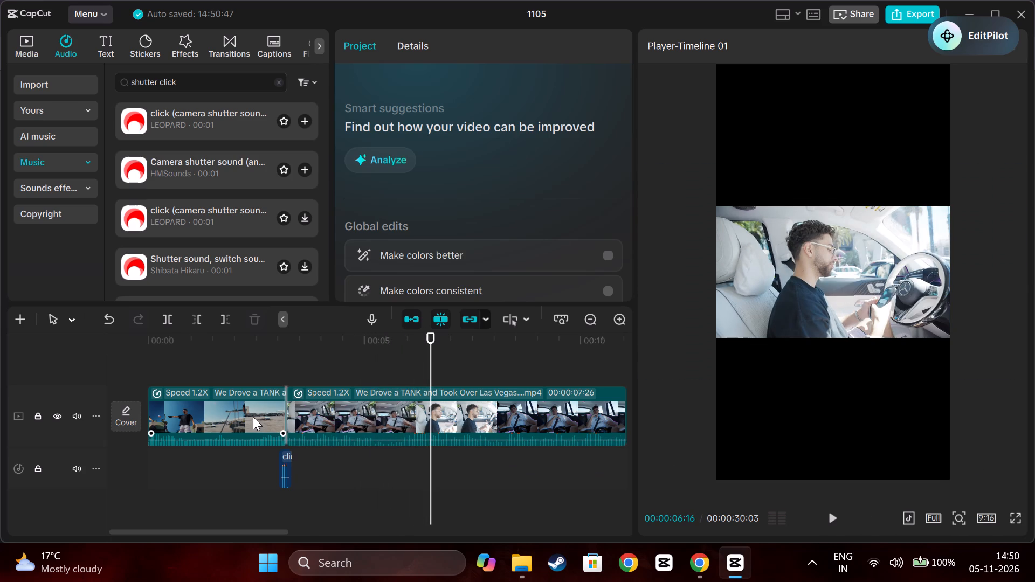
# Select all the video clips on the main track and scale them uniformly to 150%.
pyautogui.keyDown('ctrl'); pyautogui.scroll(-11, 256, 413); pyautogui.keyUp('ctrl')
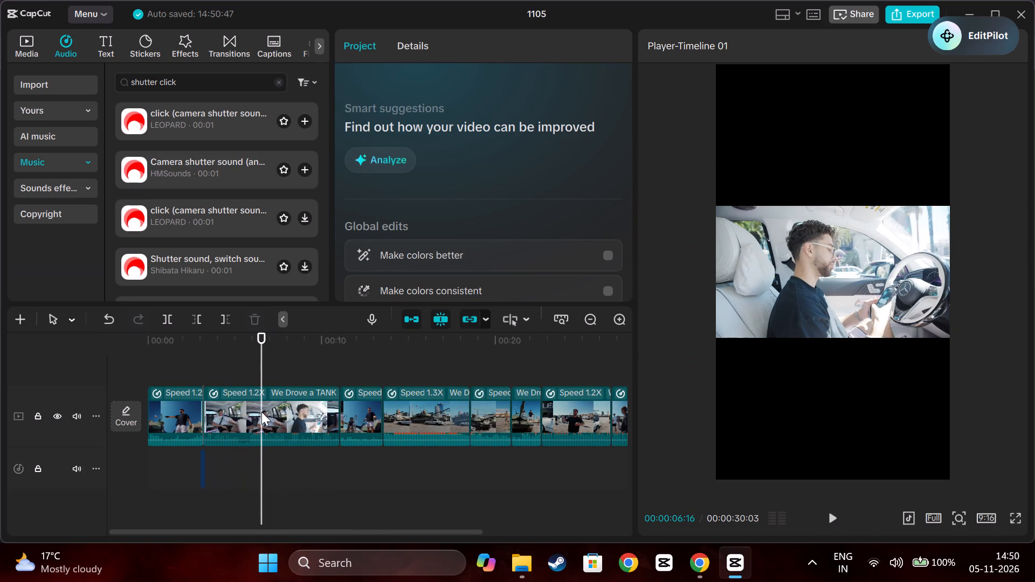
pyautogui.keyDown('ctrl'); pyautogui.scroll(-11, 261, 412); pyautogui.keyUp('ctrl')
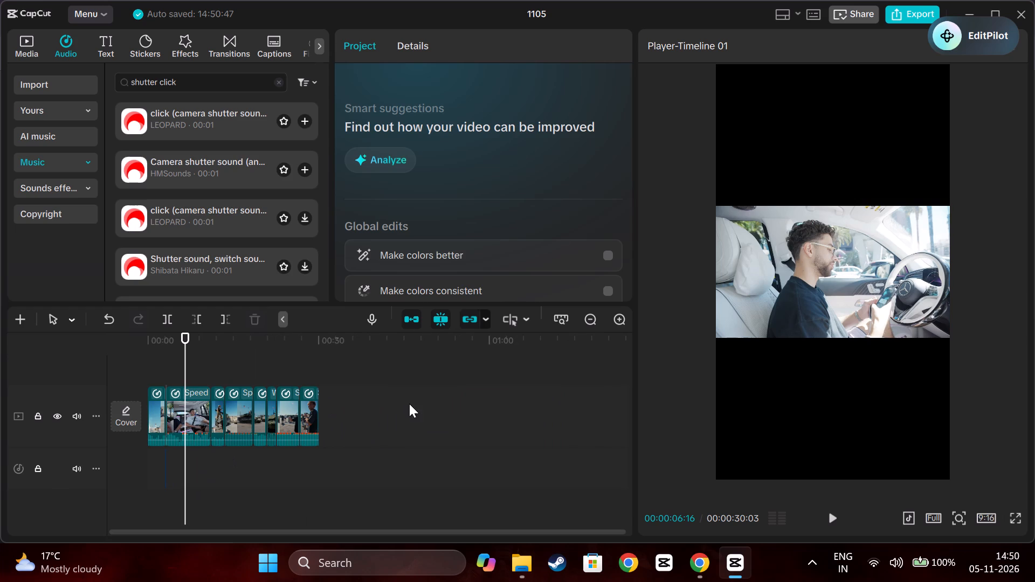
pyautogui.keyDown('ctrl'); pyautogui.moveTo(393, 405); pyautogui.dragTo(150, 416); pyautogui.keyUp('ctrl')
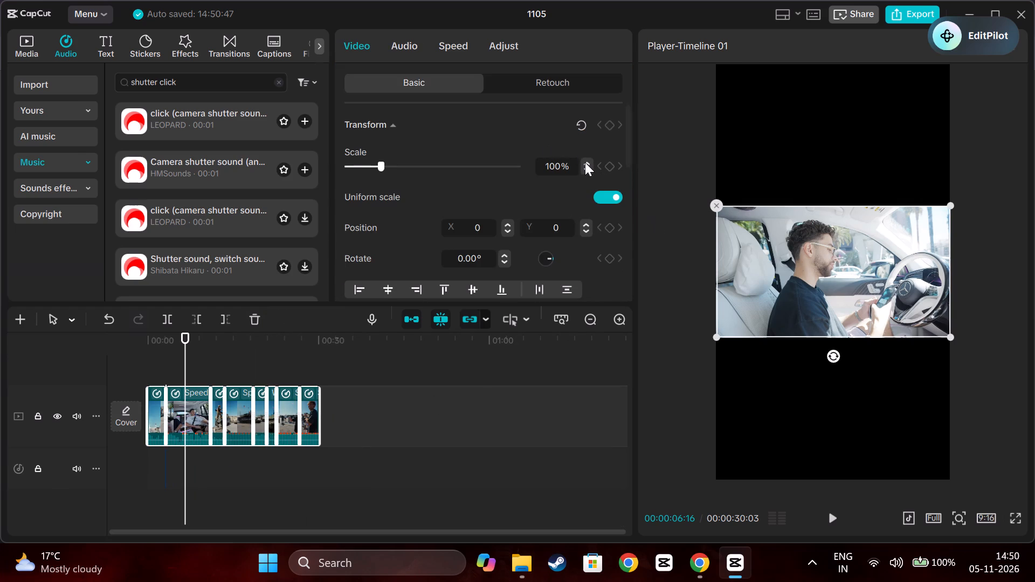
pyautogui.click(586, 163)
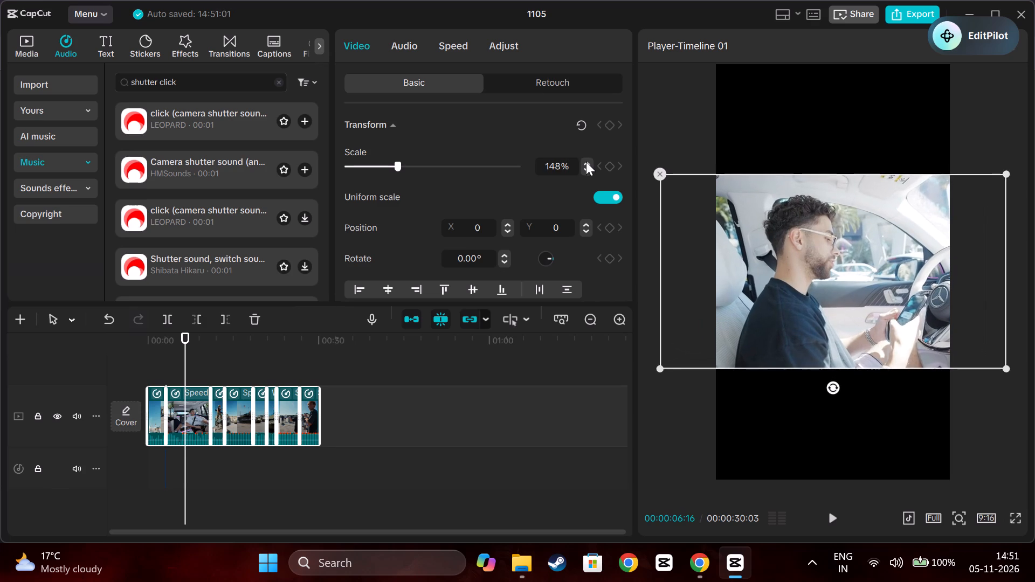
pyautogui.tripleClick(586, 160)
pyautogui.doubleClick(586, 160)
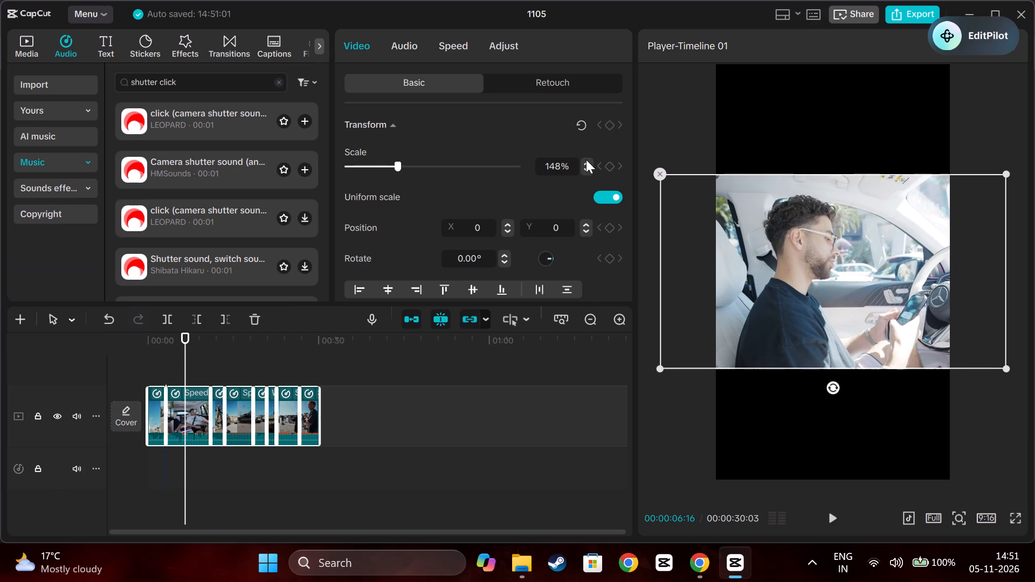
pyautogui.click(586, 160)
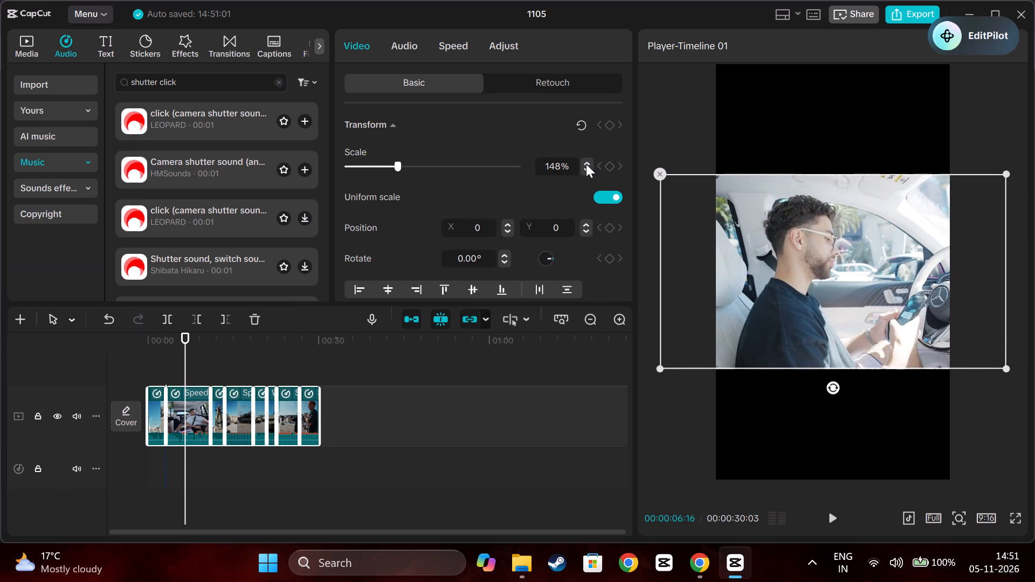
pyautogui.click(586, 162)
pyautogui.click(586, 162)
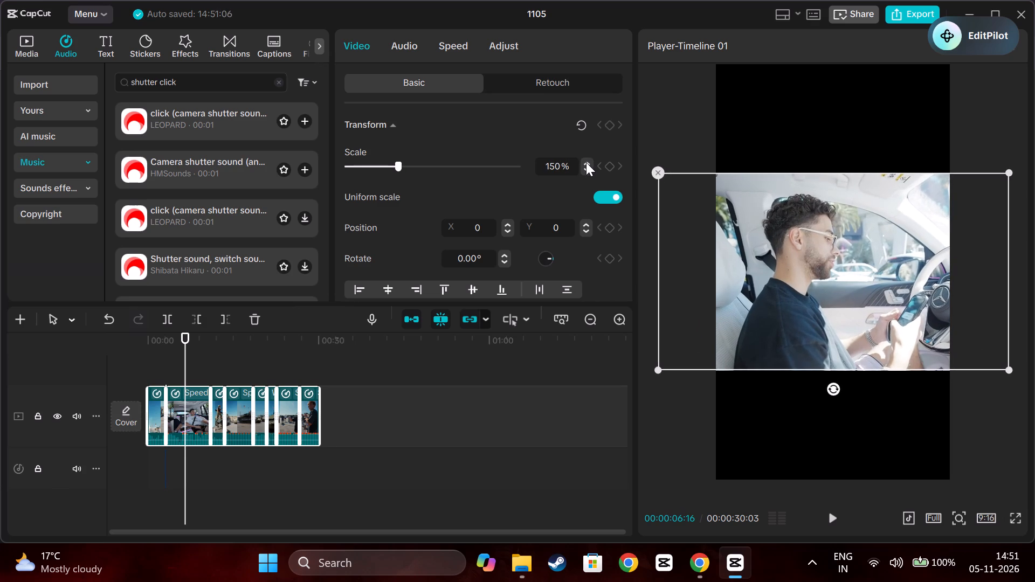
# Give the selected clips a blurred canvas background using the second blur strength.
pyautogui.scroll(-12, 436, 205)
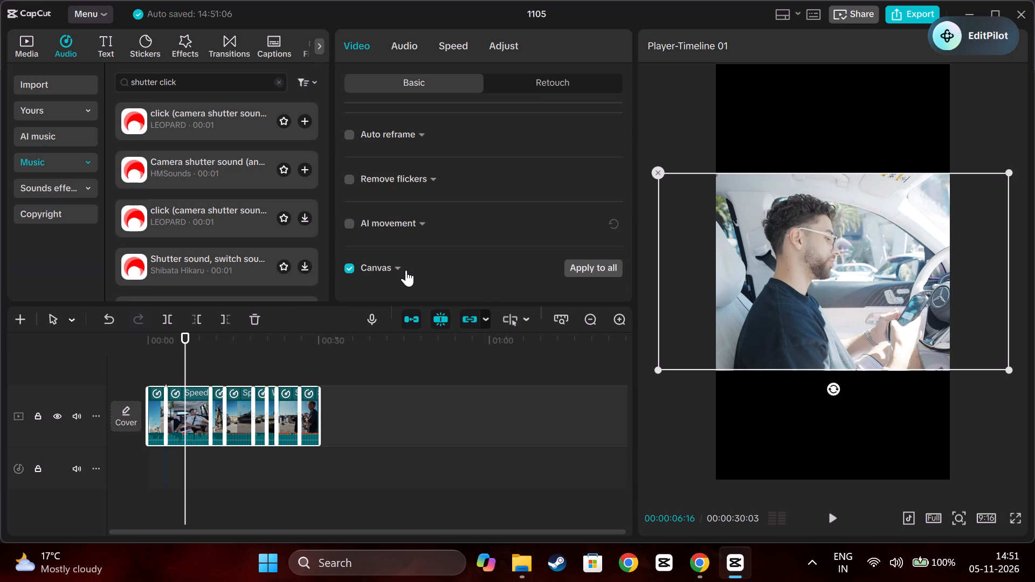
pyautogui.click(401, 261)
pyautogui.scroll(-7, 418, 260)
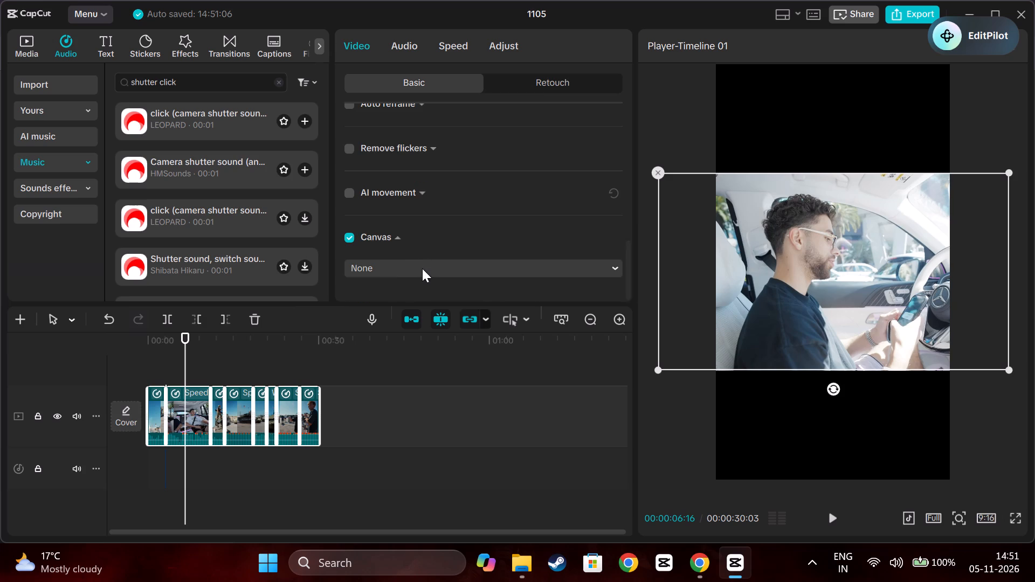
pyautogui.click(422, 268)
pyautogui.click(413, 332)
pyautogui.scroll(-1, 437, 289)
pyautogui.click(429, 252)
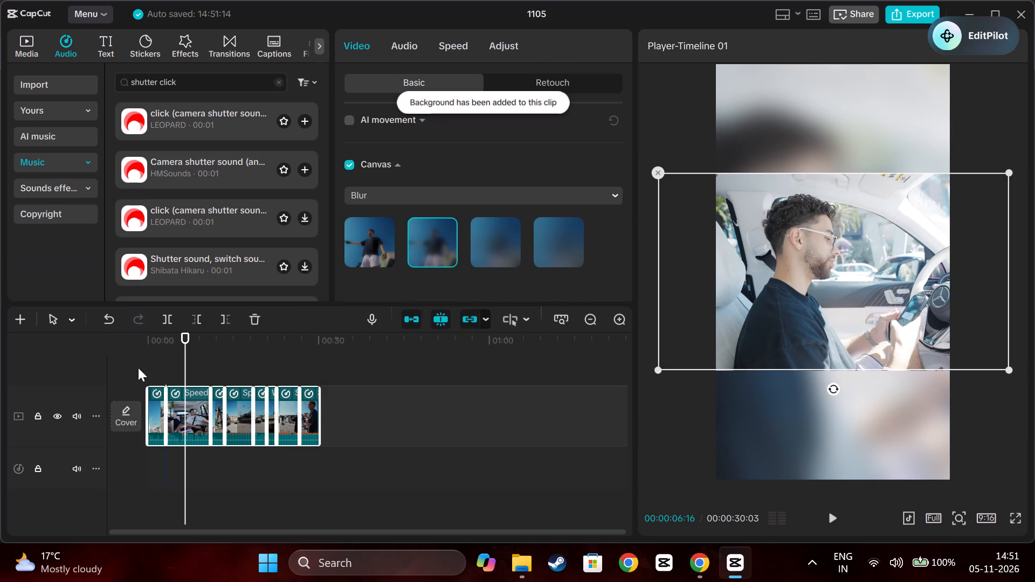
# Play the vertical edit from start to end, and replay its opening up to 00:00:08:06.
pyautogui.click(161, 366)
pyautogui.moveTo(161, 366); pyautogui.dragTo(92, 366)
pyautogui.press('space')
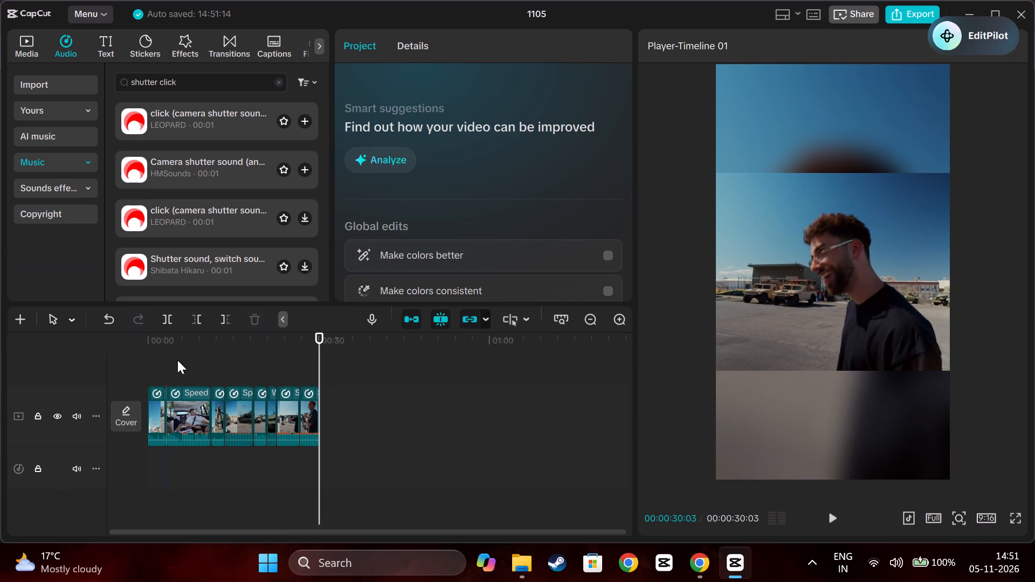
pyautogui.click(165, 362)
pyautogui.moveTo(165, 362); pyautogui.dragTo(109, 370)
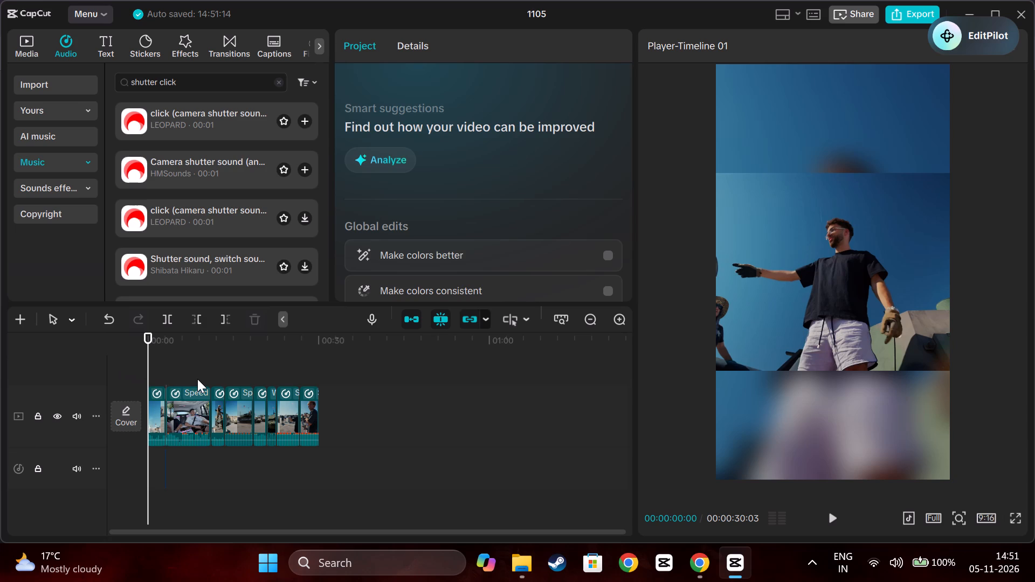
pyautogui.keyDown('ctrl'); pyautogui.scroll(8, 198, 380); pyautogui.keyUp('ctrl')
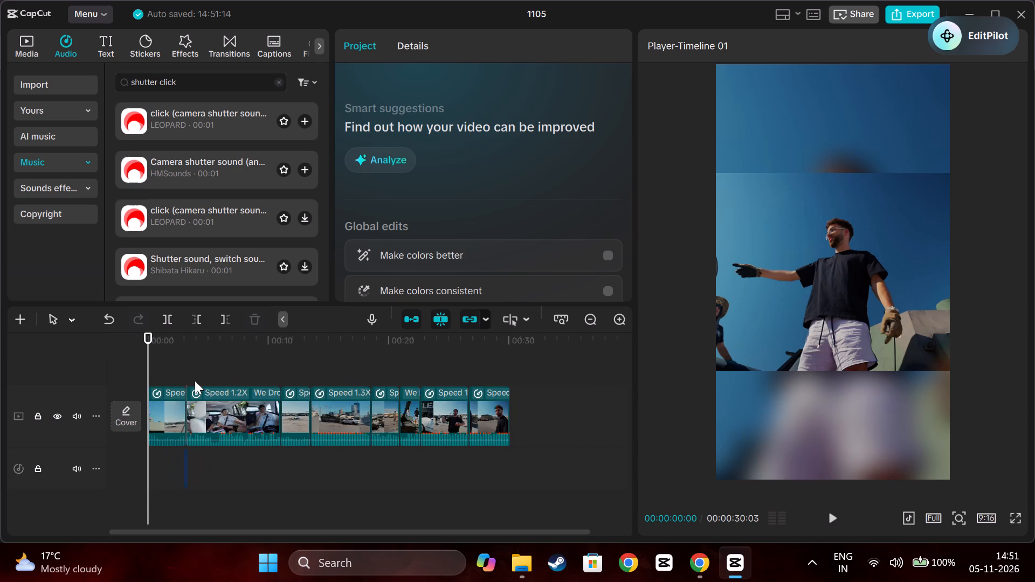
pyautogui.keyDown('ctrl'); pyautogui.scroll(3, 195, 380); pyautogui.keyUp('ctrl')
pyautogui.press('space')
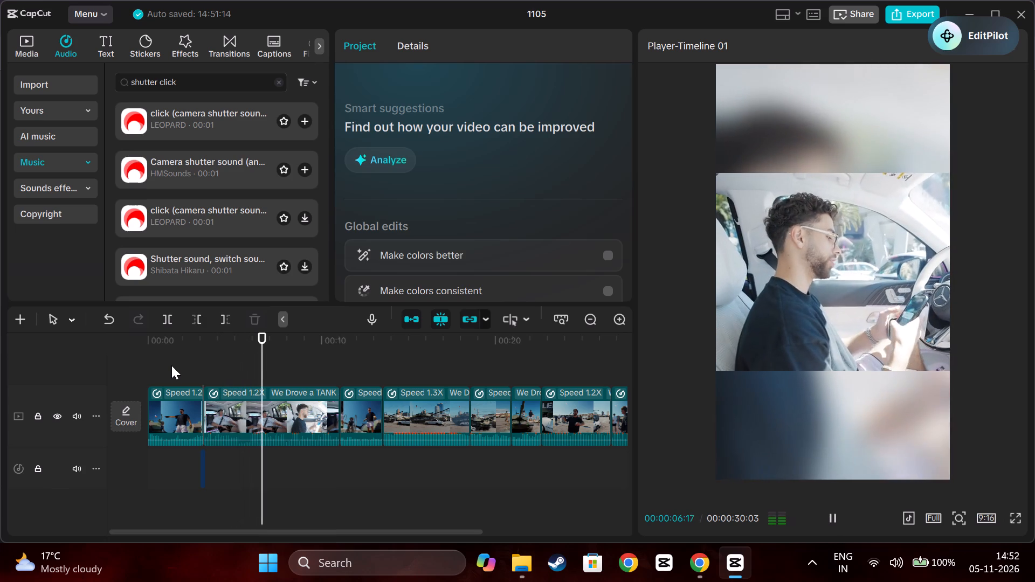
pyautogui.press('space')
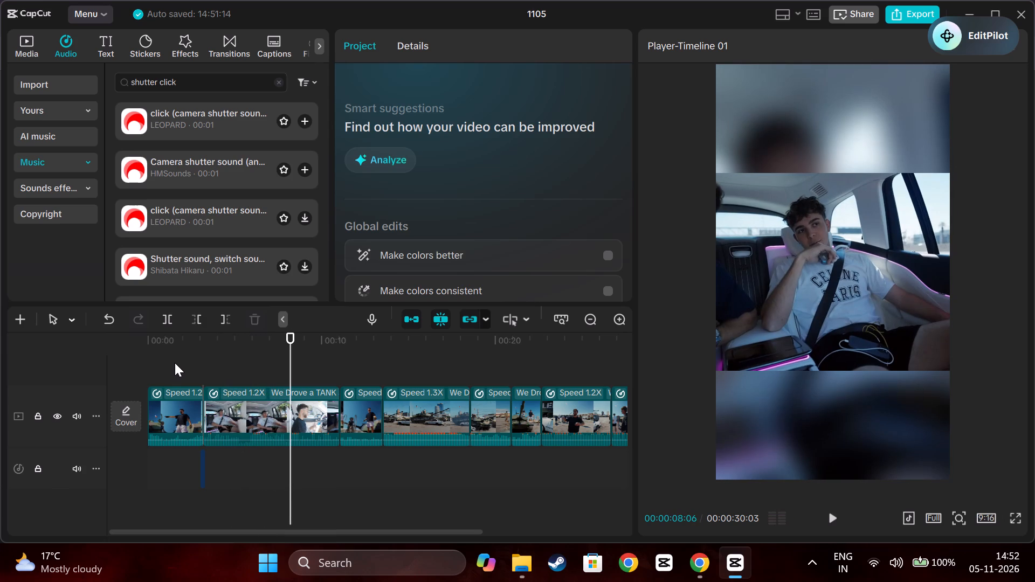
# Switch to Chrome to glance at Gemini's funds trip campaign plan, and return to CapCut.
pyautogui.click(692, 569)
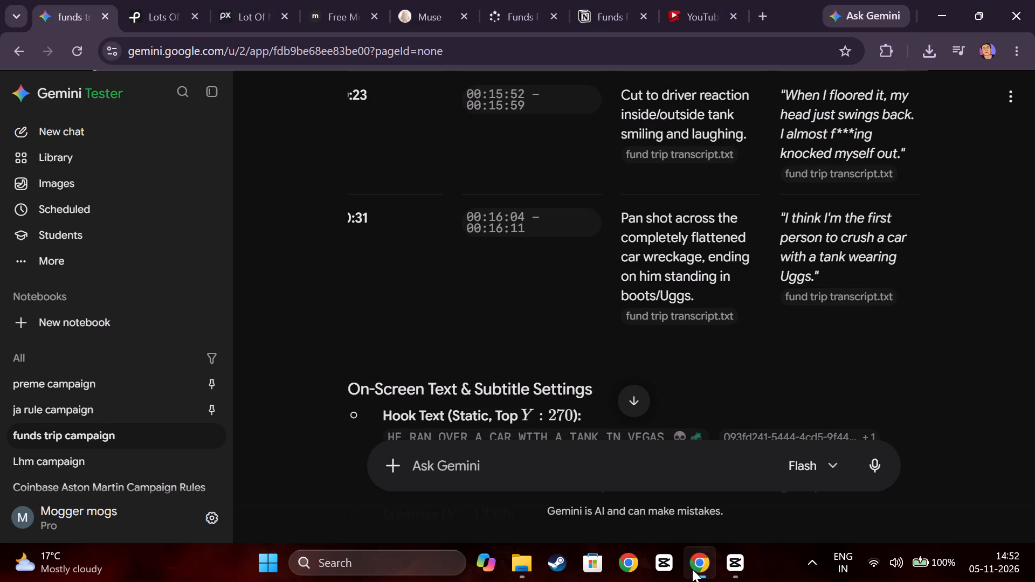
pyautogui.click(731, 560)
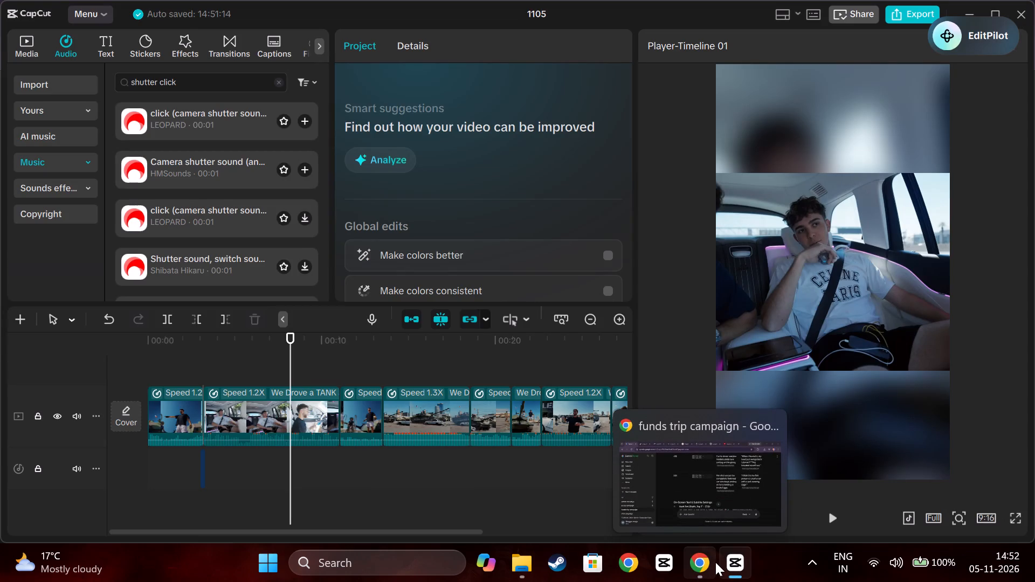
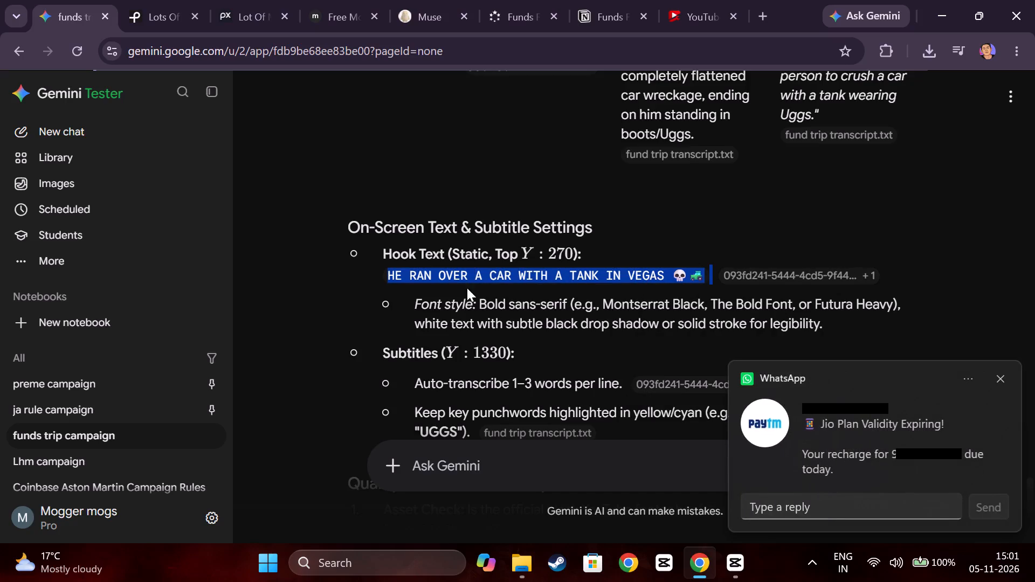
# Copy the hook text "HE RAN OVER A CAR WITH A TANK IN VEGAS 💀🚜" from Gemini's plan and switch to CapCut.
pyautogui.hotkey('ctrl', 'c')
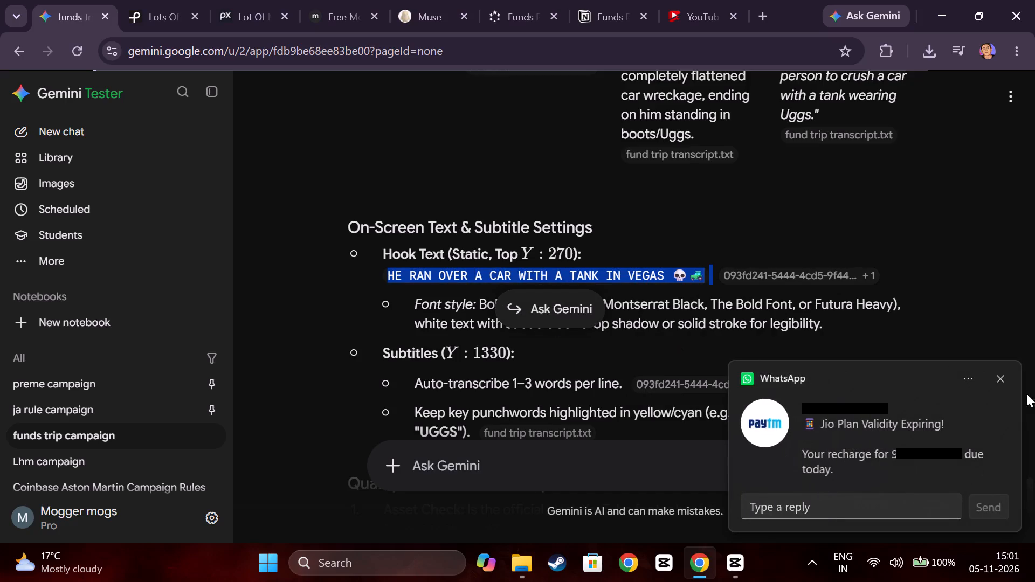
pyautogui.click(999, 375)
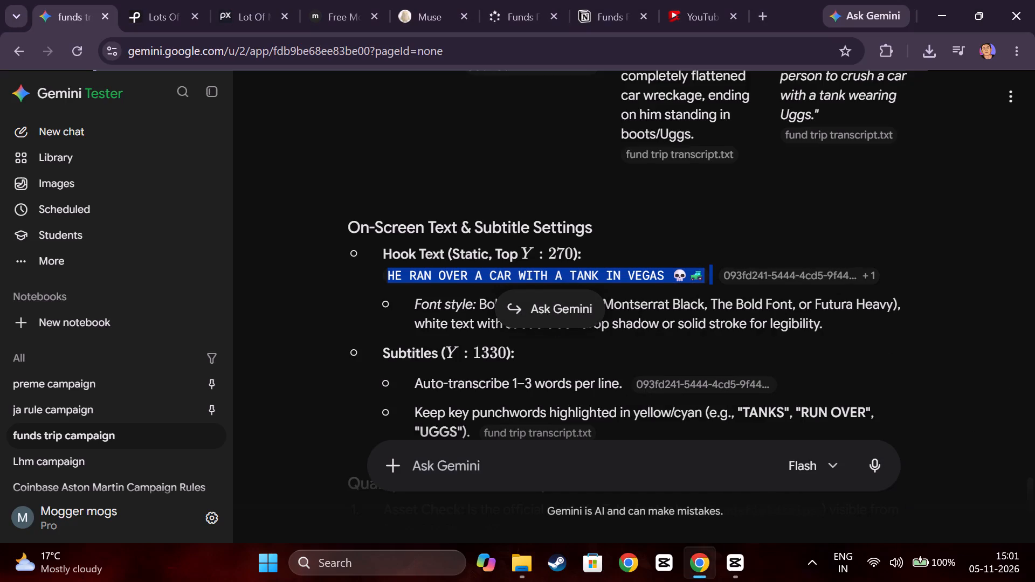
pyautogui.click(748, 552)
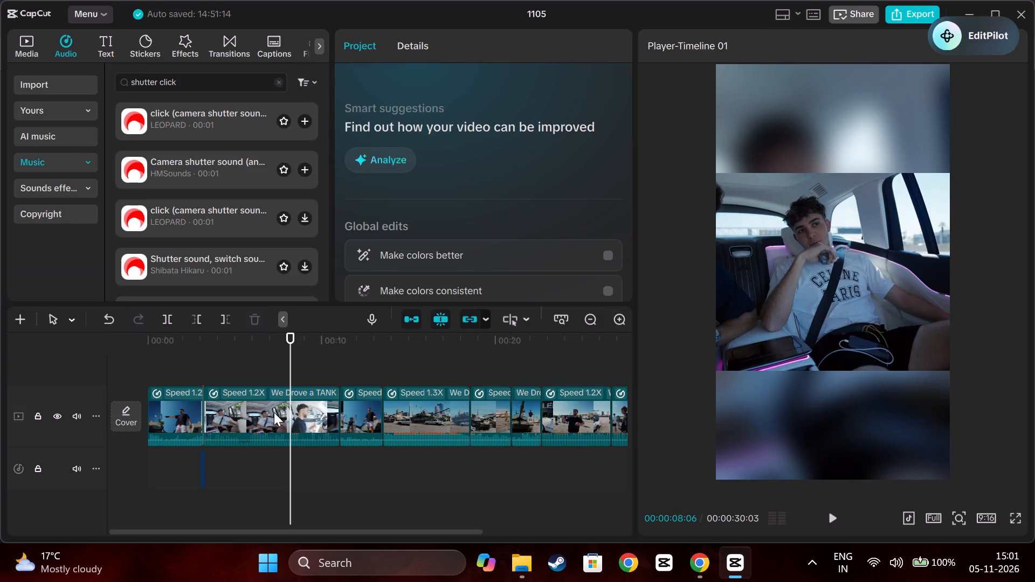
# Add a default text clip at the very start of the timeline, 00:00:00:00, above the first video clip.
pyautogui.moveTo(293, 364); pyautogui.dragTo(144, 373)
pyautogui.moveTo(143, 352); pyautogui.dragTo(133, 355)
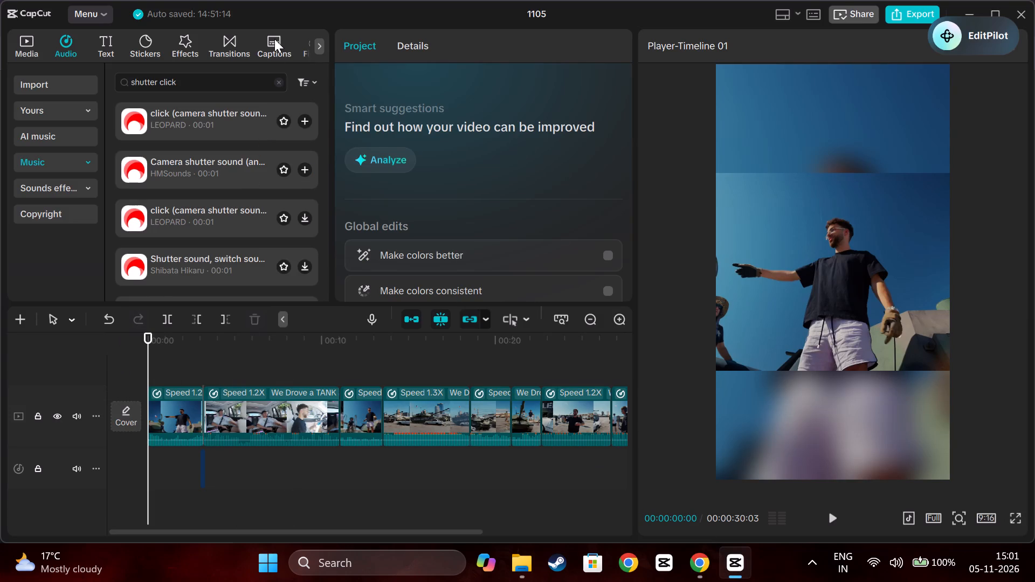
pyautogui.click(278, 81)
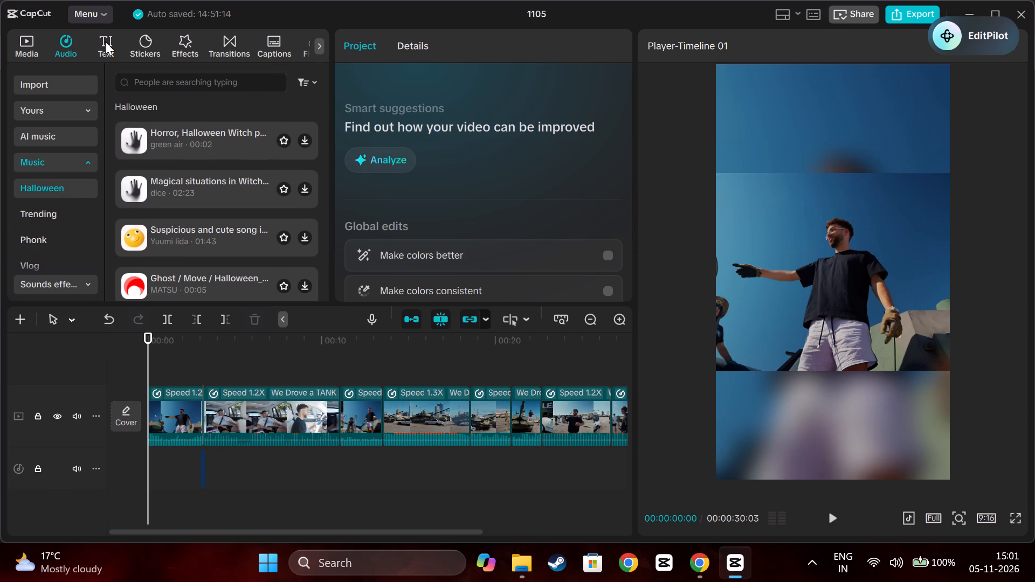
pyautogui.click(105, 41)
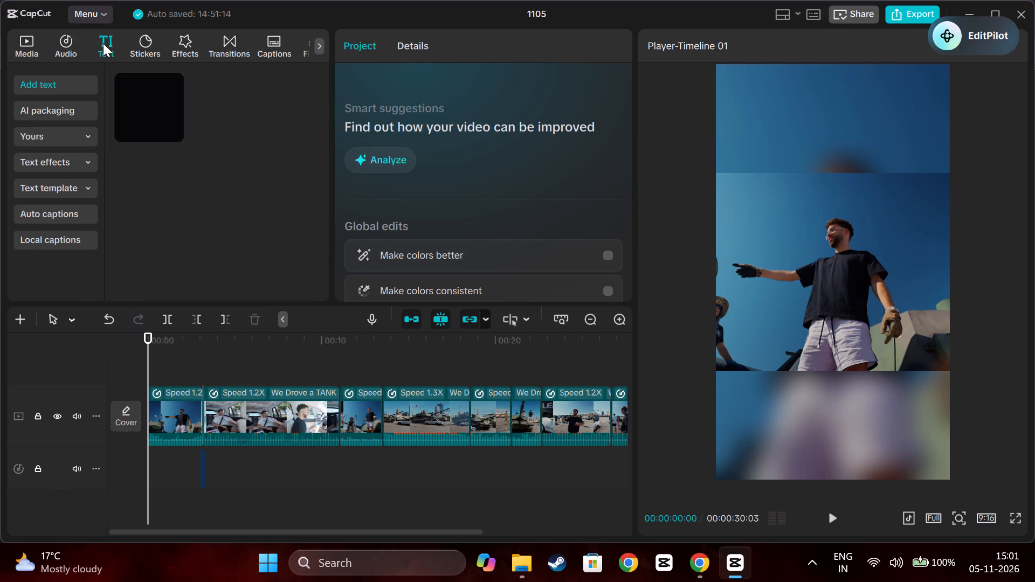
pyautogui.click(103, 43)
pyautogui.click(170, 128)
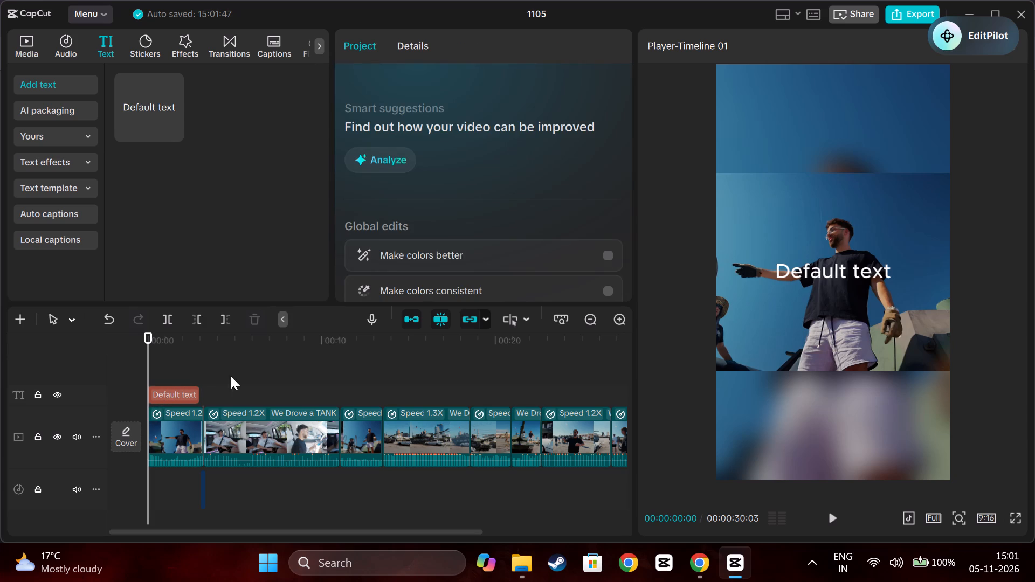
# Replace the placeholder wording in the new text clip with the copied hook line, first clearing "Default text".
pyautogui.click(172, 393)
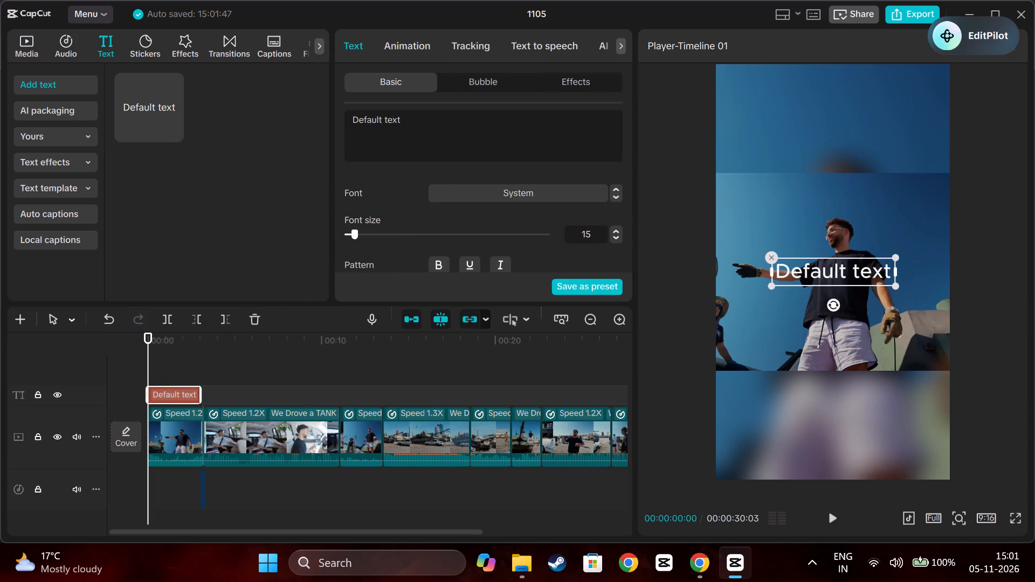
pyautogui.click(423, 121)
pyautogui.press('BackSpace')
pyautogui.press('BackSpace')
pyautogui.press('BackSpace')
pyautogui.press('BackSpace')
pyautogui.press('BackSpace')
pyautogui.press('BackSpace')
pyautogui.press('BackSpace')
pyautogui.press('BackSpace')
pyautogui.press('BackSpace')
pyautogui.press('BackSpace')
pyautogui.press('BackSpace')
pyautogui.press('BackSpace')
pyautogui.press('BackSpace')
pyautogui.press('BackSpace')
pyautogui.press('BackSpace')
pyautogui.press('BackSpace')
pyautogui.press('BackSpace')
pyautogui.press('BackSpace')
pyautogui.press('BackSpace')
pyautogui.press('BackSpace')
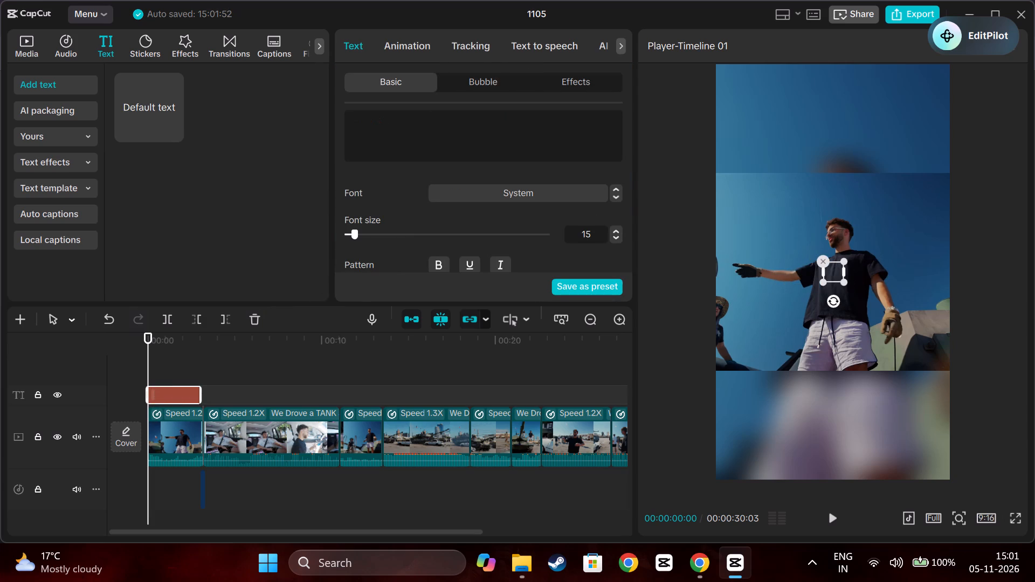
# In CapCut, fill the new text clip with "HE RAN OVER A CAR WITH A TANK IN VEGAS 💀🚜", size 10, breaking the line before TANK.
pyautogui.hotkey('ctrl', 'v')
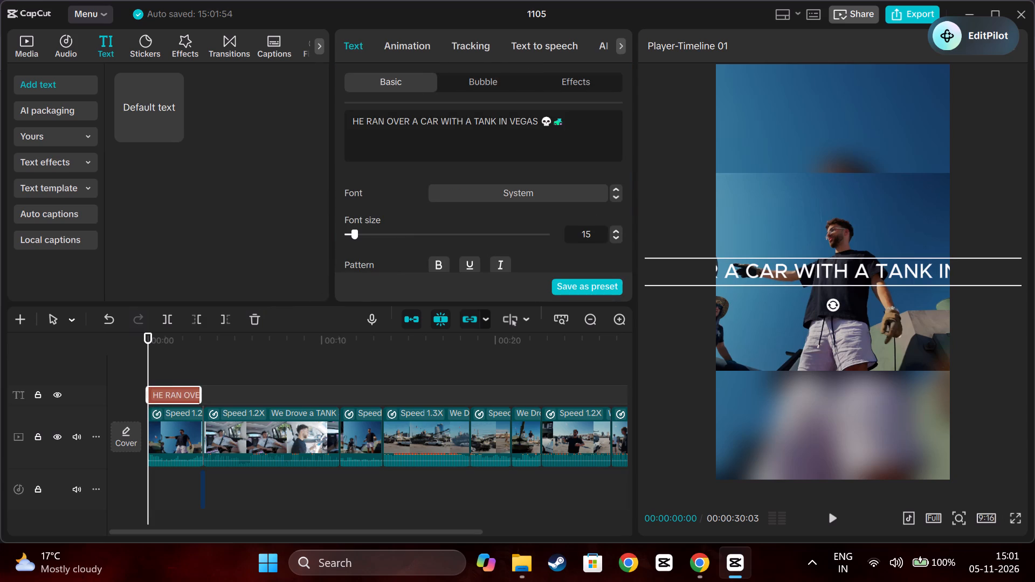
pyautogui.doubleClick(615, 237)
pyautogui.doubleClick(615, 237)
pyautogui.click(615, 237)
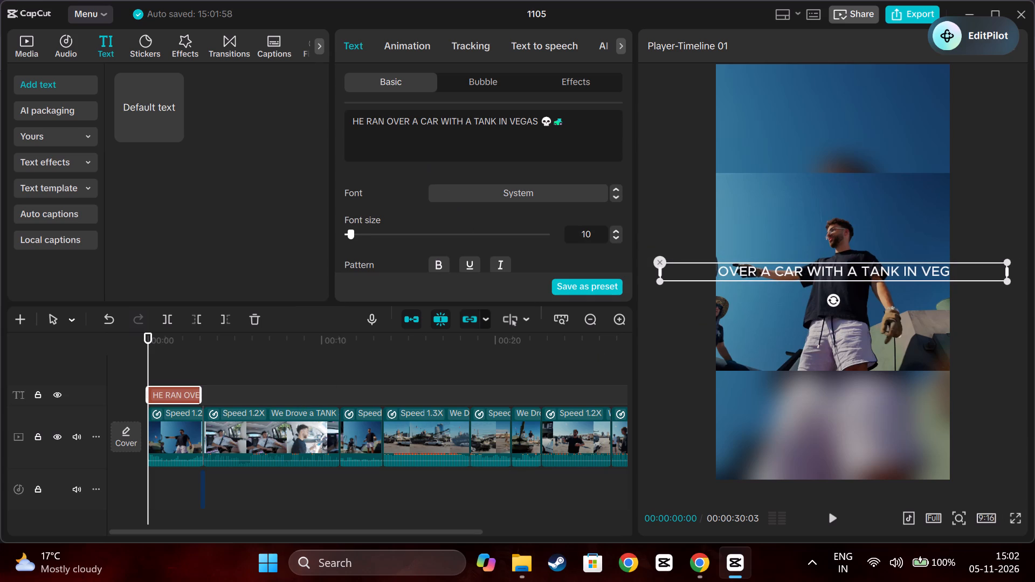
pyautogui.click(497, 118)
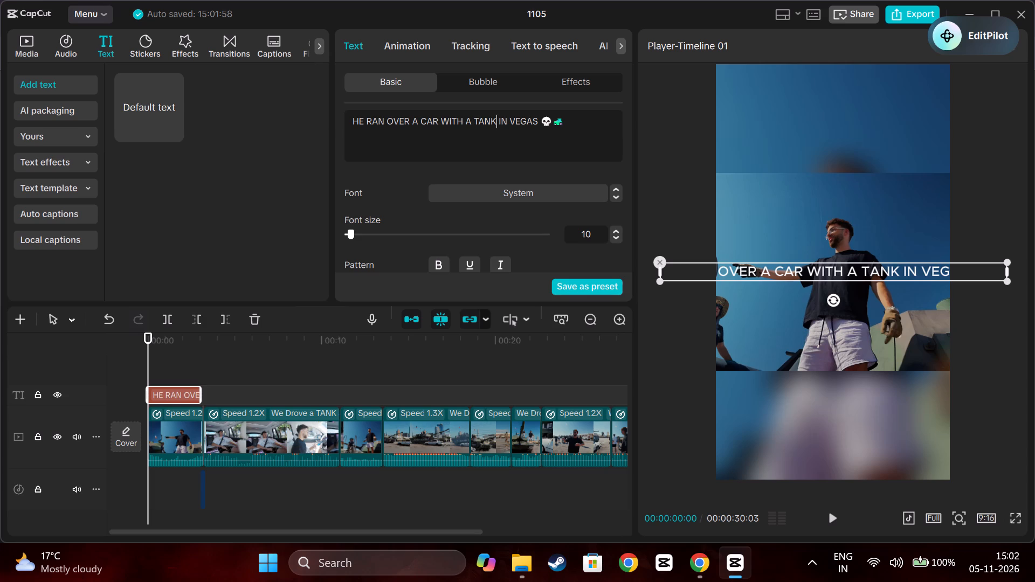
pyautogui.click(471, 119)
pyautogui.press('Return')
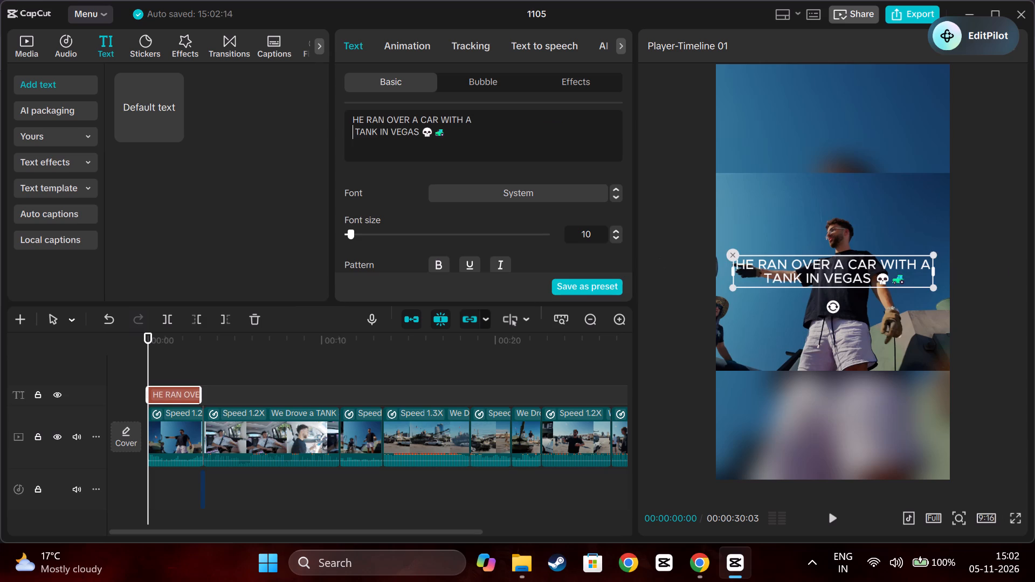
# Move the hook text up, horizontally centred, into the blurred area just above the sharp video frame.
pyautogui.moveTo(834, 265); pyautogui.dragTo(833, 211)
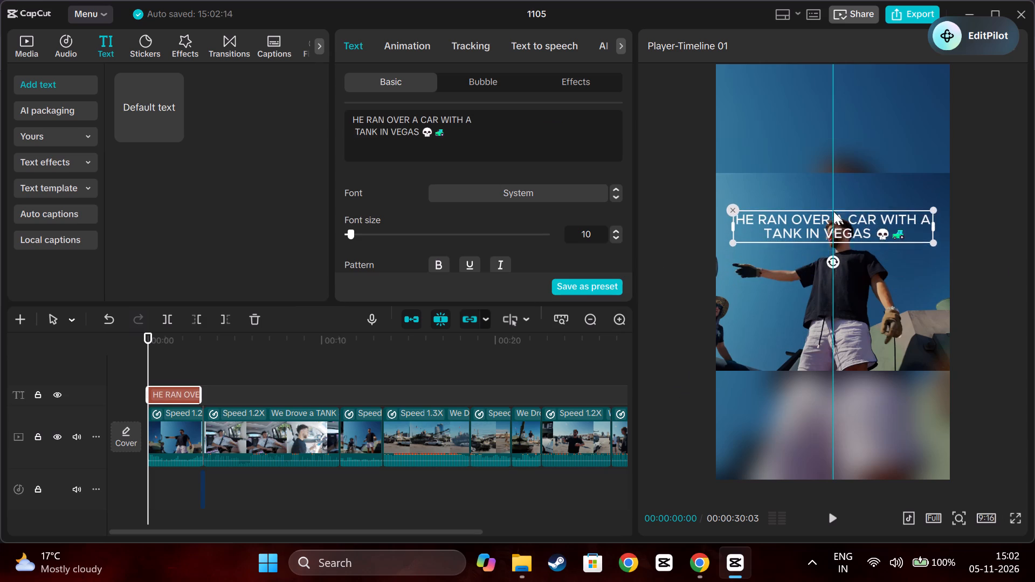
pyautogui.moveTo(833, 211); pyautogui.dragTo(833, 146)
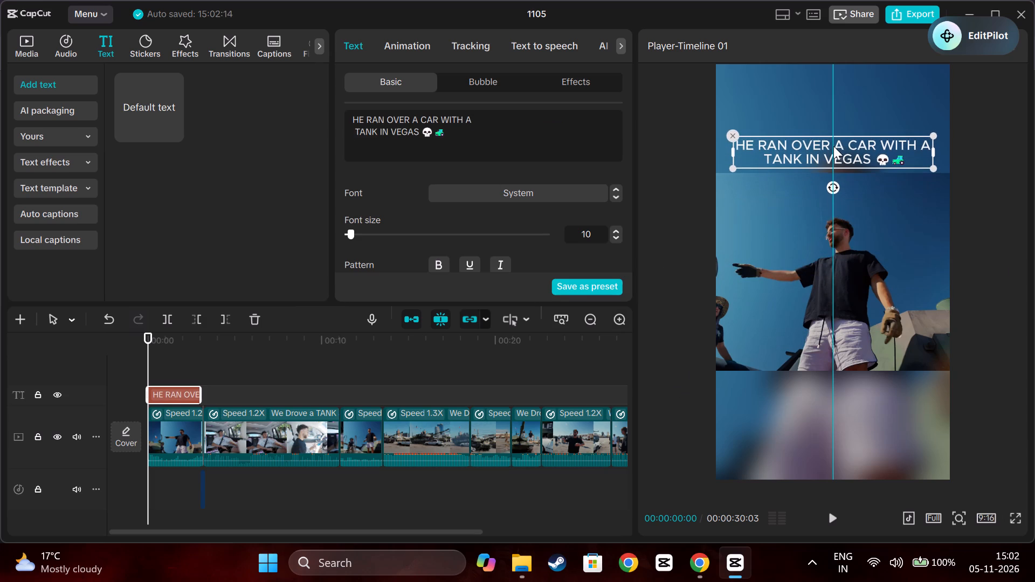
pyautogui.moveTo(833, 146); pyautogui.dragTo(833, 148)
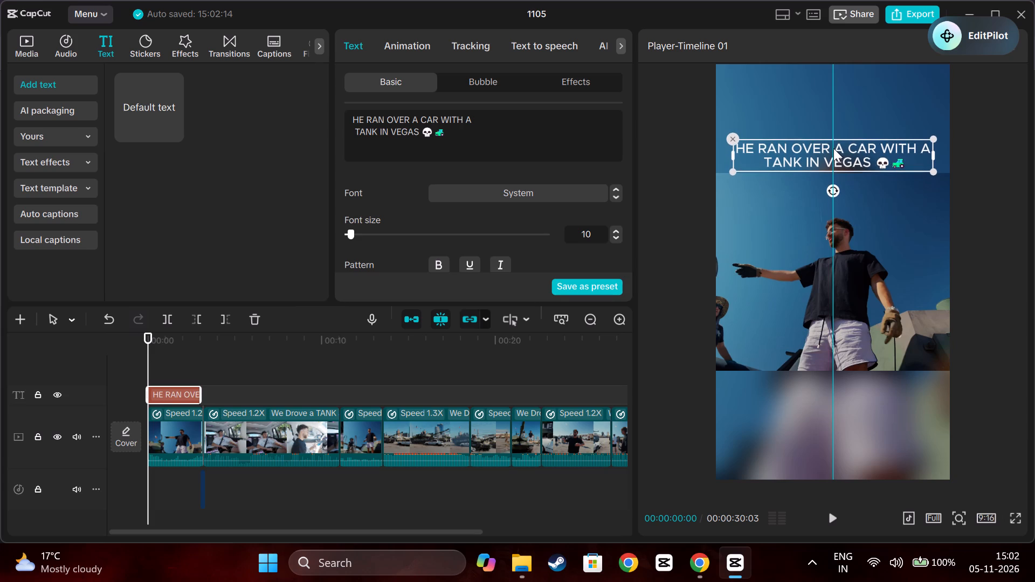
pyautogui.moveTo(833, 148); pyautogui.dragTo(834, 149)
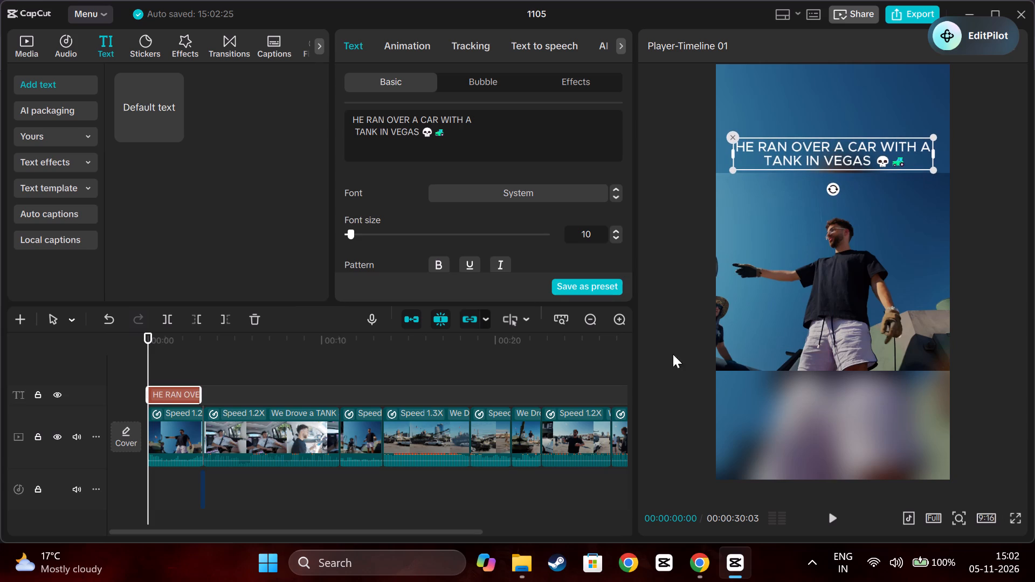
pyautogui.click(682, 244)
pyautogui.click(655, 91)
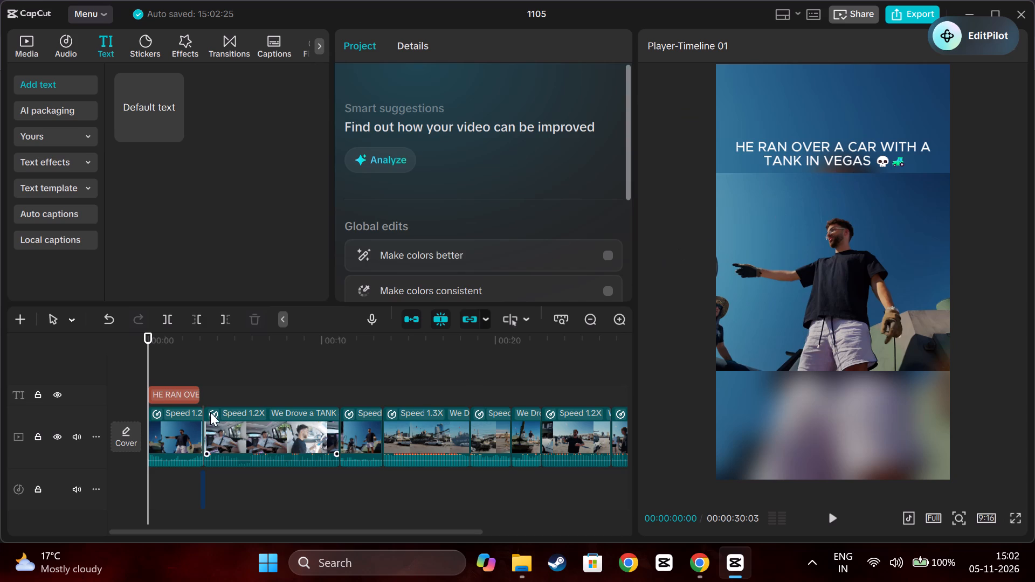
# Extend the hook text clip on the timeline so it spans the video clips of the edit.
pyautogui.click(168, 396)
pyautogui.moveTo(199, 396); pyautogui.dragTo(353, 392)
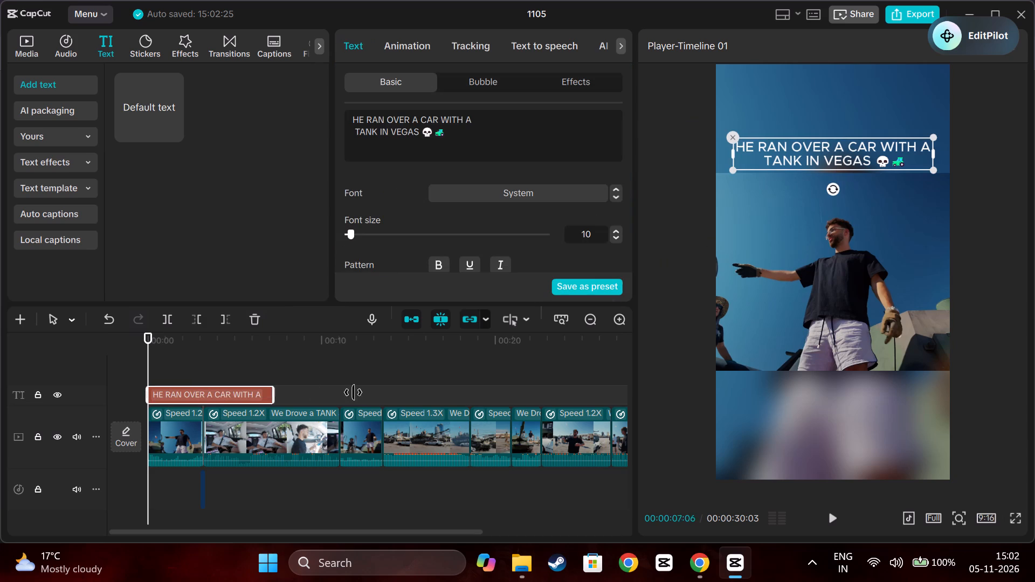
pyautogui.moveTo(353, 392); pyautogui.dragTo(417, 406)
pyautogui.click(377, 370)
pyautogui.moveTo(377, 370); pyautogui.dragTo(46, 377)
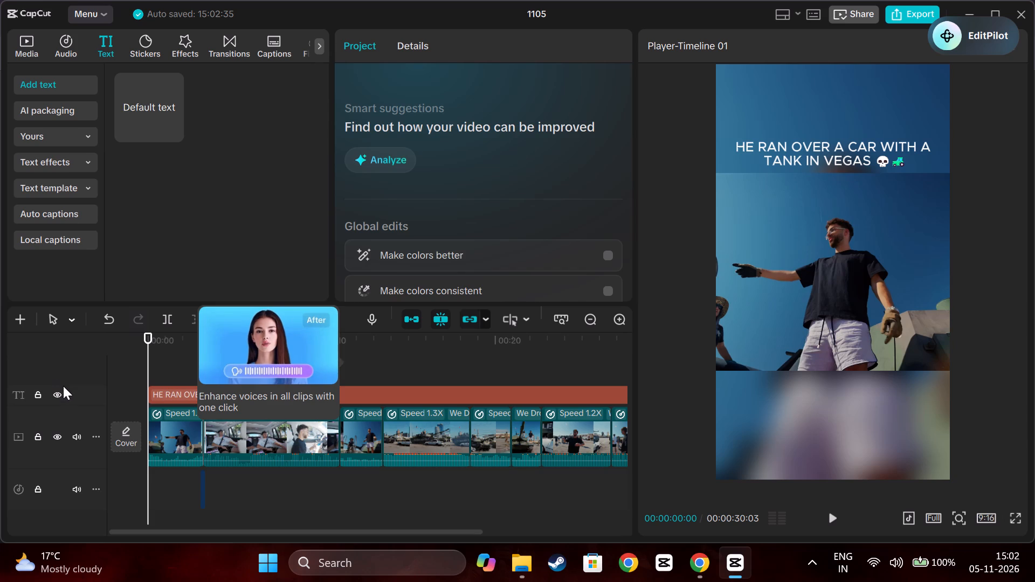
# Apply the first preset style, white with a black outline, to the hook text.
pyautogui.click(162, 399)
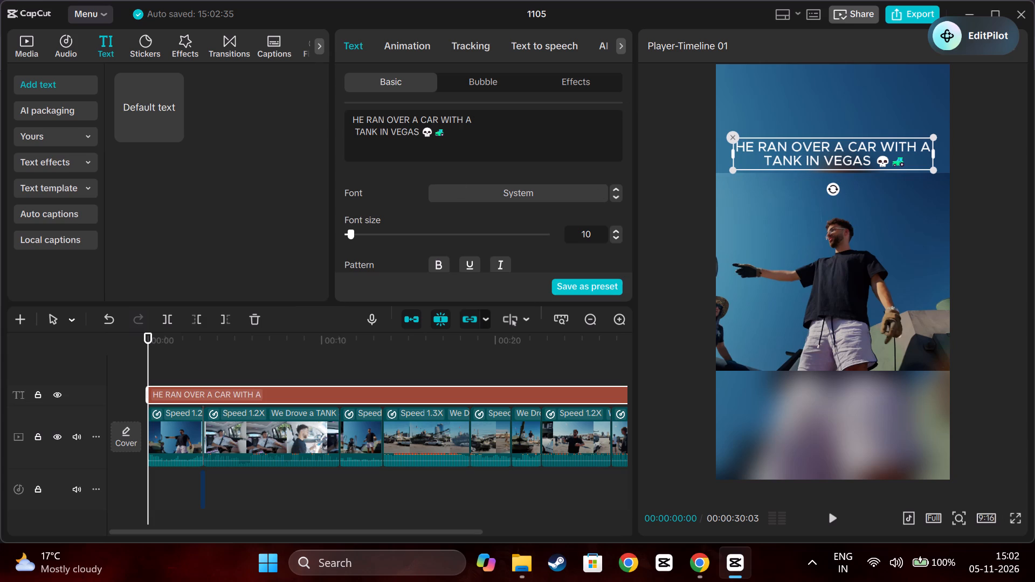
pyautogui.scroll(-3, 473, 194)
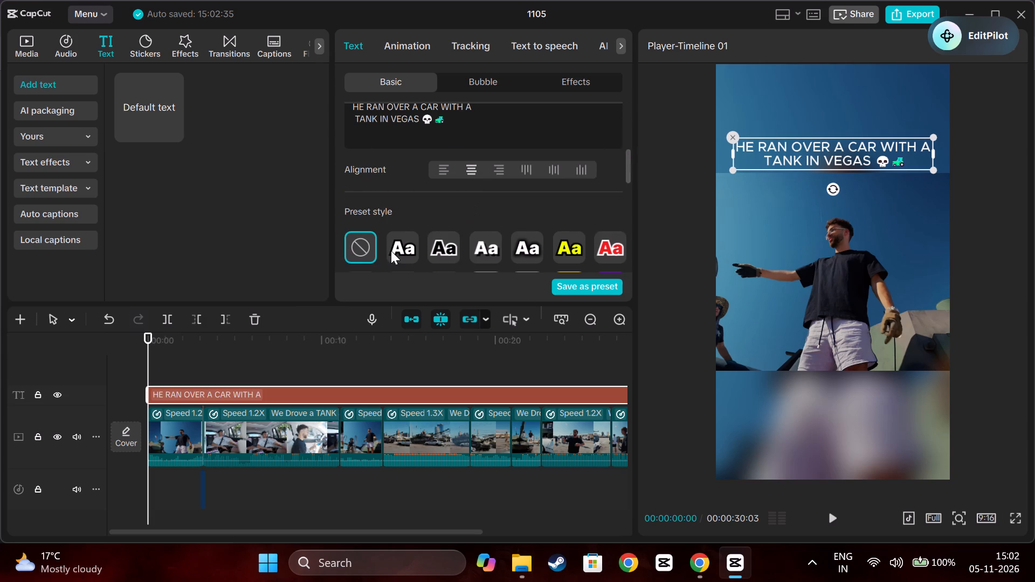
pyautogui.click(391, 251)
pyautogui.scroll(2, 427, 227)
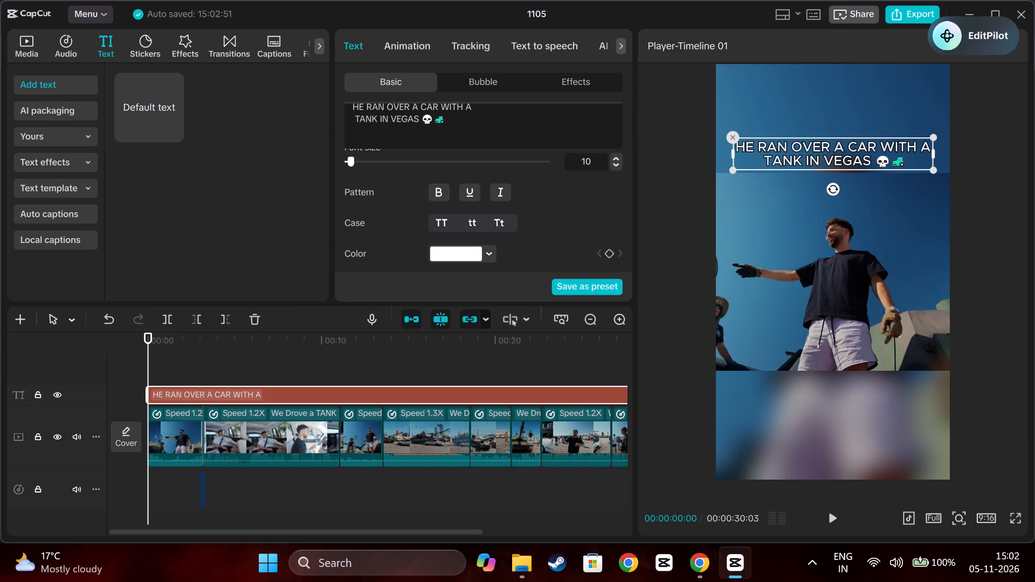
# Colour only the word TANK in the hook text red (FF0000).
pyautogui.click(375, 117)
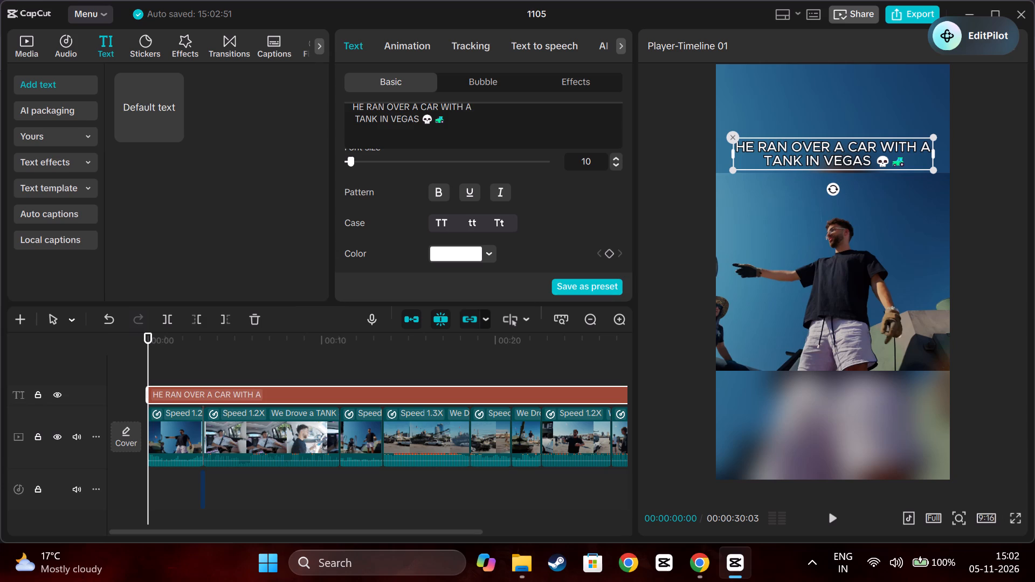
pyautogui.click(376, 118)
pyautogui.doubleClick(376, 118)
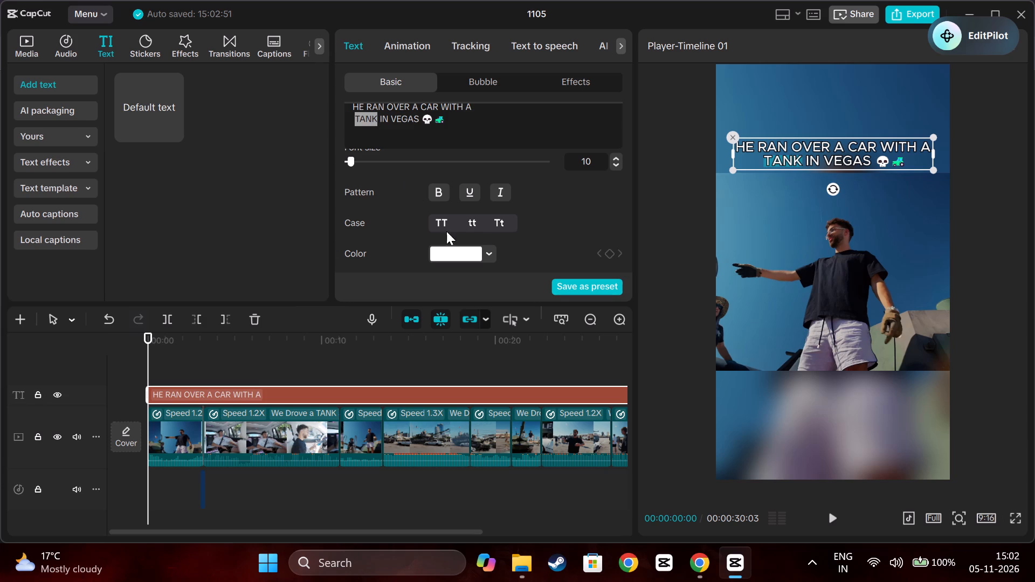
pyautogui.click(489, 248)
pyautogui.click(489, 250)
pyautogui.click(562, 297)
pyautogui.moveTo(562, 296); pyautogui.dragTo(601, 268)
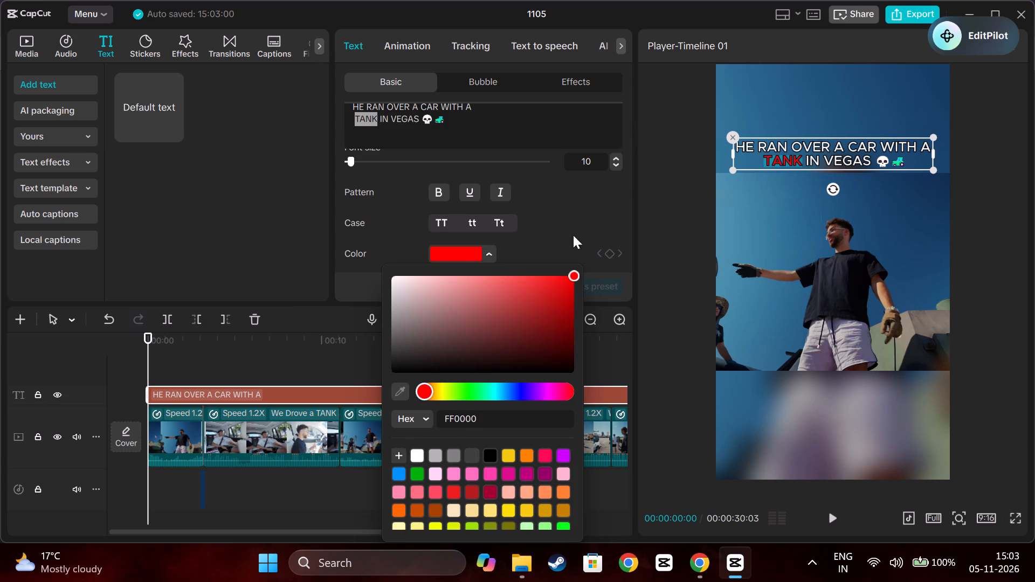
# Change the colour of the word TANK in the hook text to a slightly softer red, E61B1B.
pyautogui.click(553, 286)
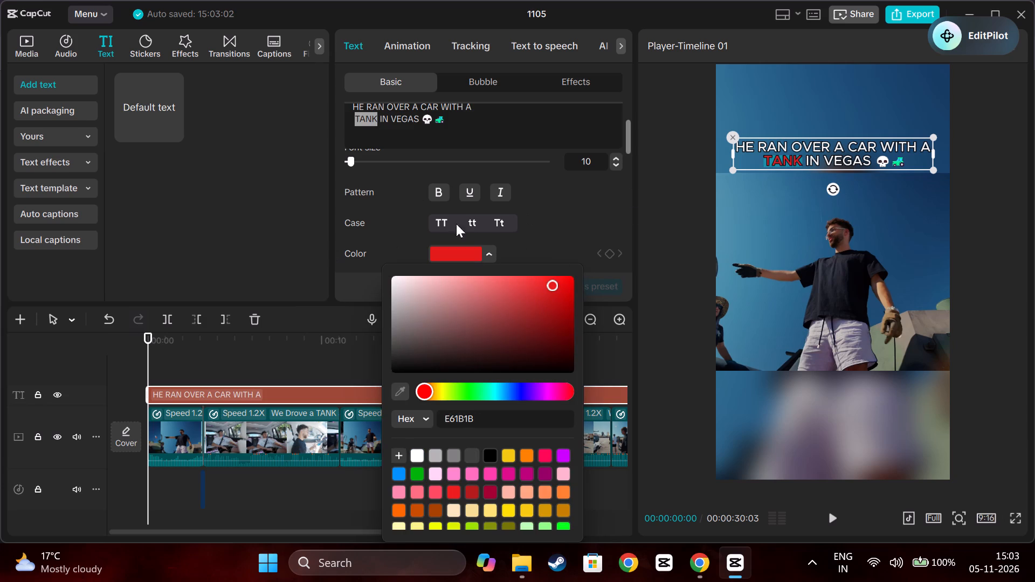
pyautogui.click(591, 210)
pyautogui.scroll(1, 569, 221)
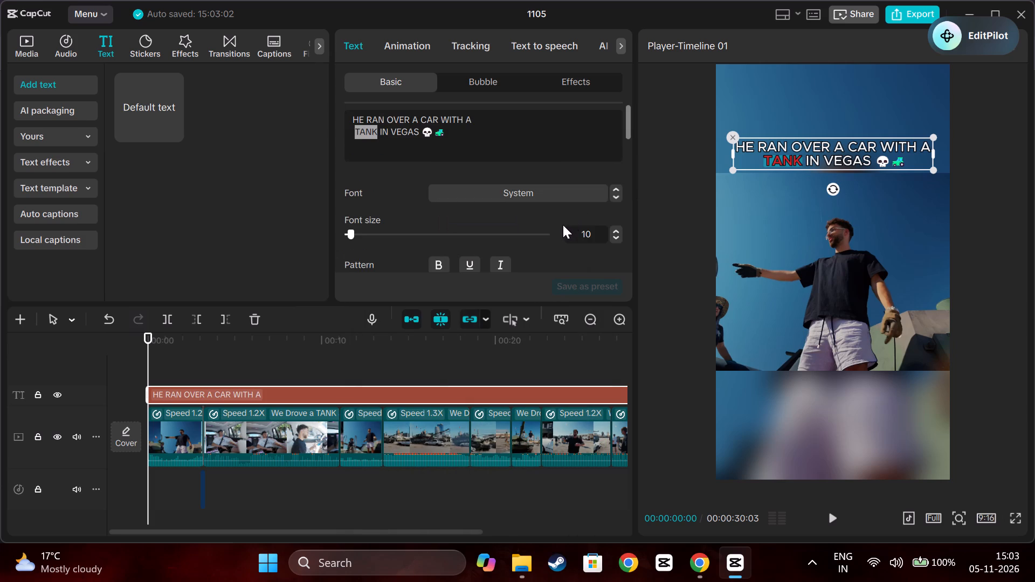
pyautogui.scroll(-1, 563, 225)
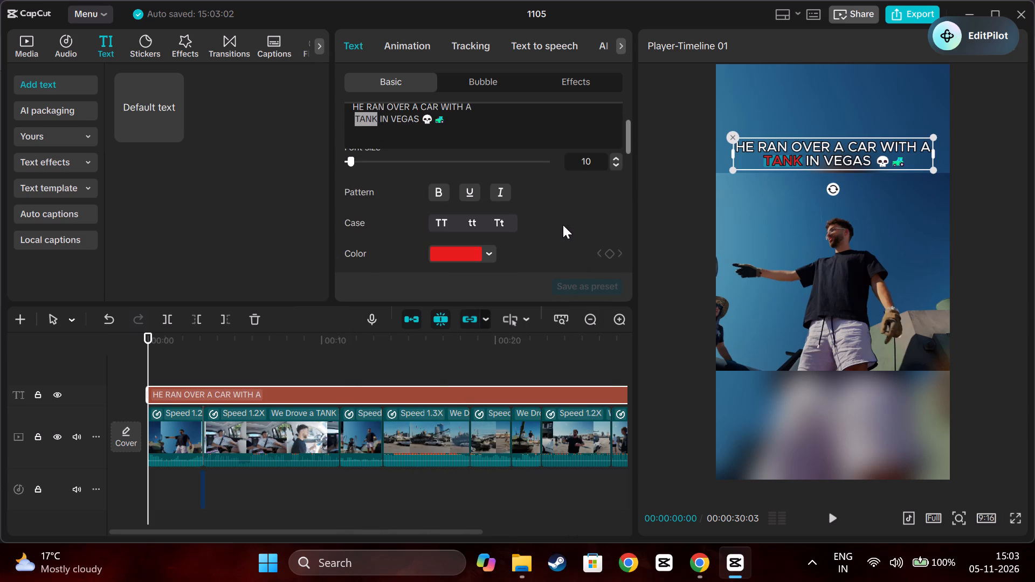
pyautogui.scroll(1, 560, 225)
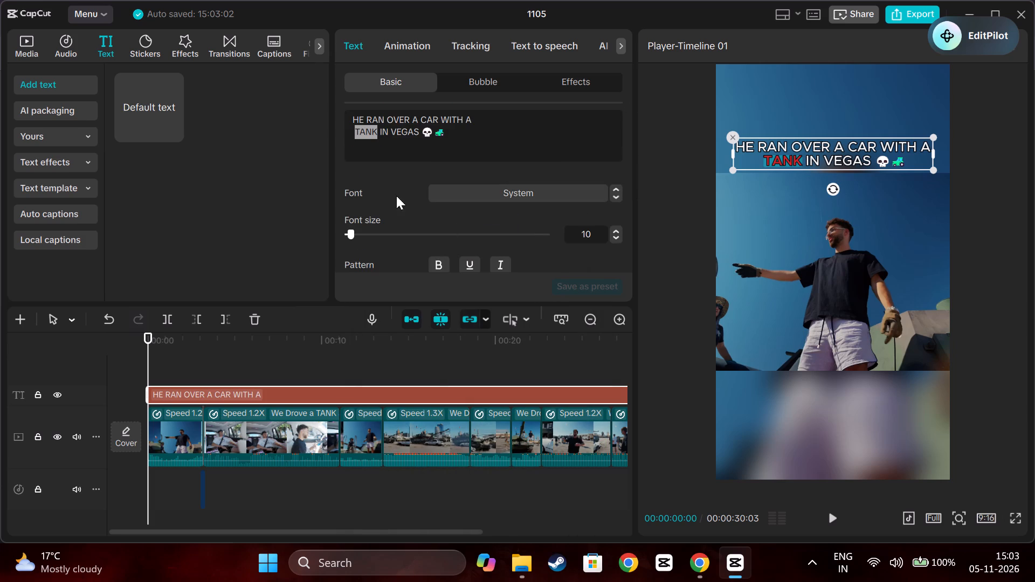
pyautogui.click(399, 188)
# Colour only the word CAR in the hook text a saturated orange, leaving the text clip deselected when done.
pyautogui.click(451, 131)
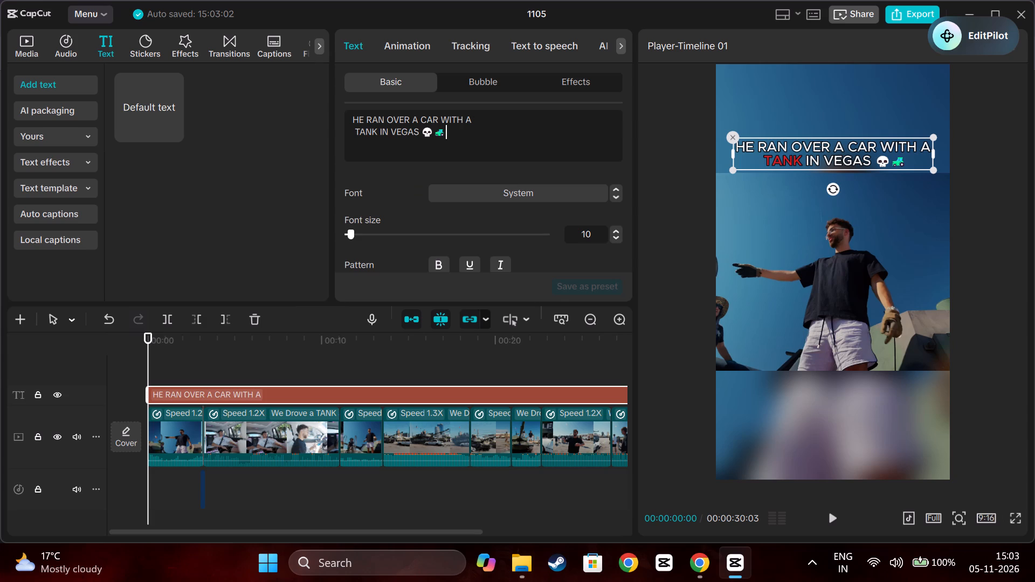
pyautogui.moveTo(438, 120); pyautogui.dragTo(420, 120)
pyautogui.scroll(-1, 452, 208)
pyautogui.click(489, 249)
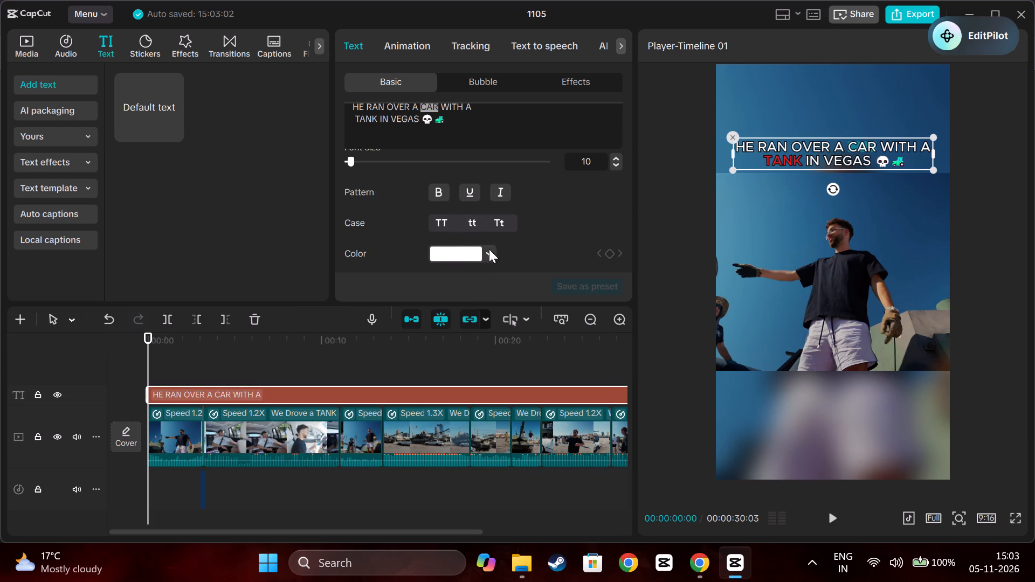
pyautogui.moveTo(426, 389); pyautogui.dragTo(437, 389)
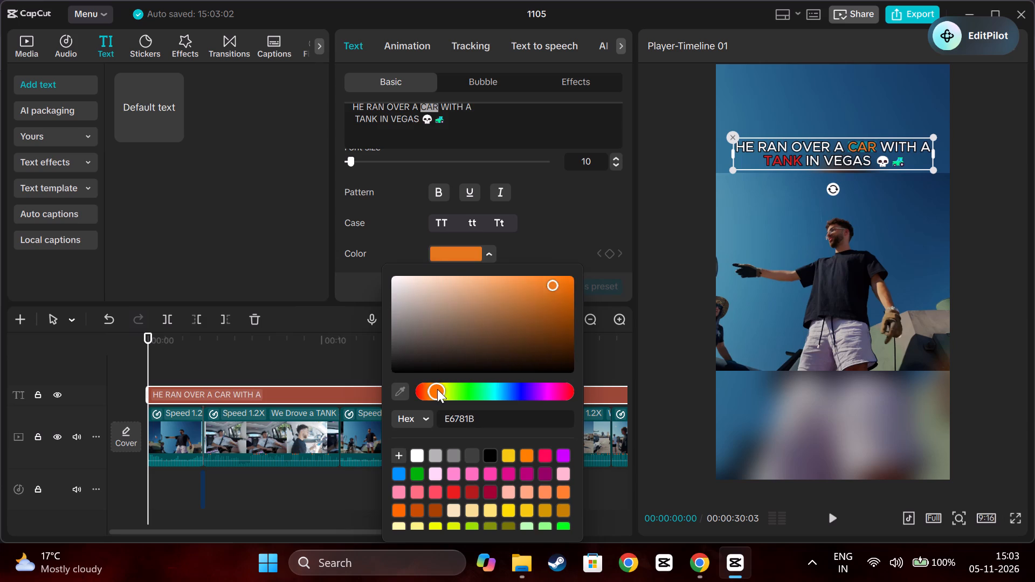
pyautogui.moveTo(437, 389); pyautogui.dragTo(438, 389)
pyautogui.moveTo(554, 285); pyautogui.dragTo(569, 292)
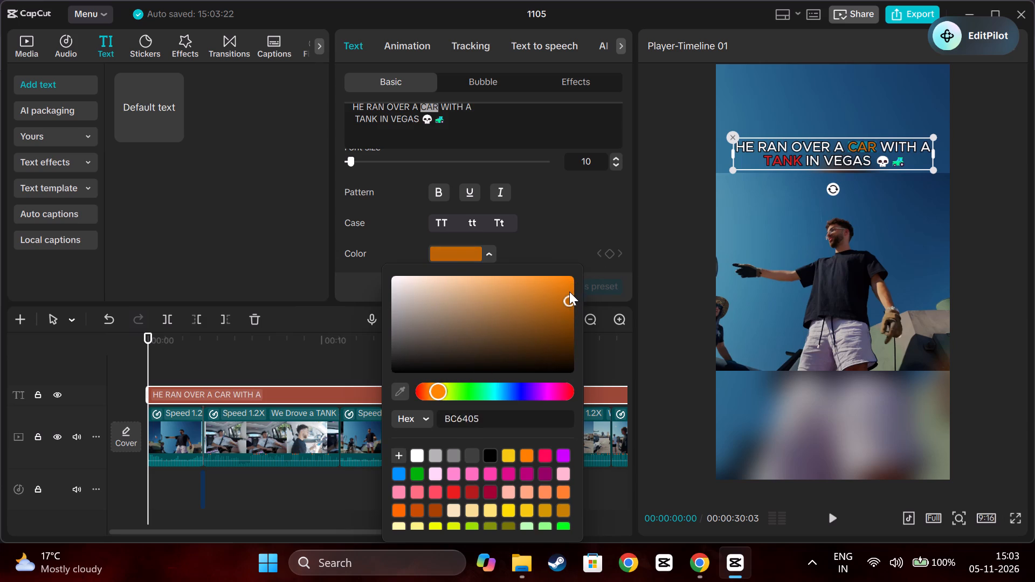
pyautogui.moveTo(569, 292); pyautogui.dragTo(570, 283)
pyautogui.click(583, 221)
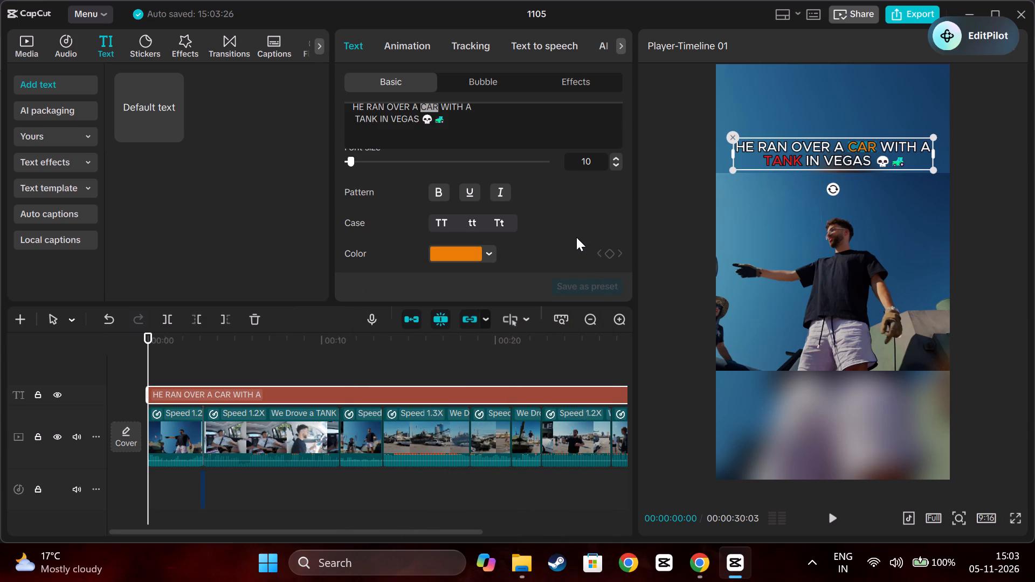
pyautogui.click(541, 220)
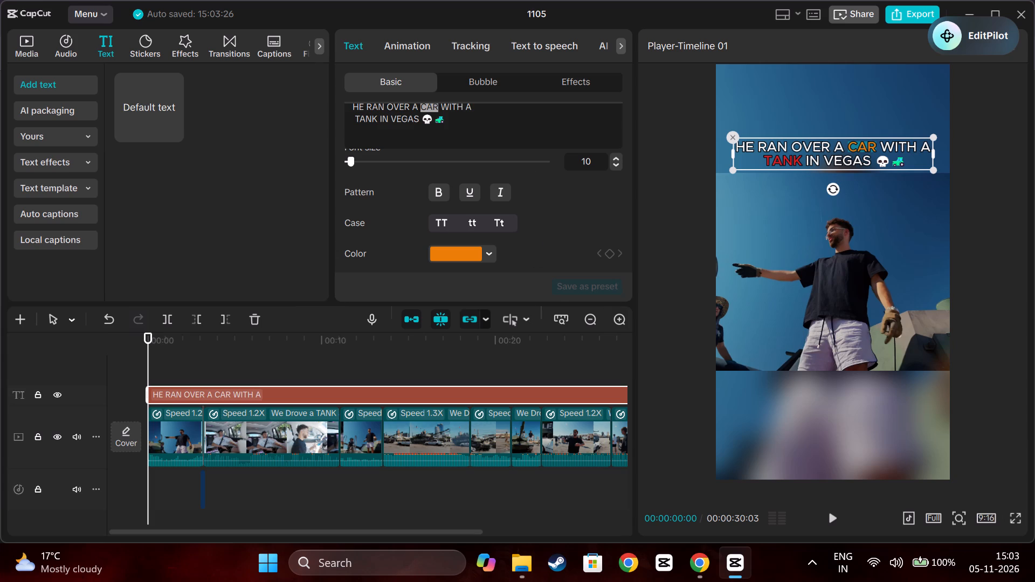
pyautogui.click(501, 132)
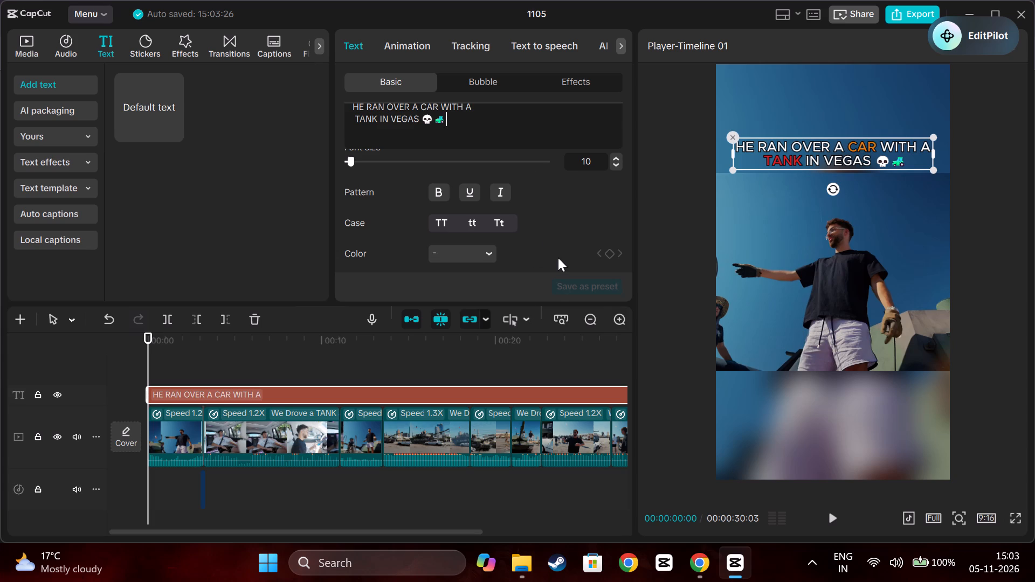
pyautogui.click(538, 243)
pyautogui.click(699, 118)
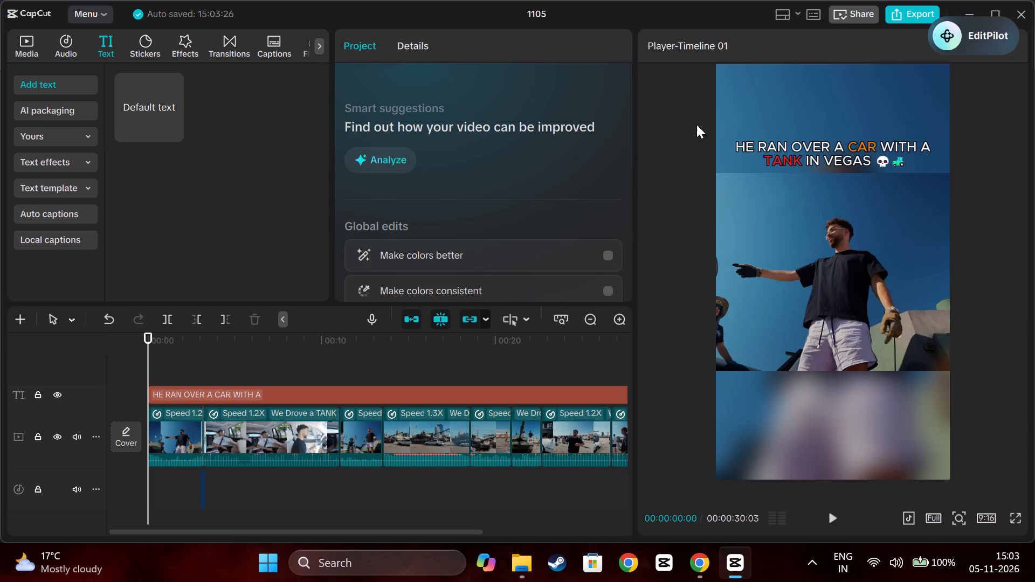
# Play the edit from the start for about 12 seconds to preview the coloured hook text over the clips.
pyautogui.press('space')
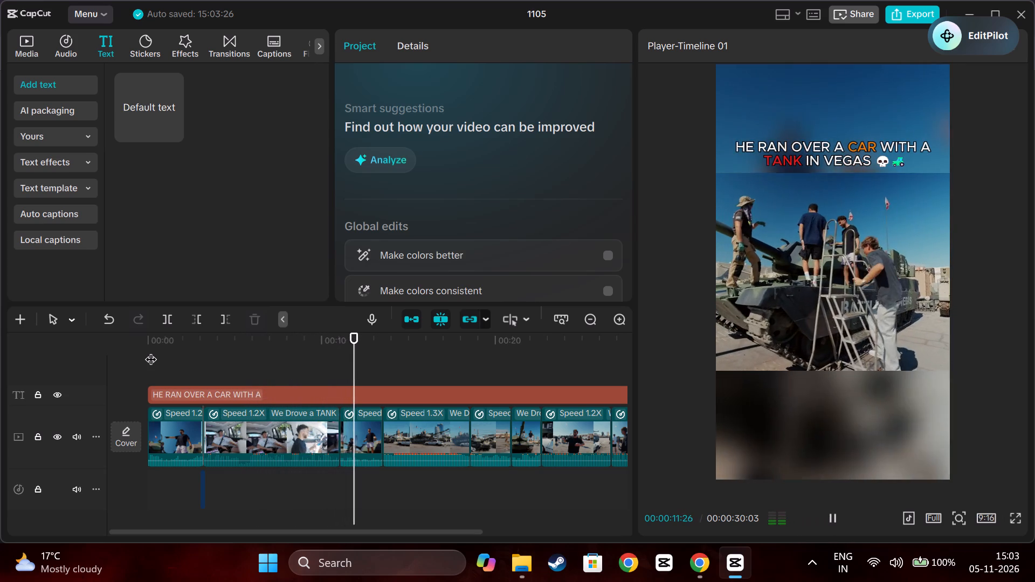
pyautogui.press('space')
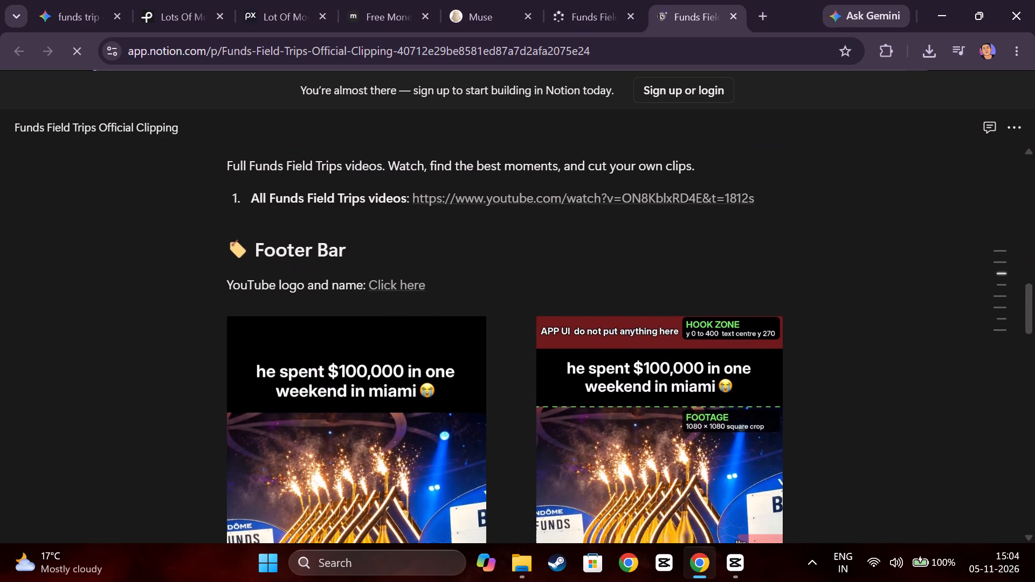
pyautogui.scroll(-4, 453, 291)
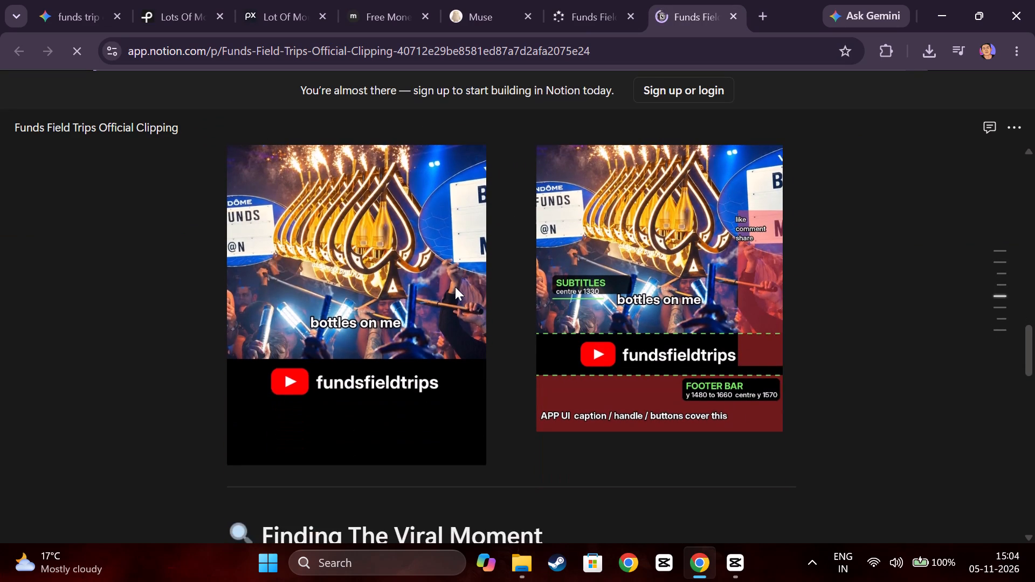
pyautogui.scroll(-3, 455, 287)
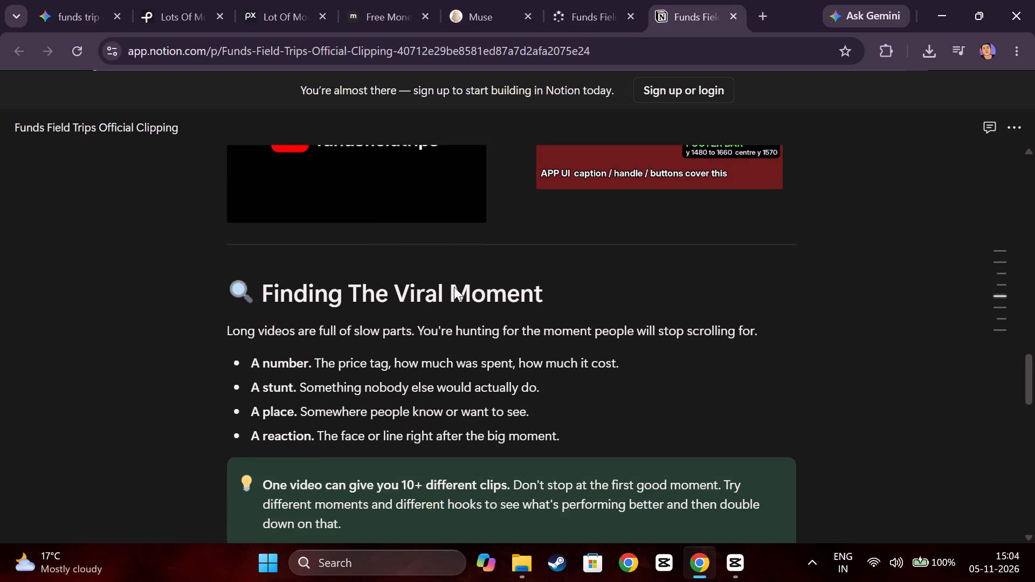
# Read the brief's account rules, example hooks, Not Allowed list and Guides through to the end of the page.
pyautogui.scroll(-3, 454, 287)
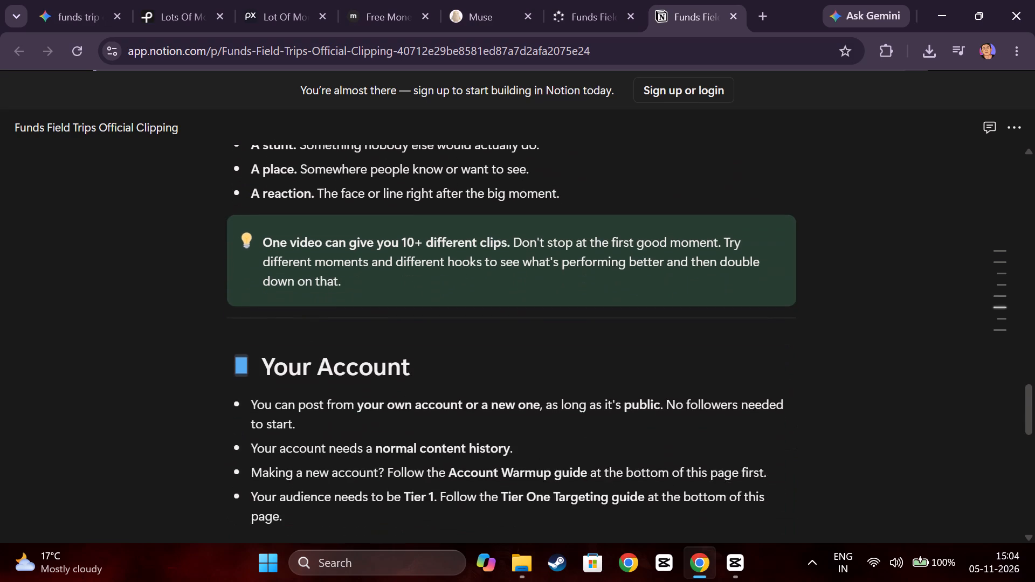
pyautogui.scroll(-3, 454, 287)
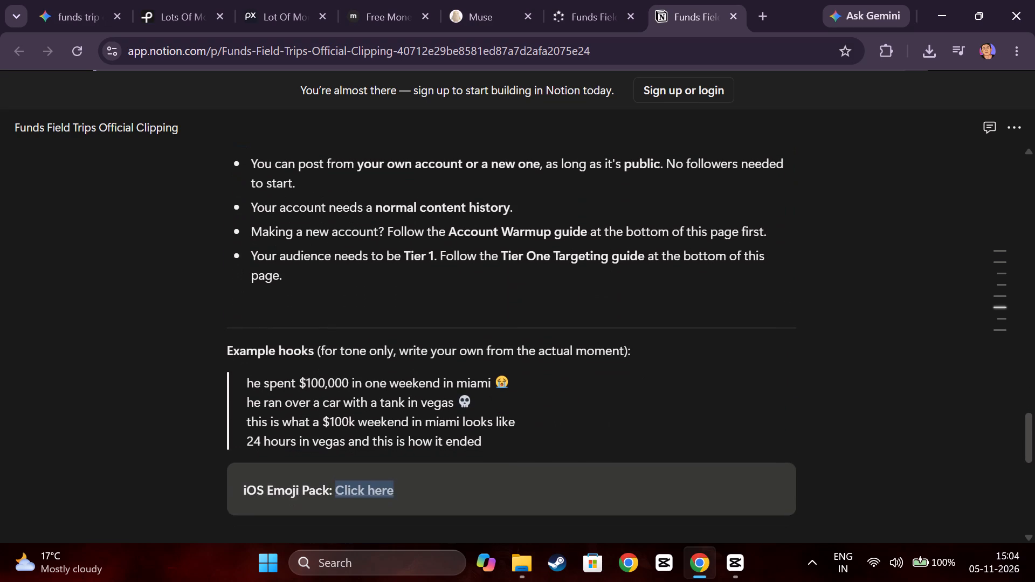
pyautogui.scroll(-1, 454, 287)
pyautogui.scroll(1, 454, 287)
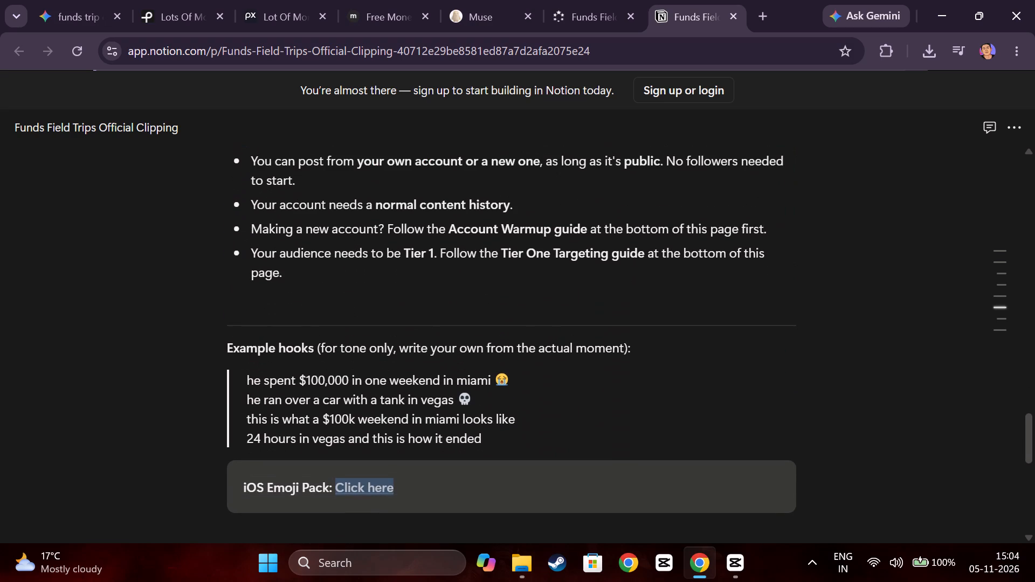
pyautogui.scroll(-1, 454, 287)
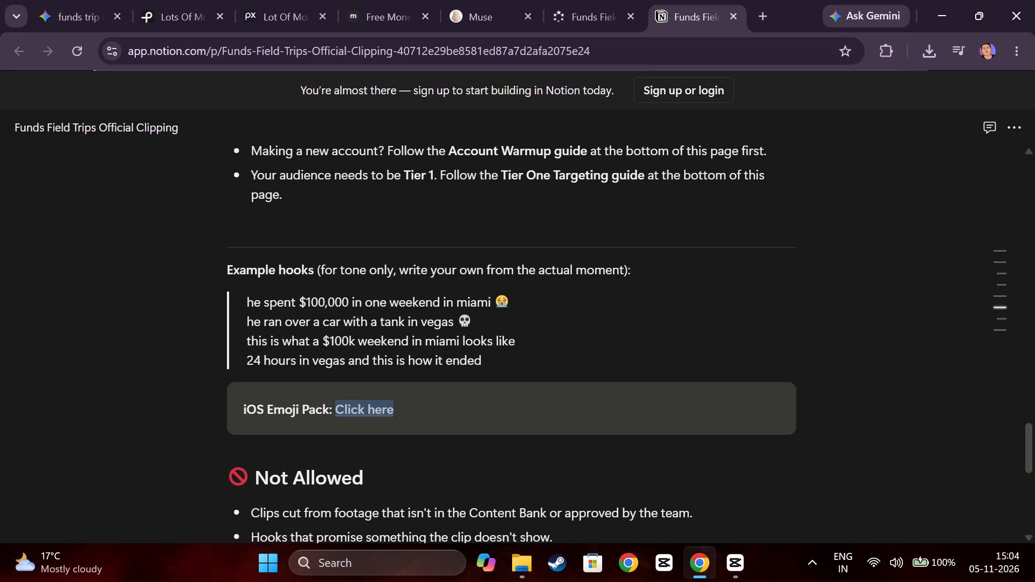
pyautogui.scroll(-1, 606, 339)
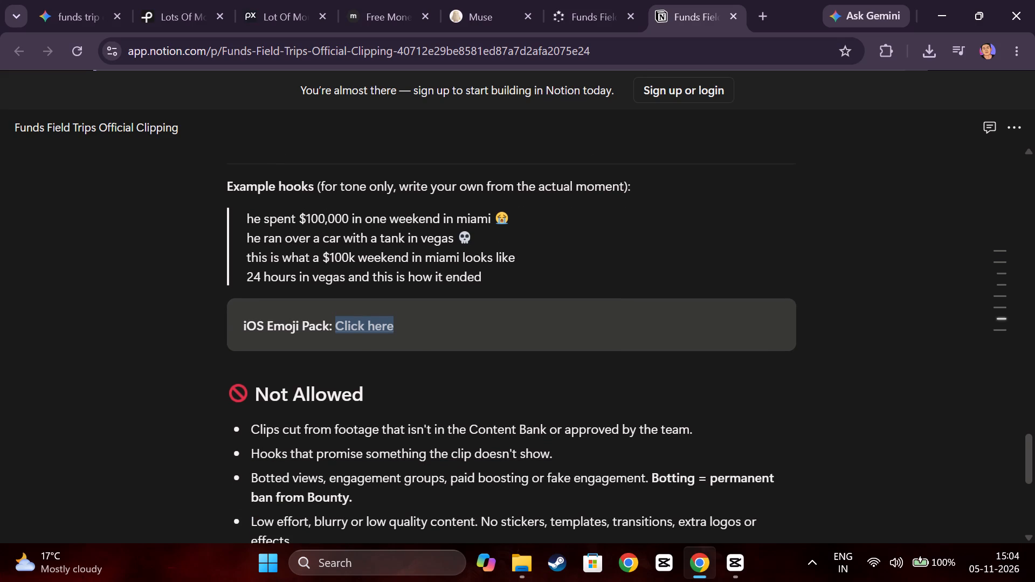
pyautogui.scroll(-2, 555, 332)
pyautogui.scroll(-3, 506, 322)
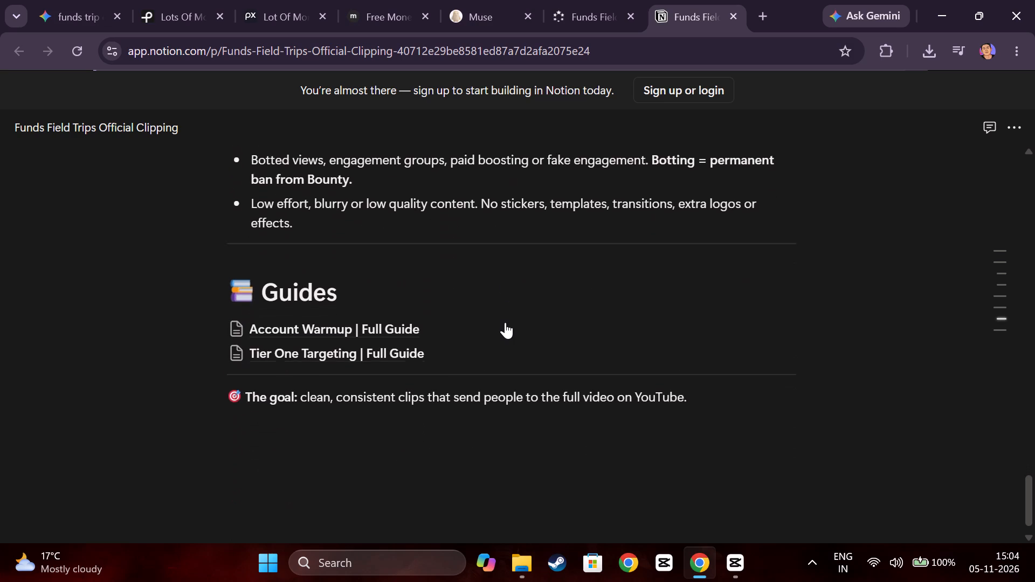
pyautogui.scroll(-1, 505, 322)
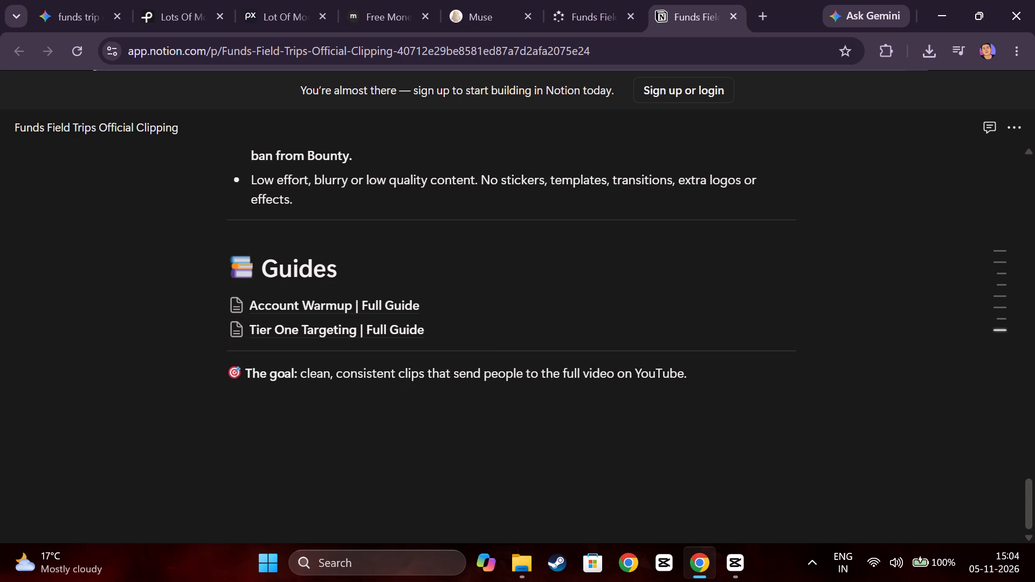
pyautogui.scroll(2, 372, 432)
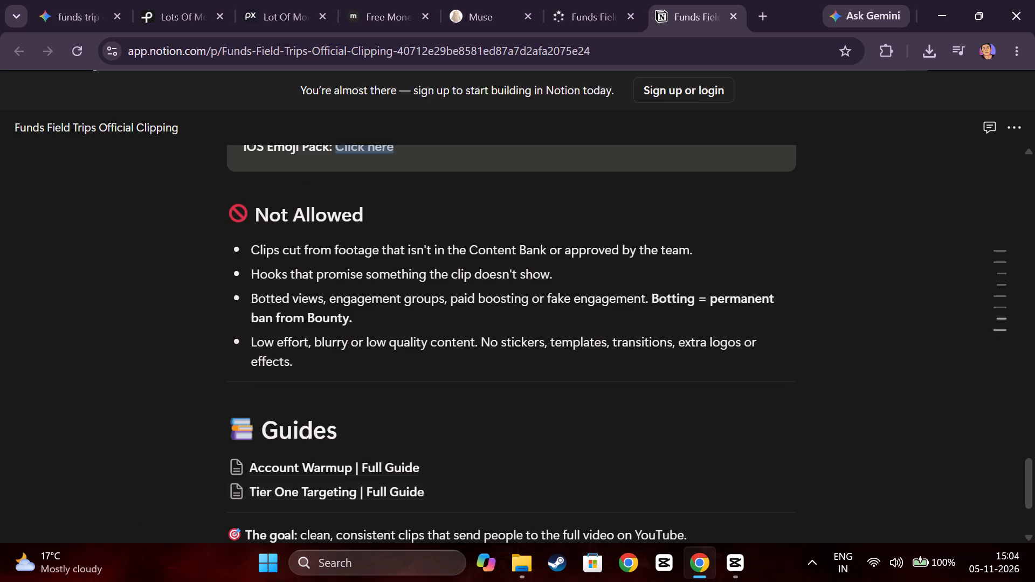
pyautogui.scroll(1, 372, 432)
pyautogui.scroll(-3, 372, 432)
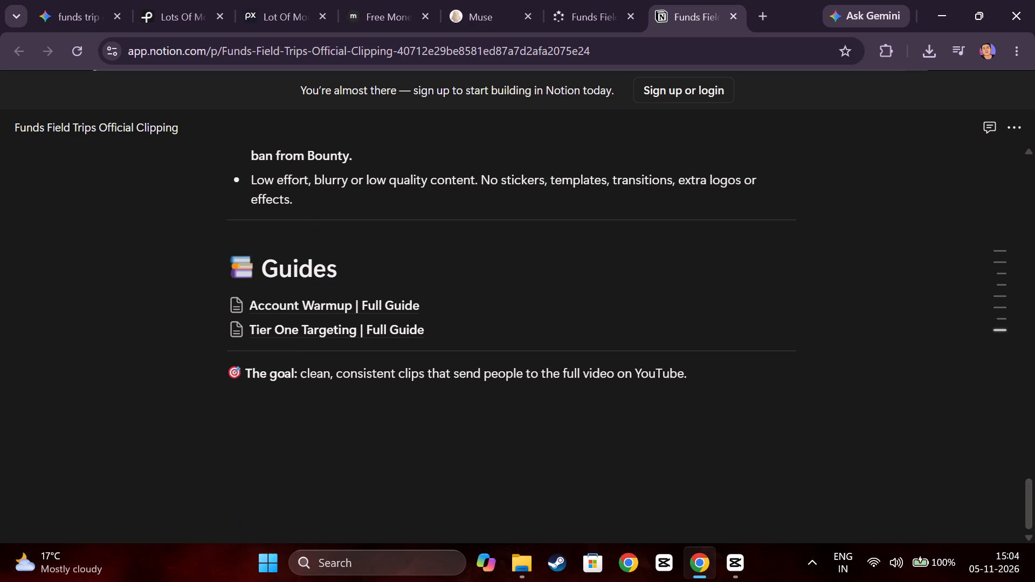
pyautogui.scroll(-1, 372, 430)
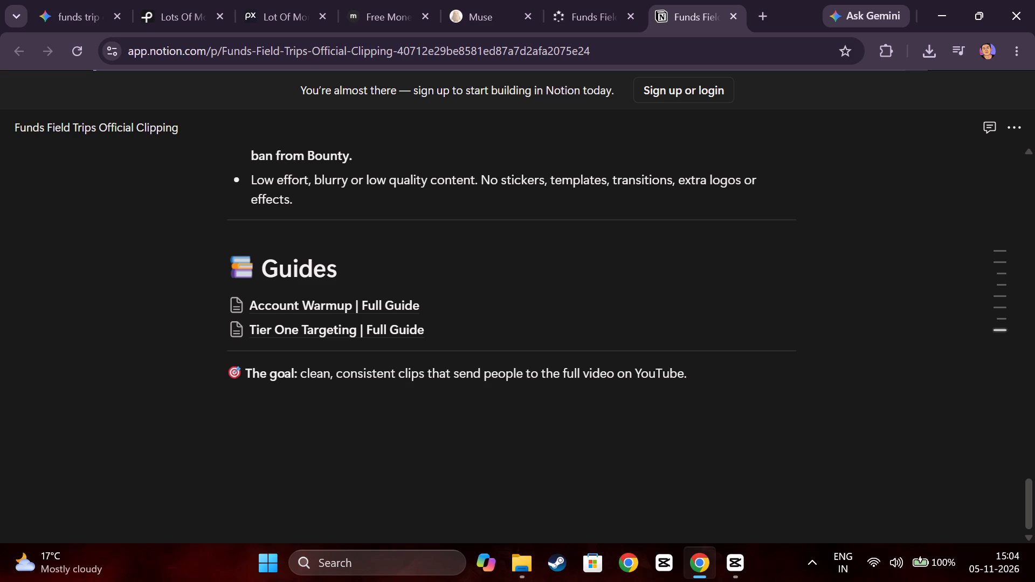
# Go back to the brief's Footer Bar examples and enlarge the fundsfieldtrips layout image to examine its YouTube logo footer.
pyautogui.click(632, 382)
pyautogui.scroll(2, 632, 380)
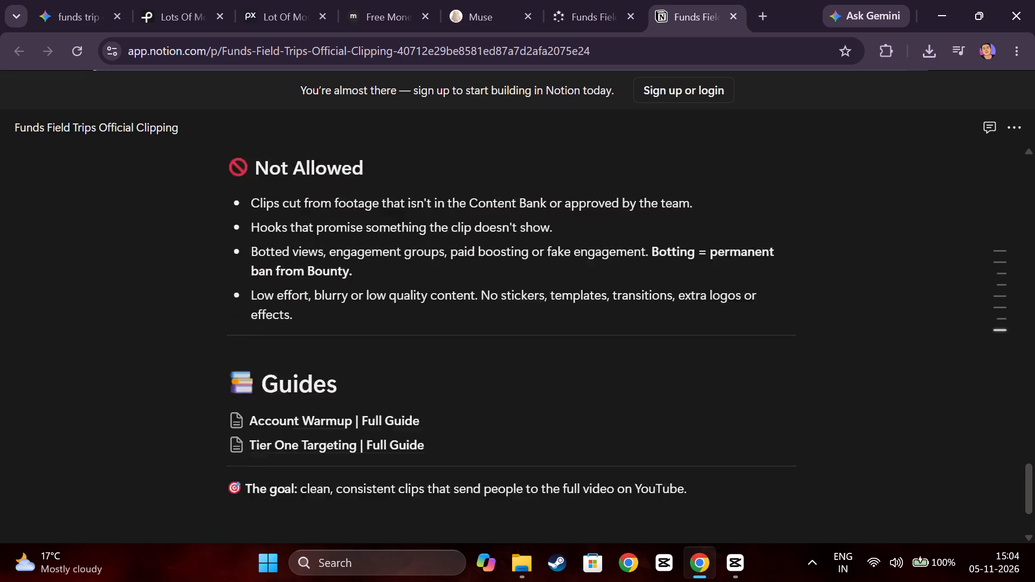
pyautogui.scroll(8, 632, 380)
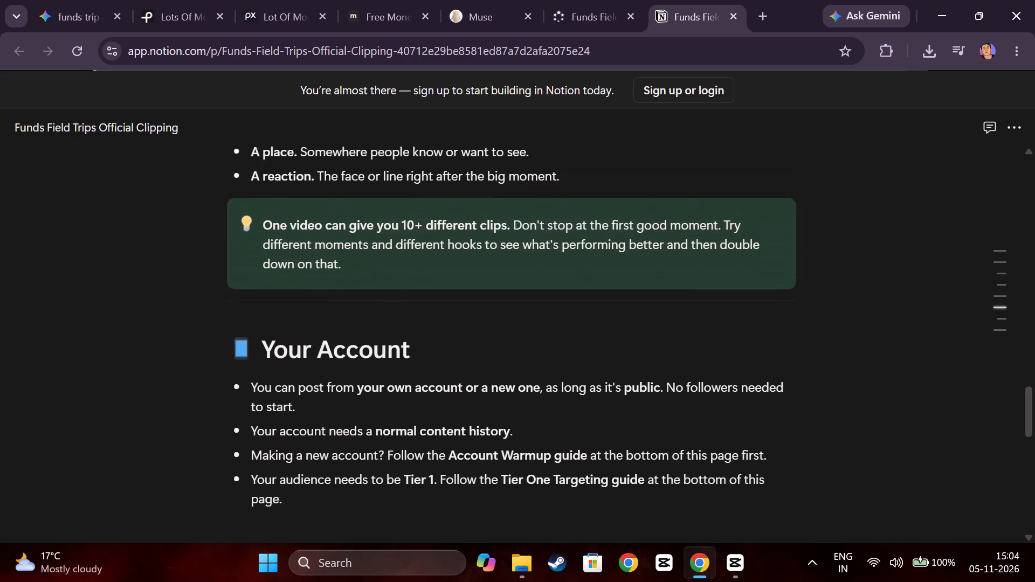
pyautogui.scroll(5, 632, 380)
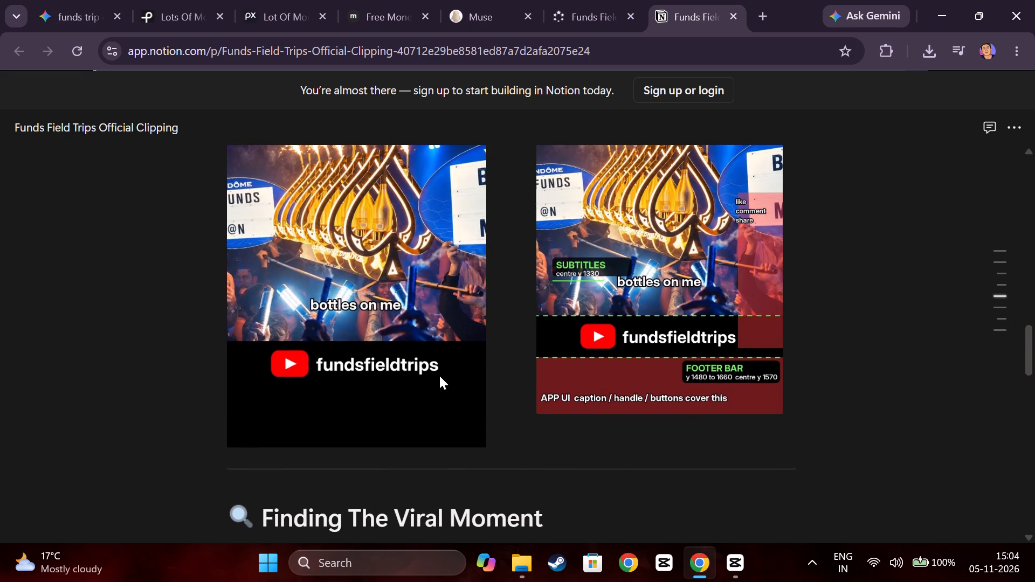
pyautogui.click(439, 376)
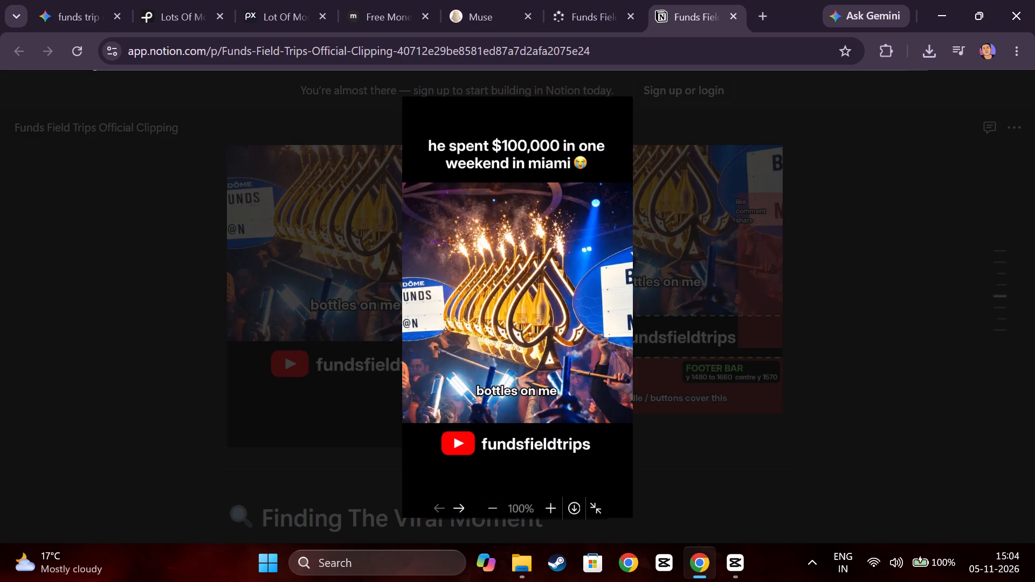
pyautogui.click(561, 448)
pyautogui.click(798, 445)
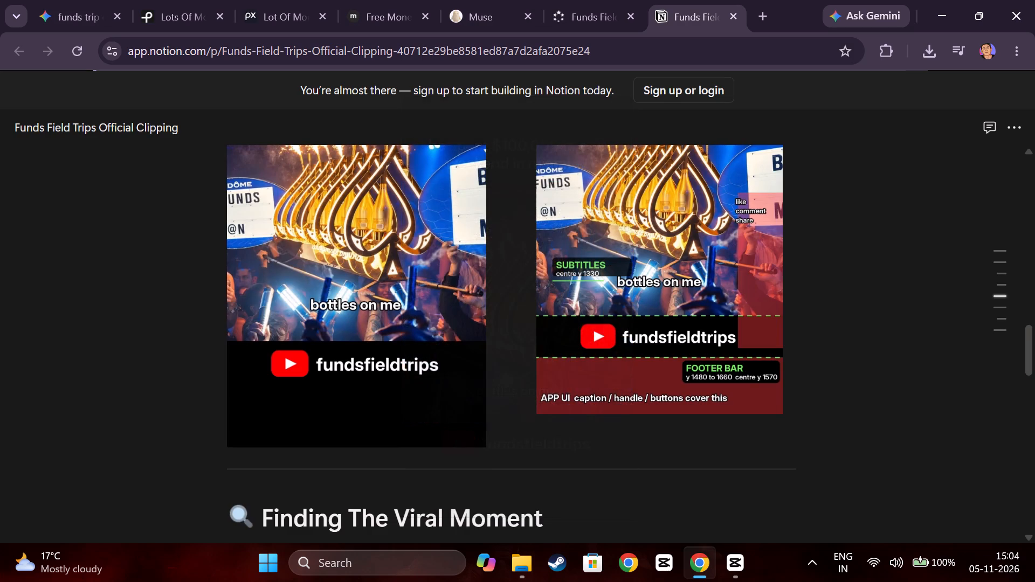
# Open the brief's iOS Emoji Pack link, enter "youtube" in the Emojipedia search and accept all cookies.
pyautogui.scroll(-10, 476, 418)
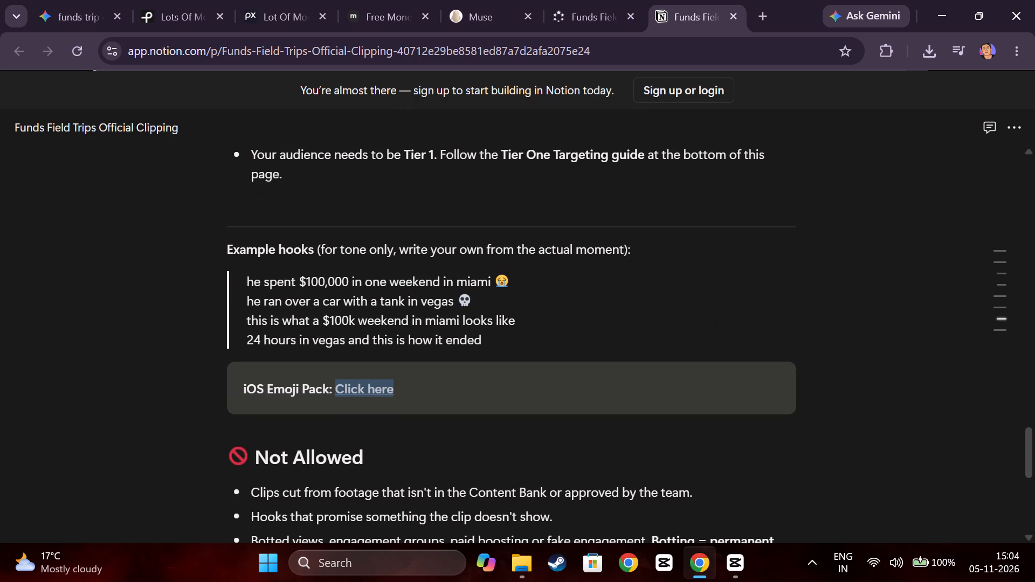
pyautogui.click(370, 383)
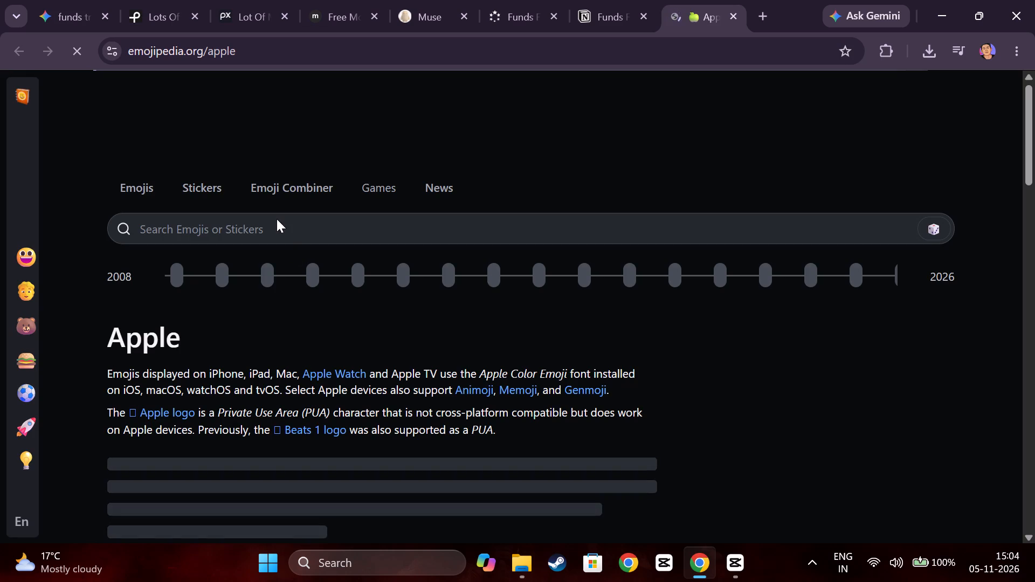
pyautogui.click(274, 225)
pyautogui.write('yout')
pyautogui.write('ube')
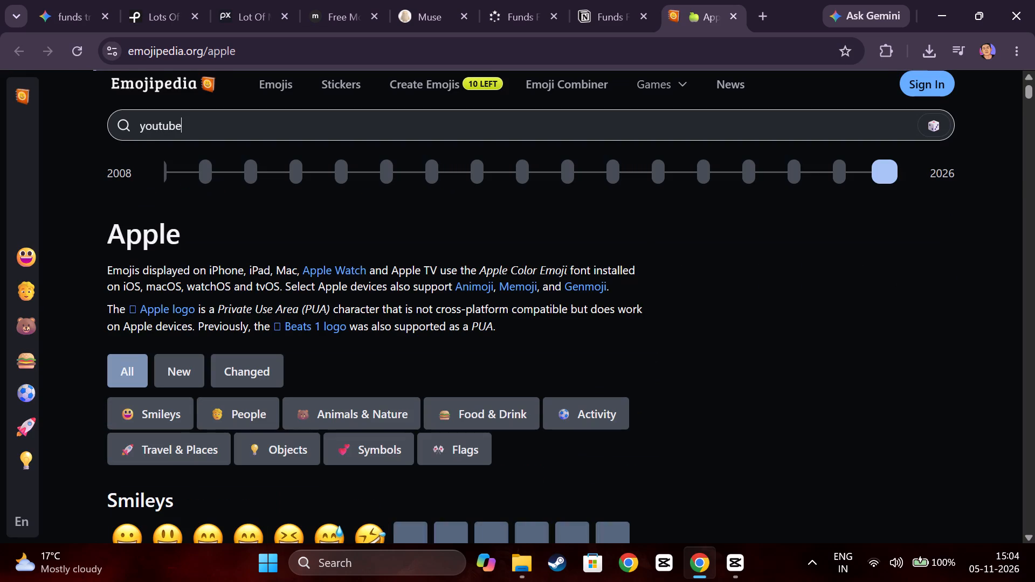
pyautogui.scroll(-4, 281, 250)
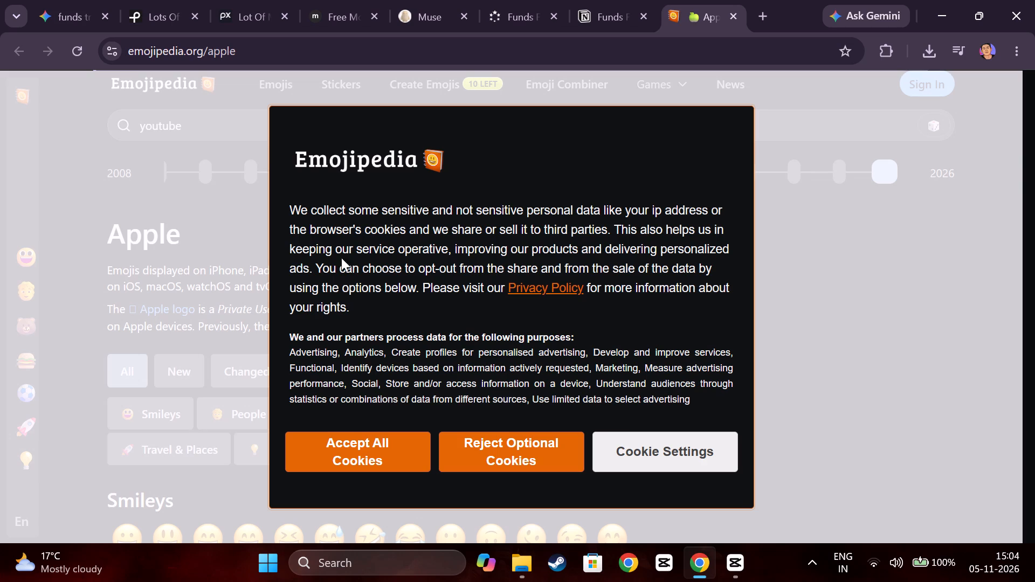
pyautogui.click(385, 461)
# Look through the Apple emoji collection on Emojipedia for a YouTube icon.
pyautogui.scroll(-4, 320, 296)
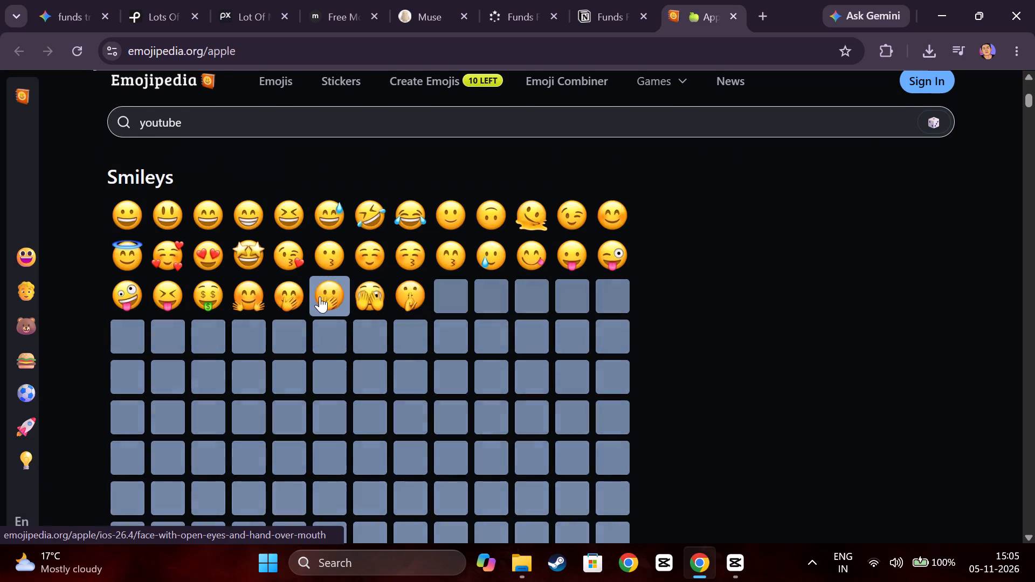
pyautogui.scroll(-3, 320, 296)
pyautogui.scroll(2, 320, 296)
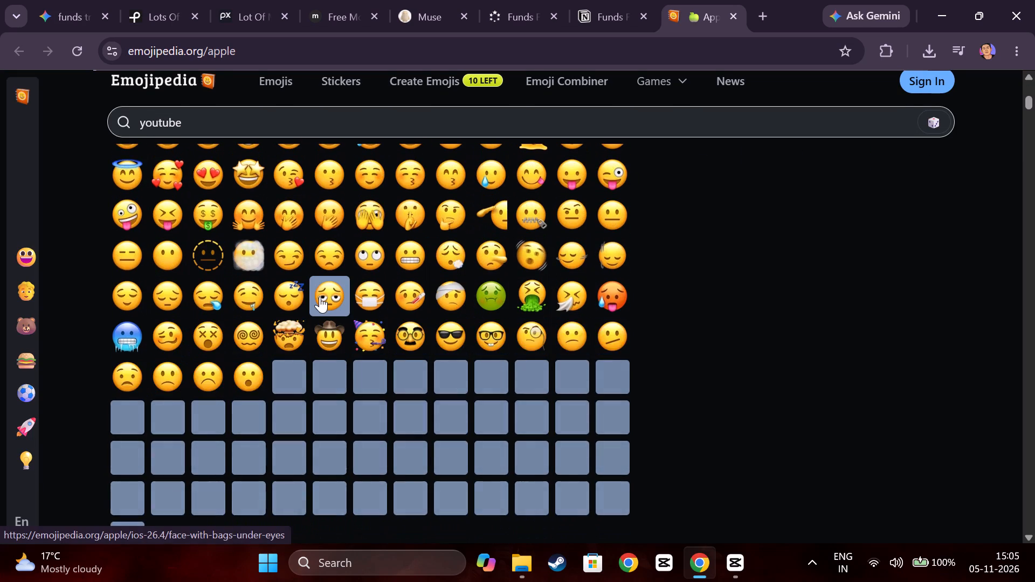
pyautogui.scroll(-3, 320, 296)
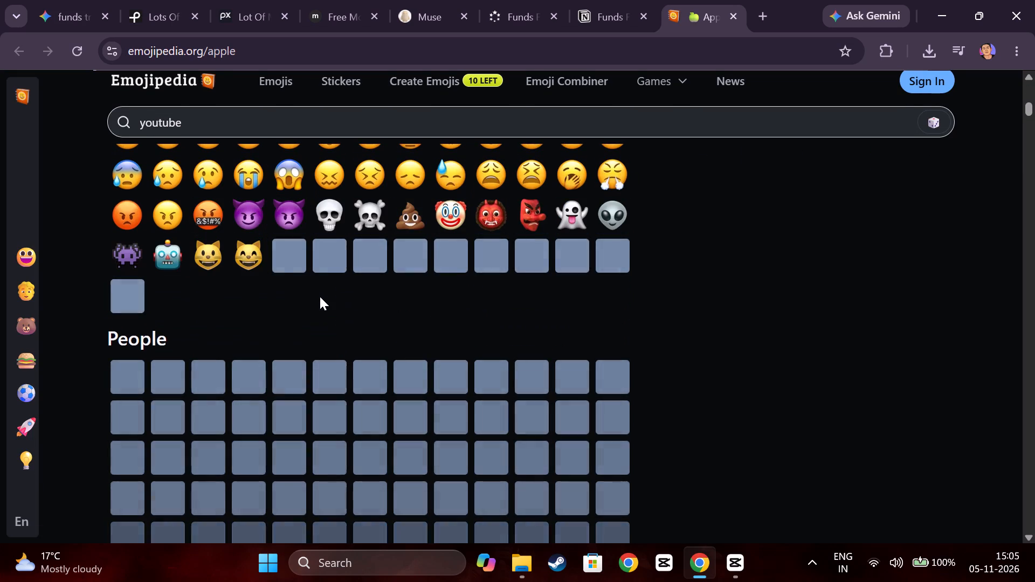
pyautogui.scroll(-5, 320, 296)
pyautogui.scroll(7, 320, 296)
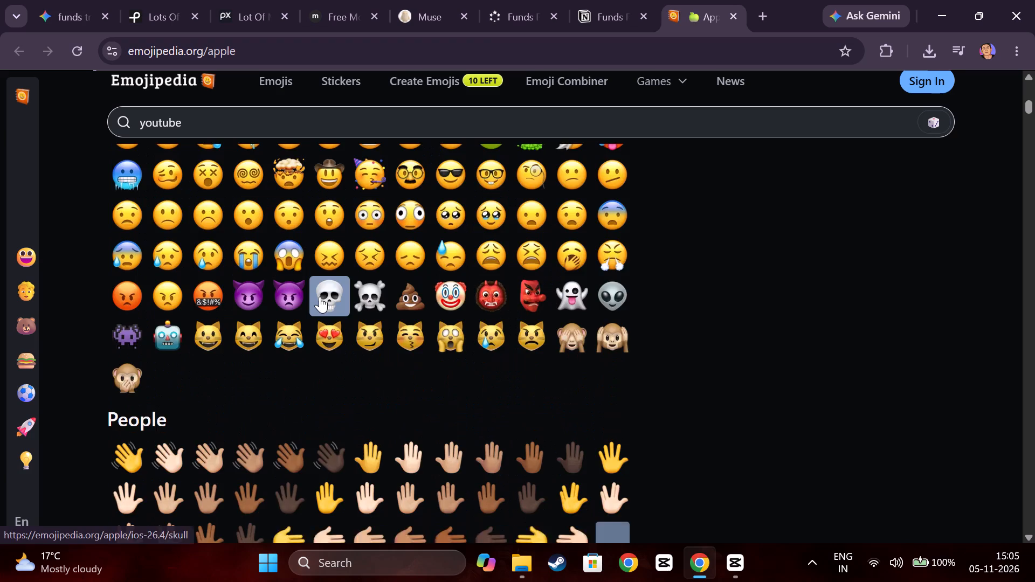
pyautogui.scroll(8, 320, 296)
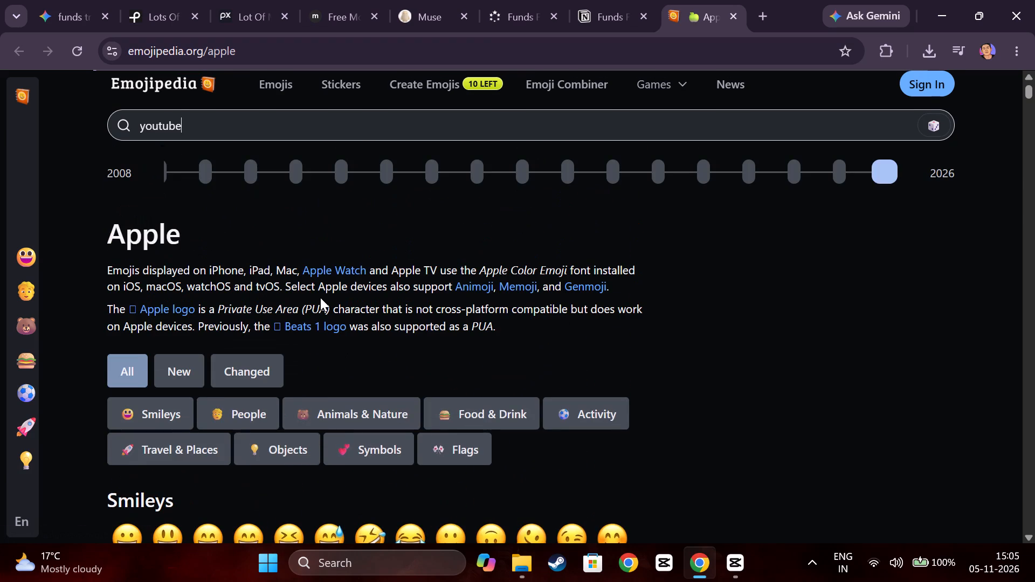
pyautogui.scroll(-19, 320, 299)
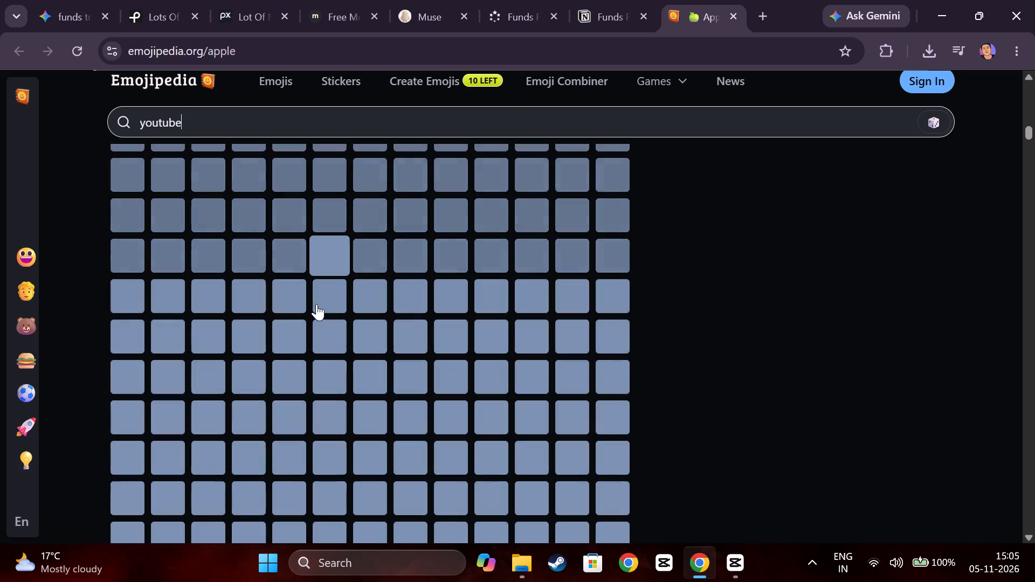
pyautogui.scroll(-5, 316, 304)
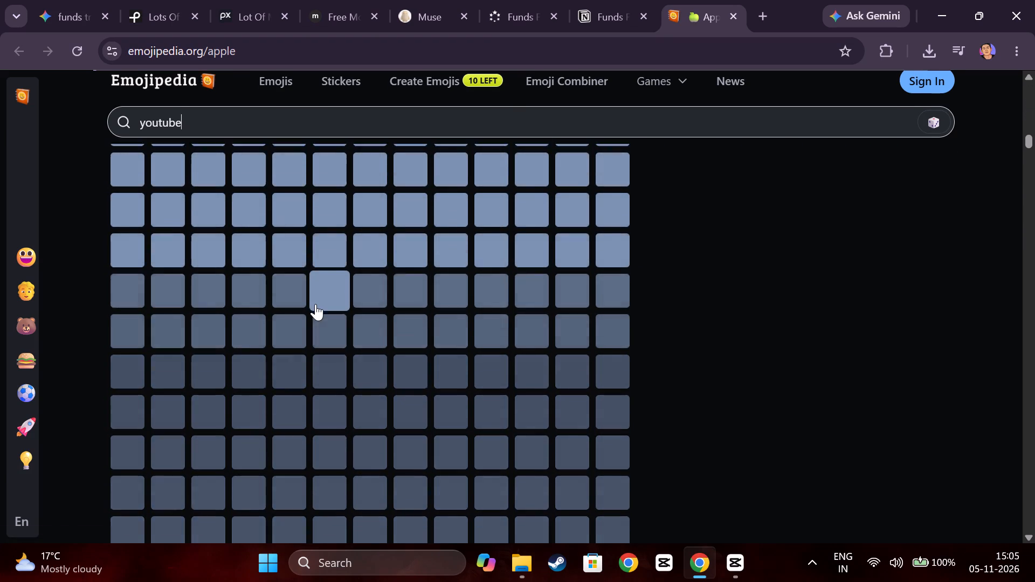
pyautogui.scroll(-13, 315, 304)
pyautogui.scroll(2, 313, 312)
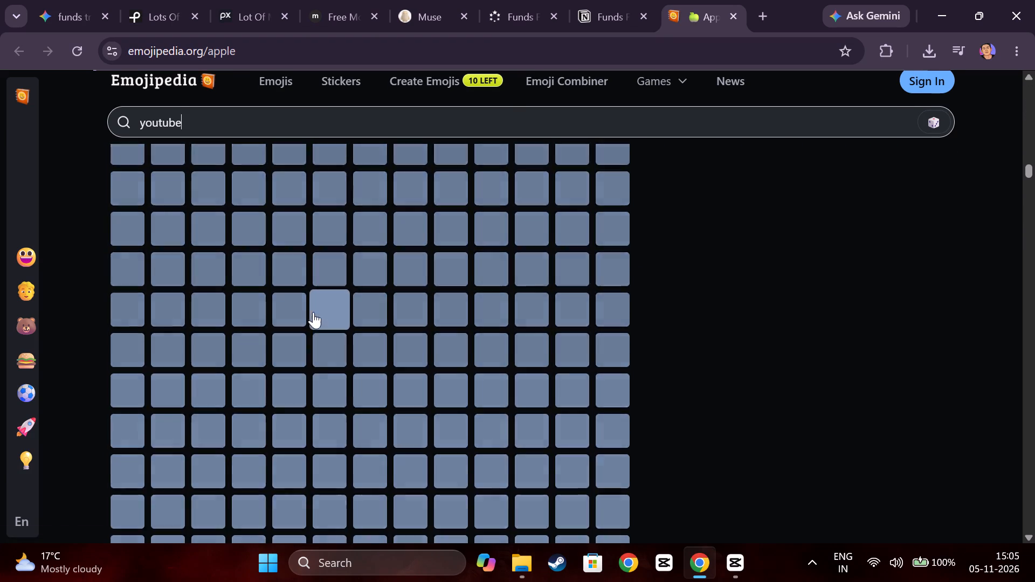
pyautogui.scroll(20, 313, 312)
pyautogui.scroll(16, 323, 304)
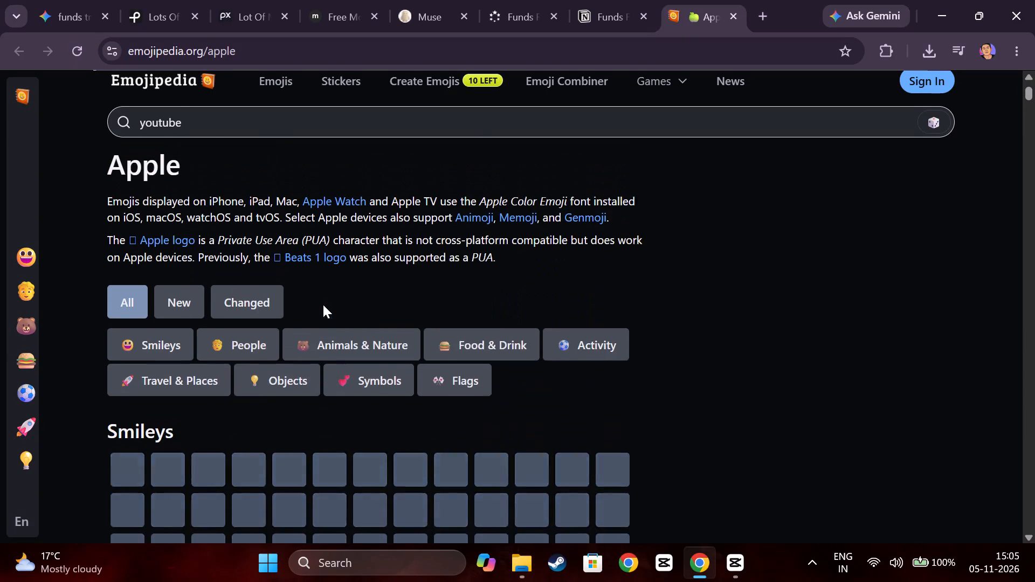
# Return to the Notion brief and review the Footer Bar layout examples again.
pyautogui.click(613, 8)
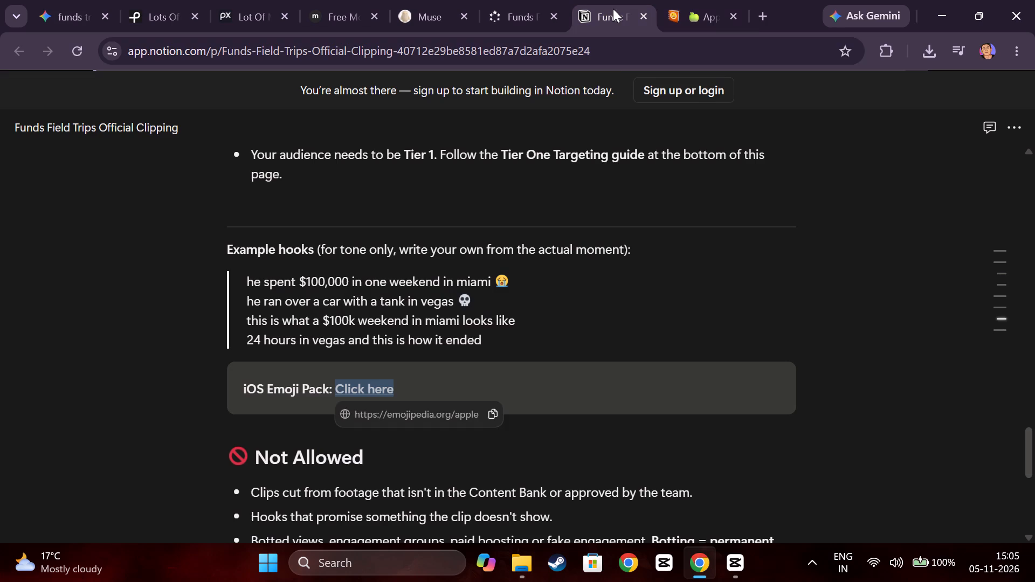
pyautogui.click(597, 335)
pyautogui.scroll(3, 597, 335)
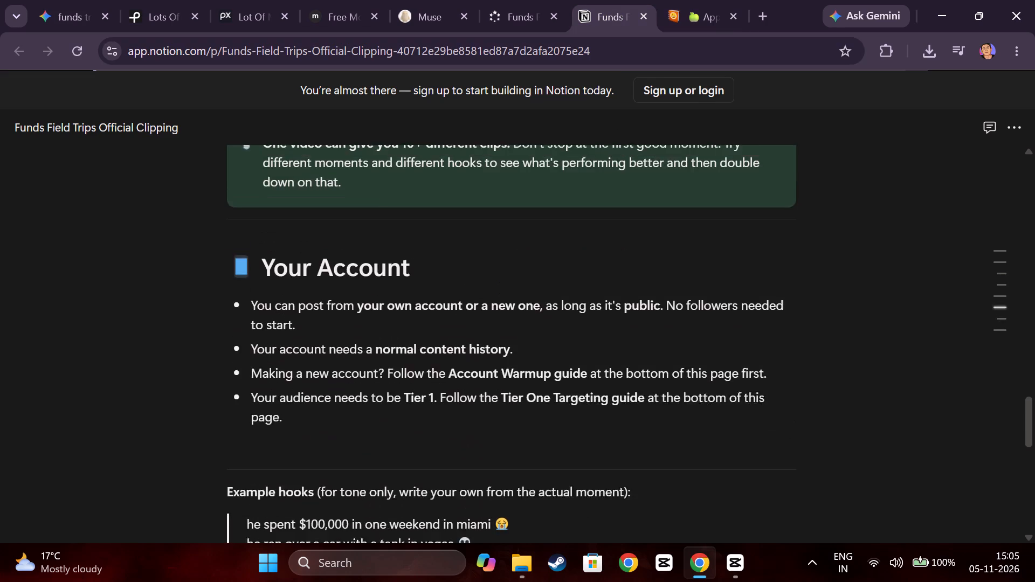
pyautogui.scroll(7, 597, 335)
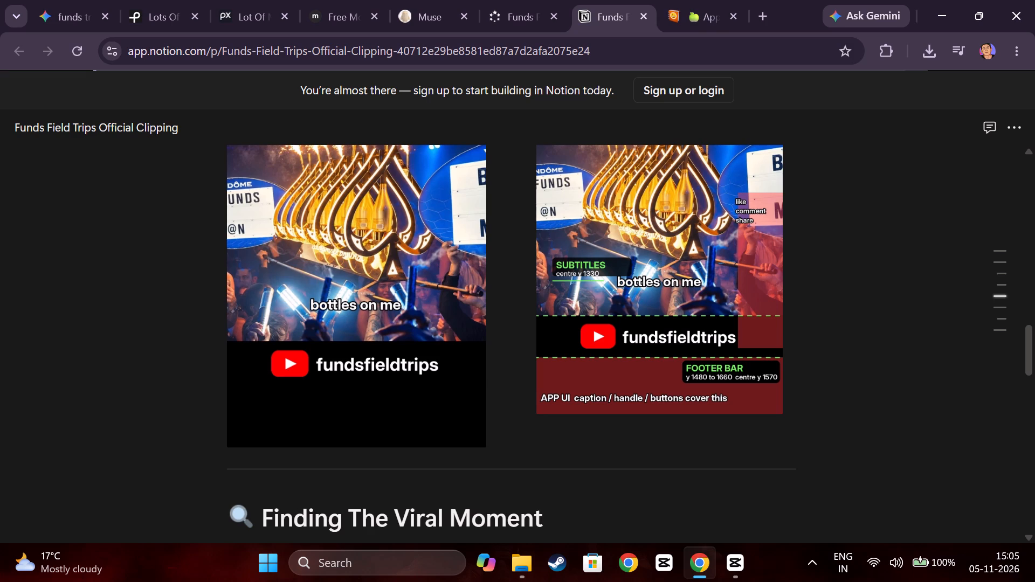
# Search Google in a new tab for "yt logo png" and open Flaticon's Youtube Icons & Symbols result.
pyautogui.click(755, 8)
pyautogui.click(443, 307)
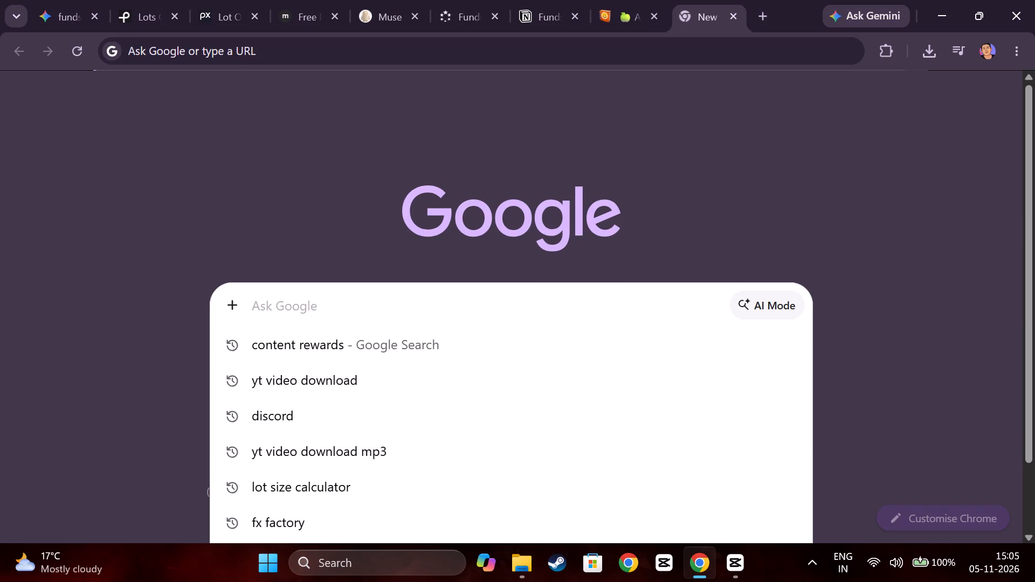
pyautogui.write('yt')
pyautogui.press('space')
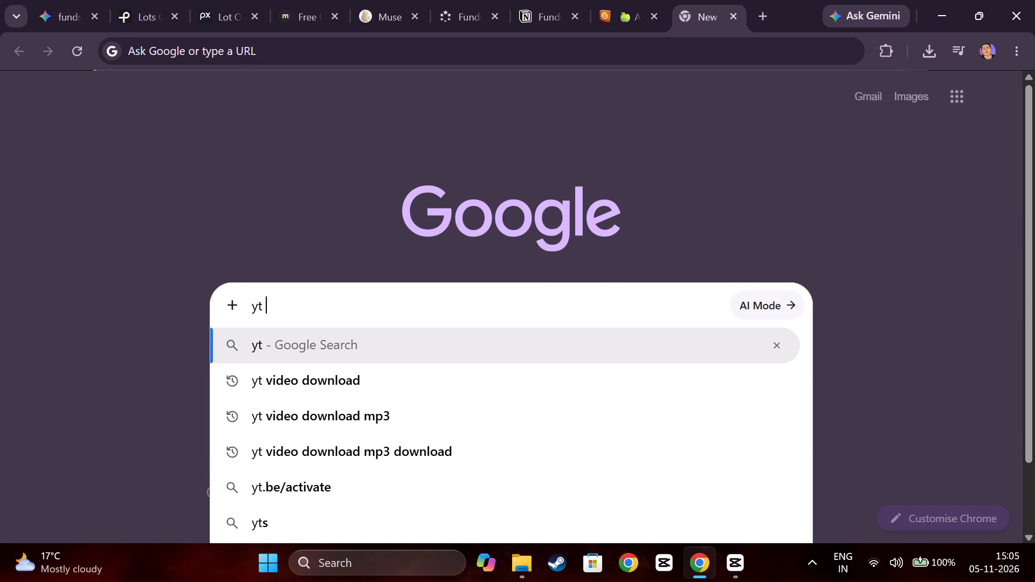
pyautogui.write('lo')
pyautogui.write('go')
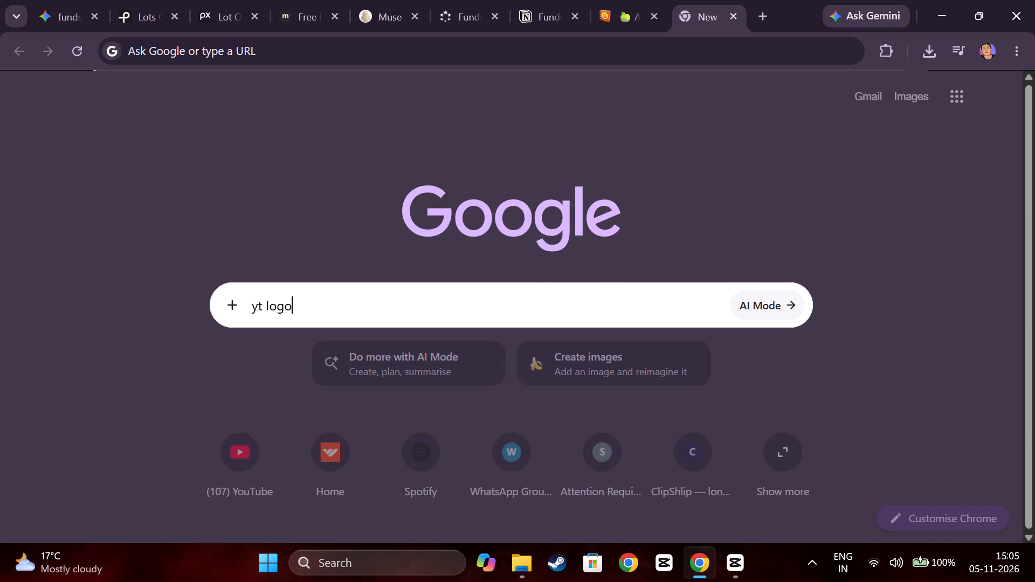
pyautogui.press('space')
pyautogui.write('png')
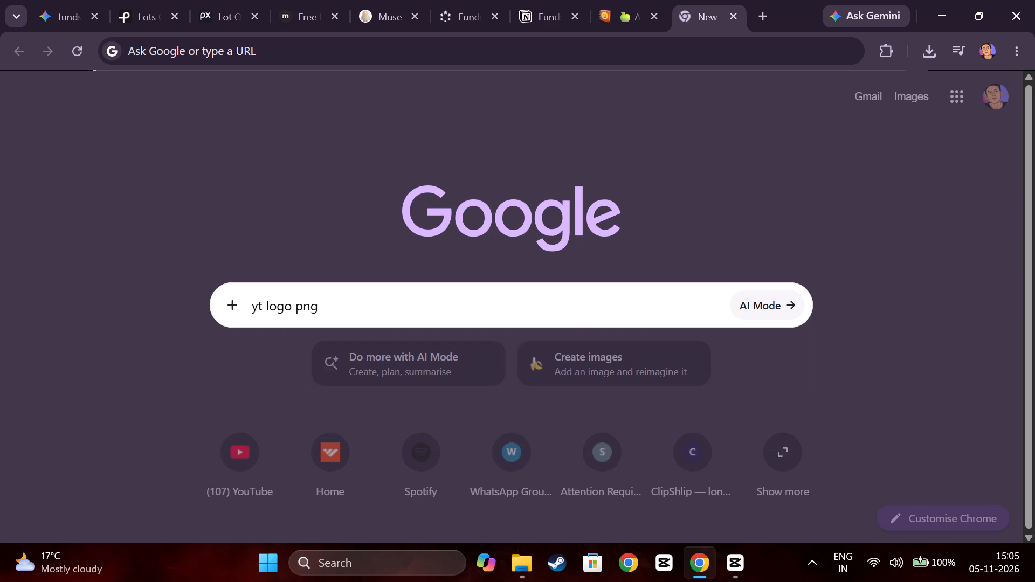
pyautogui.press('Return')
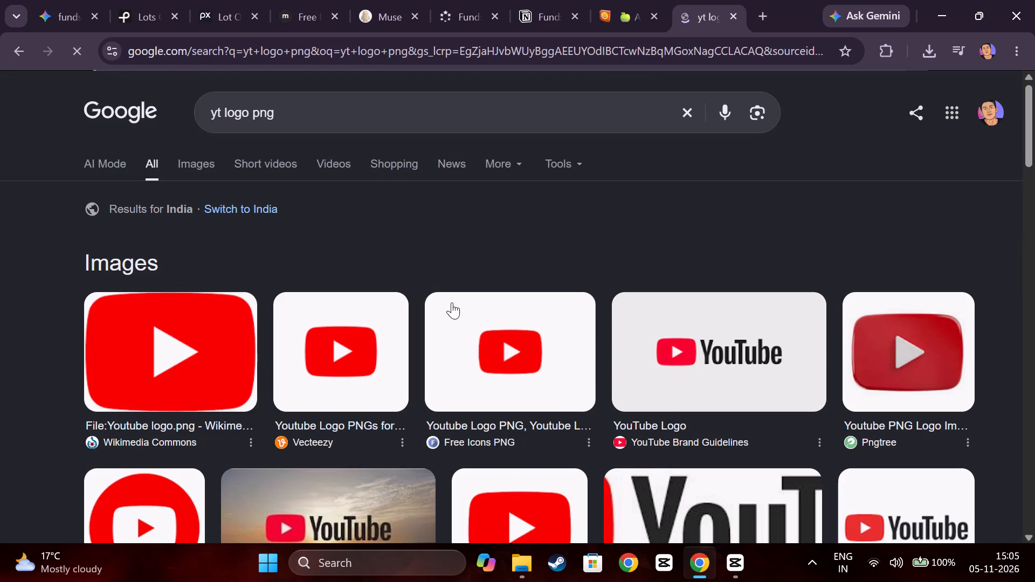
pyautogui.scroll(-6, 529, 257)
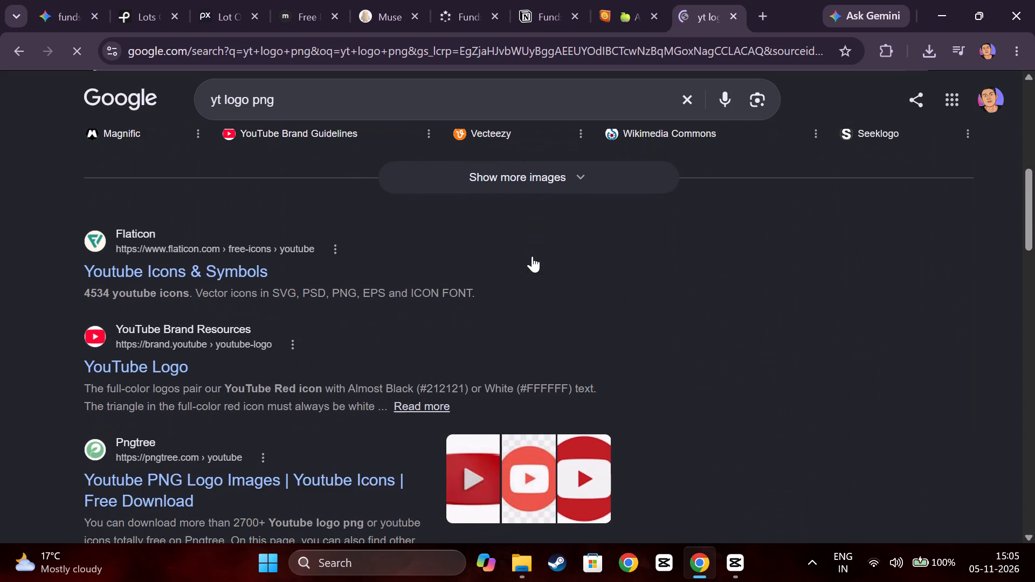
pyautogui.click(180, 274)
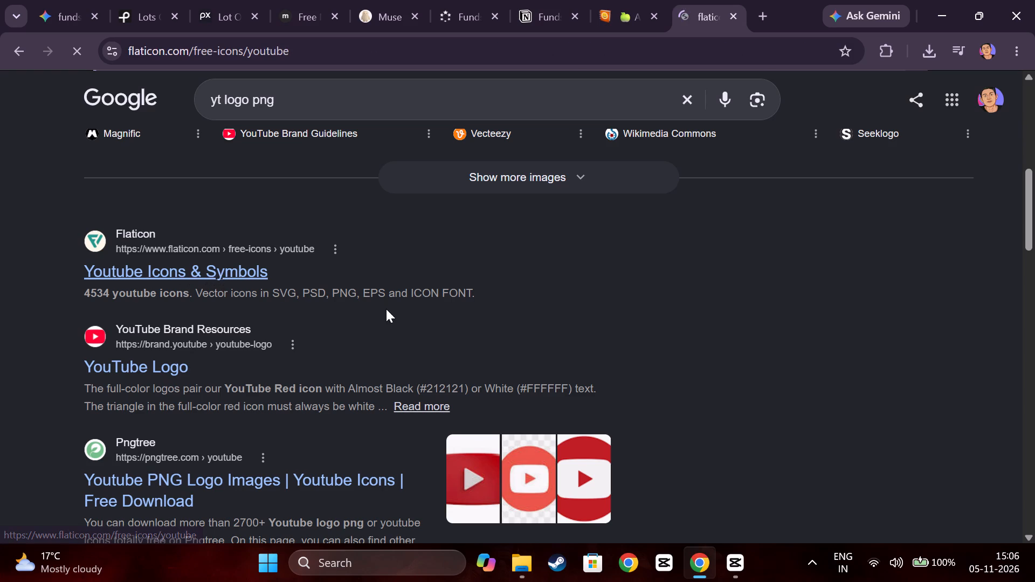
# Accept Flaticon's cookies and save the red rounded-rectangle YouTube icon to the Desktop as a free PNG named youtube.
pyautogui.scroll(-2, 362, 306)
pyautogui.scroll(3, 361, 306)
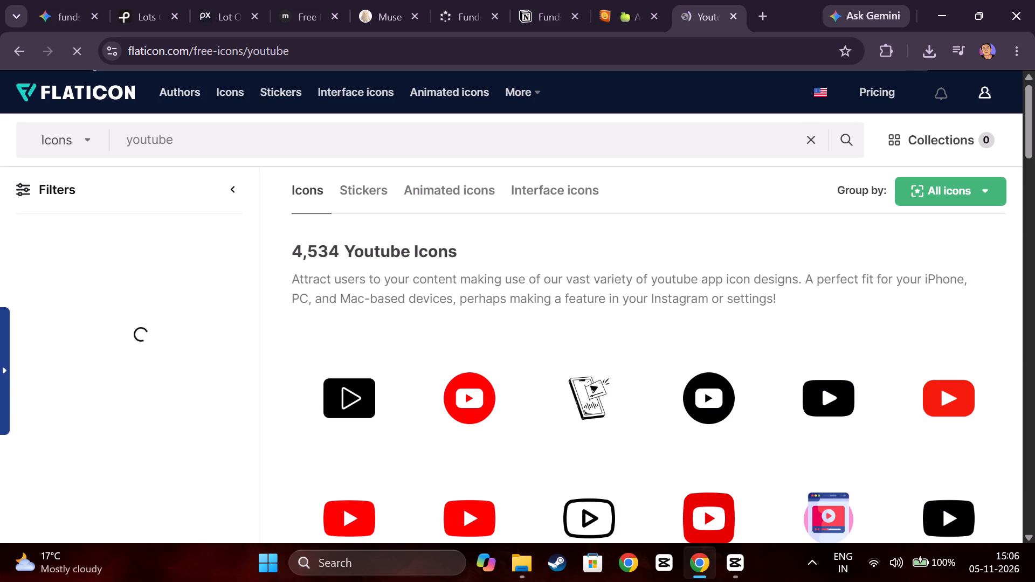
pyautogui.scroll(-2, 361, 297)
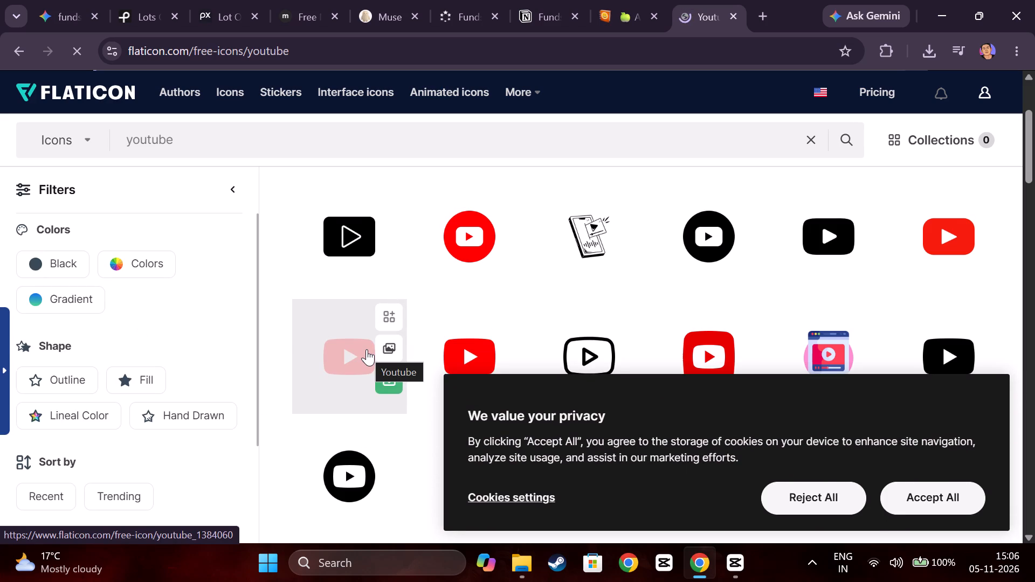
pyautogui.click(943, 494)
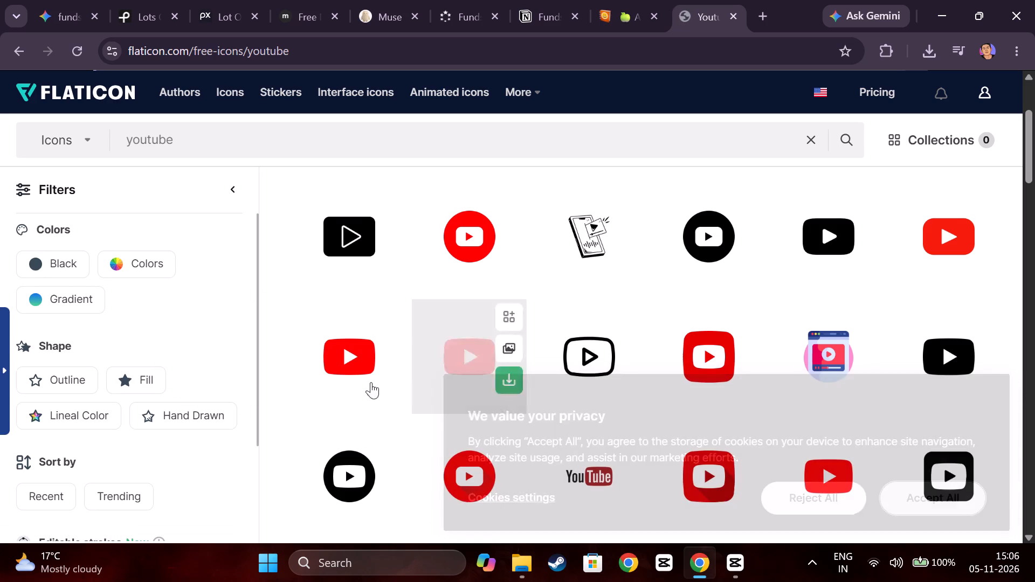
pyautogui.click(393, 383)
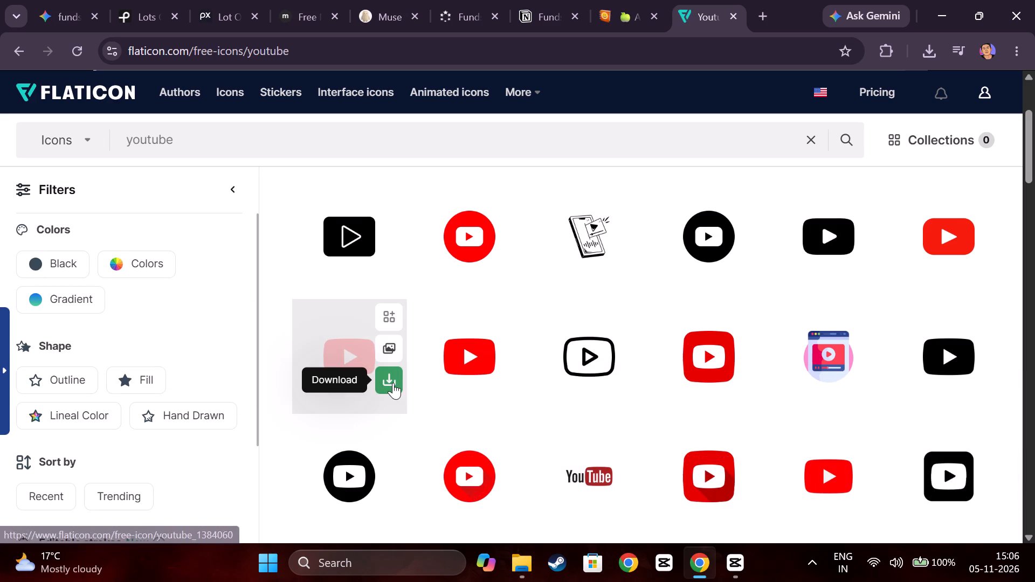
pyautogui.click(360, 475)
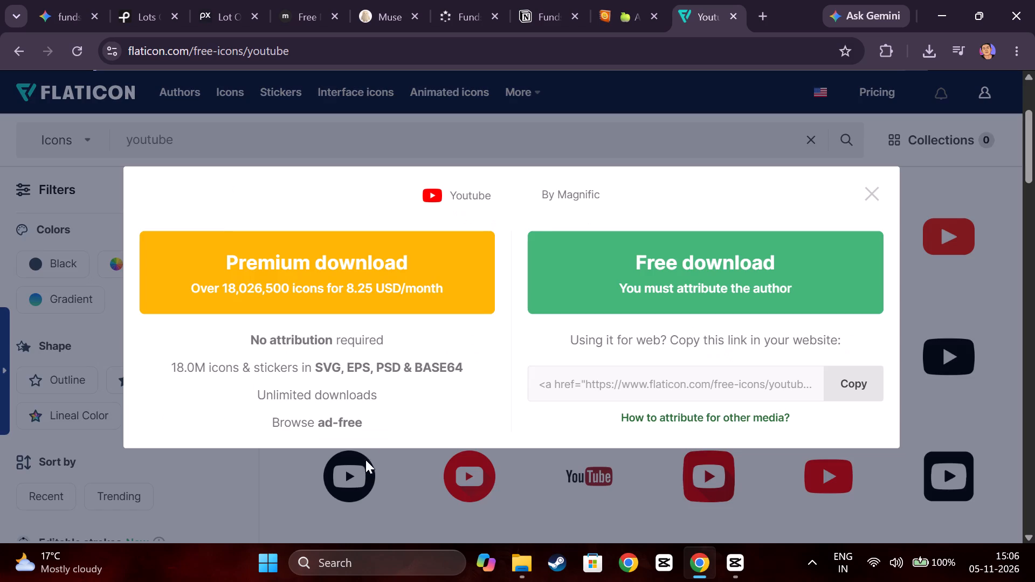
pyautogui.click(655, 266)
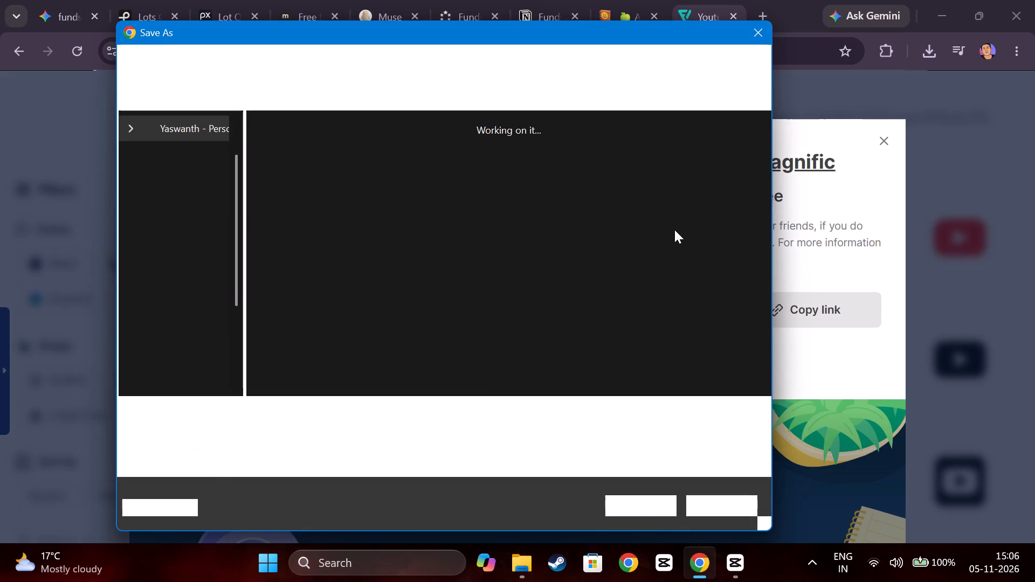
pyautogui.click(161, 181)
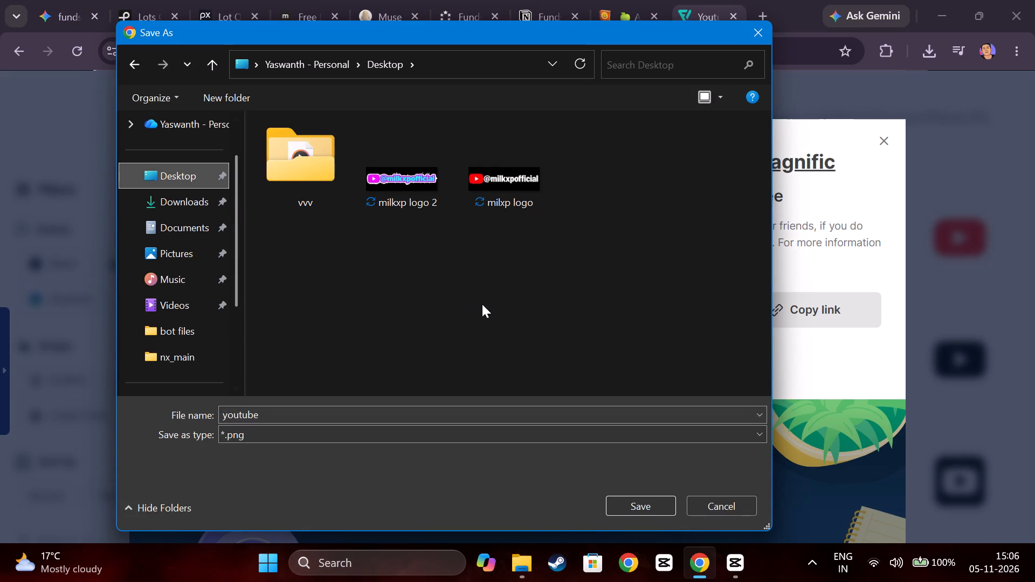
pyautogui.click(625, 505)
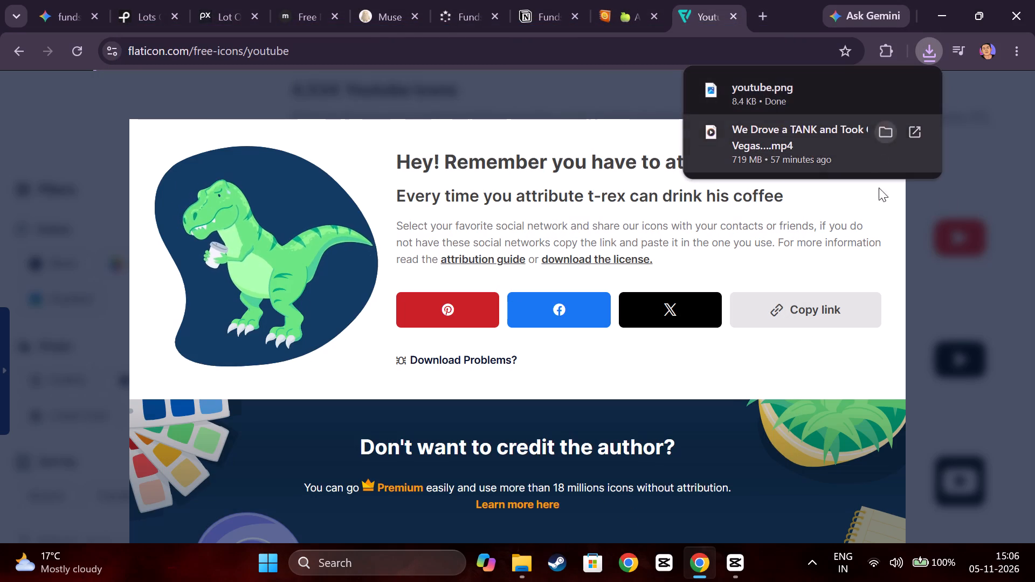
pyautogui.click(601, 156)
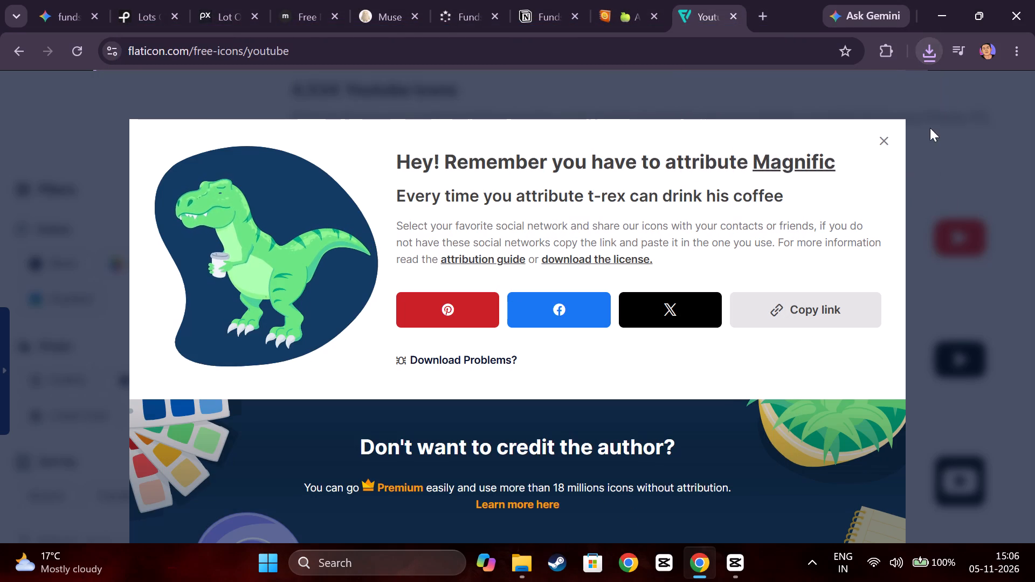
pyautogui.click(887, 137)
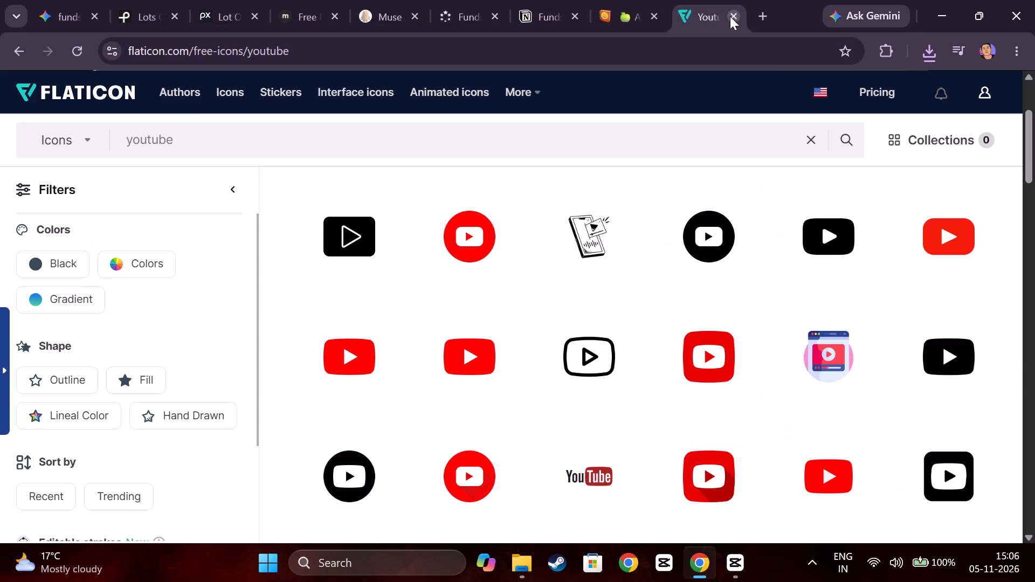
pyautogui.click(730, 16)
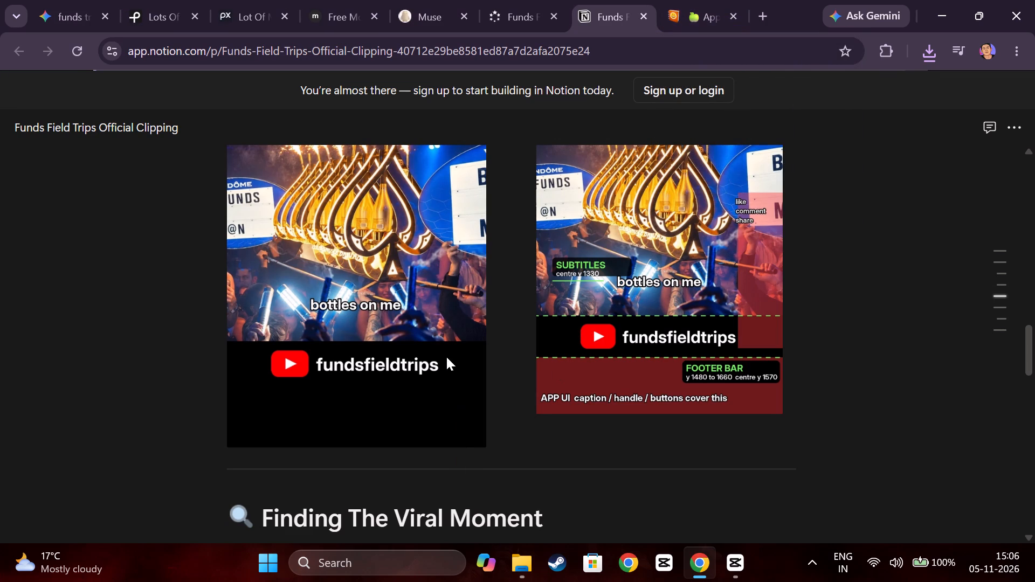
# Look through the Notion brief, from its requirements and campaign sections to the Footer Bar layout examples.
pyautogui.scroll(10, 599, 454)
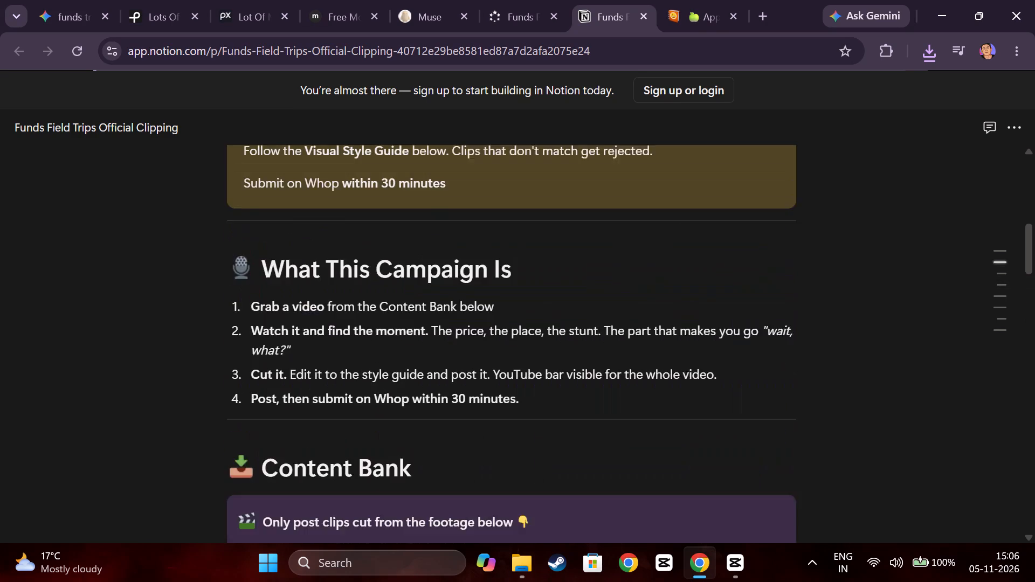
pyautogui.scroll(8, 597, 452)
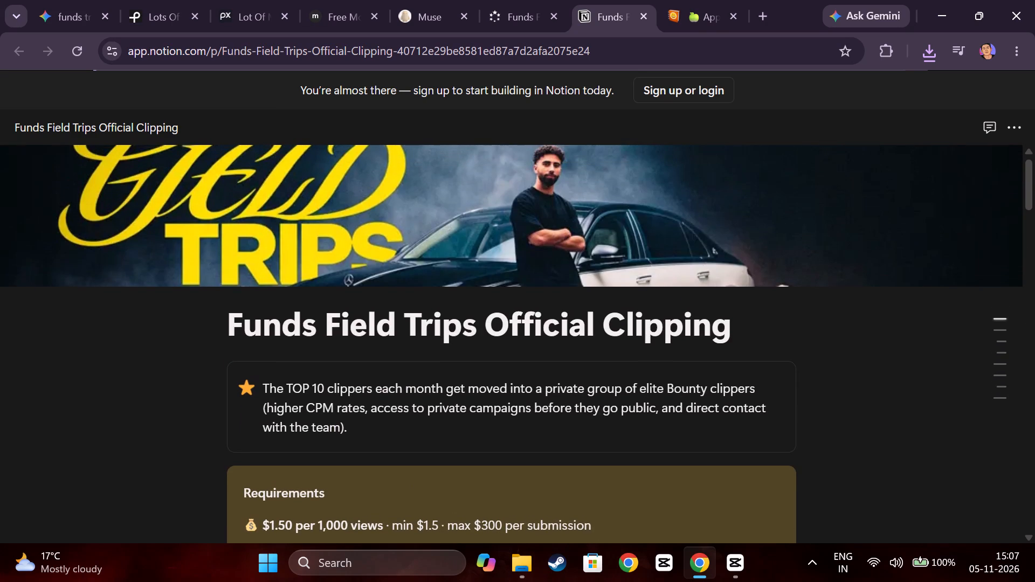
pyautogui.scroll(-5, 503, 380)
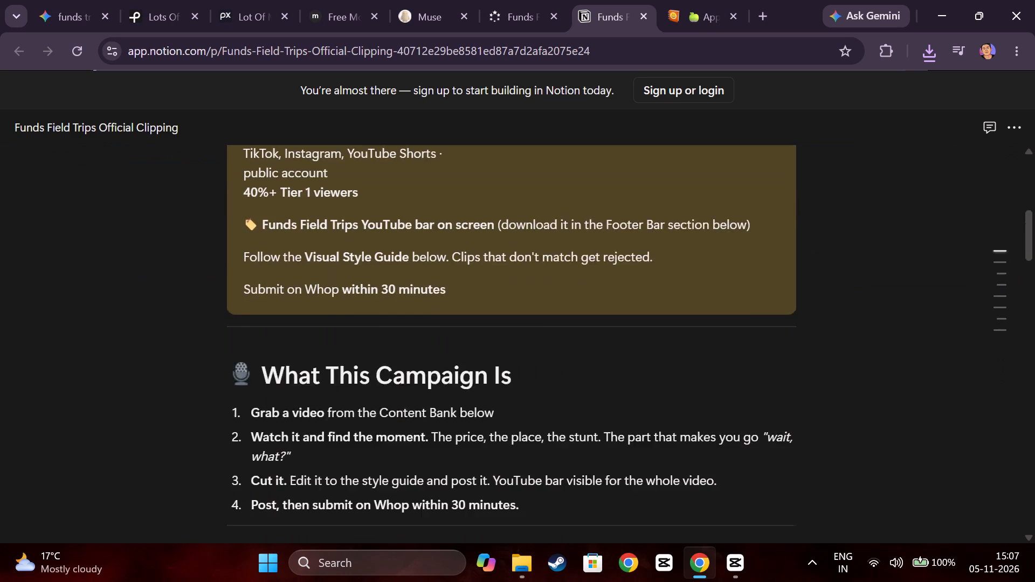
pyautogui.scroll(-12, 509, 398)
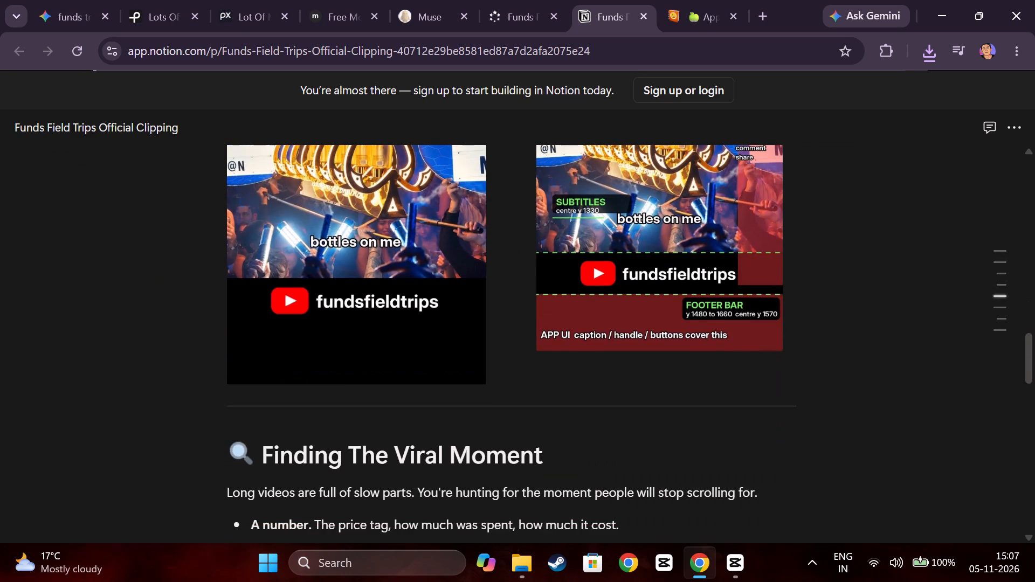
pyautogui.scroll(18, 509, 398)
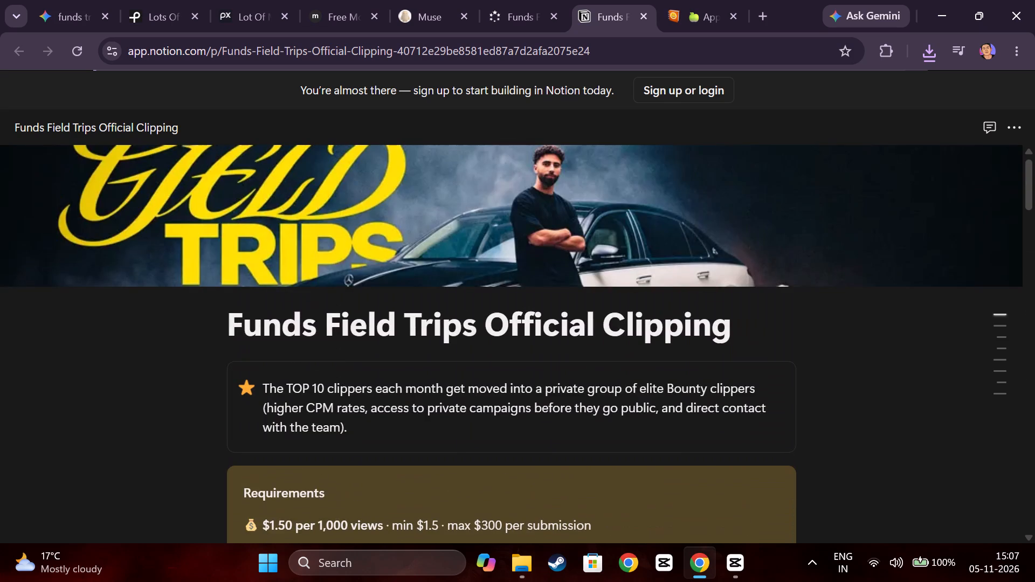
# Copy the words "Funds Field Trips" from the brief's title.
pyautogui.click(477, 327)
pyautogui.moveTo(480, 322); pyautogui.dragTo(234, 315)
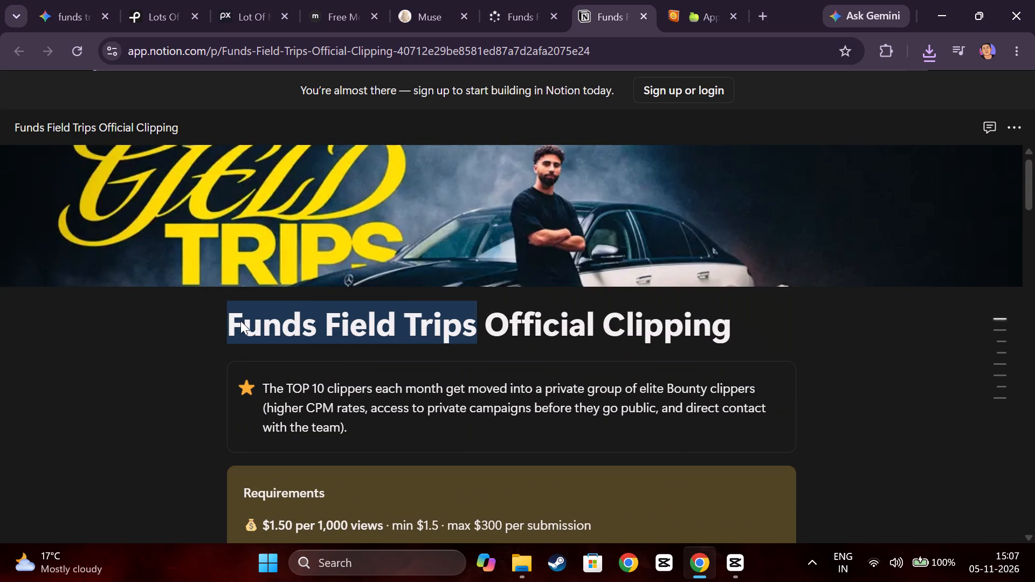
pyautogui.hotkey('ctrl', 'c')
# Review the footage, subtitle and Footer Bar layout examples in the brief again.
pyautogui.scroll(-6, 479, 396)
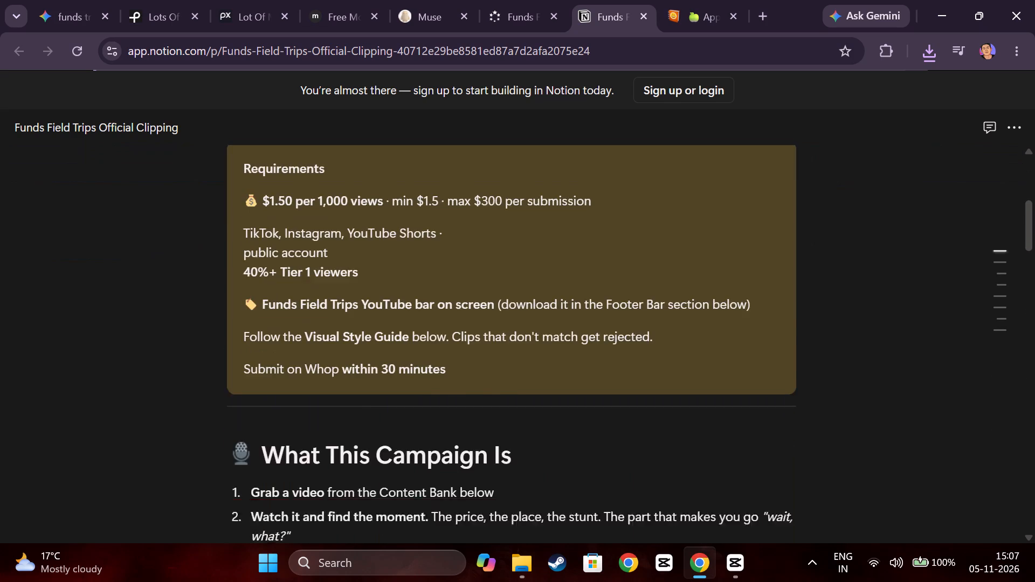
pyautogui.scroll(-2, 456, 389)
pyautogui.scroll(-7, 401, 377)
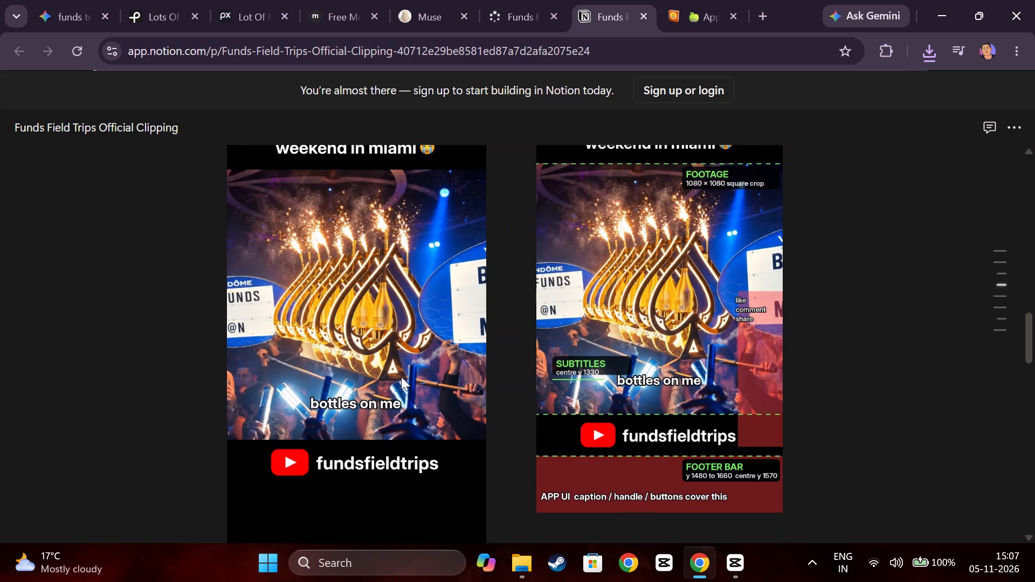
pyautogui.scroll(14, 401, 377)
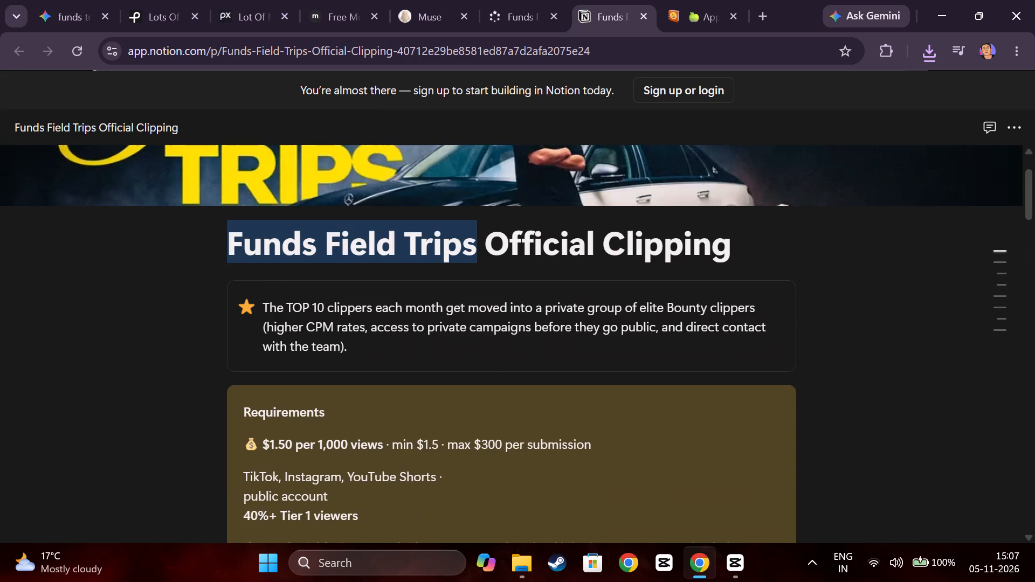
pyautogui.scroll(4, 408, 372)
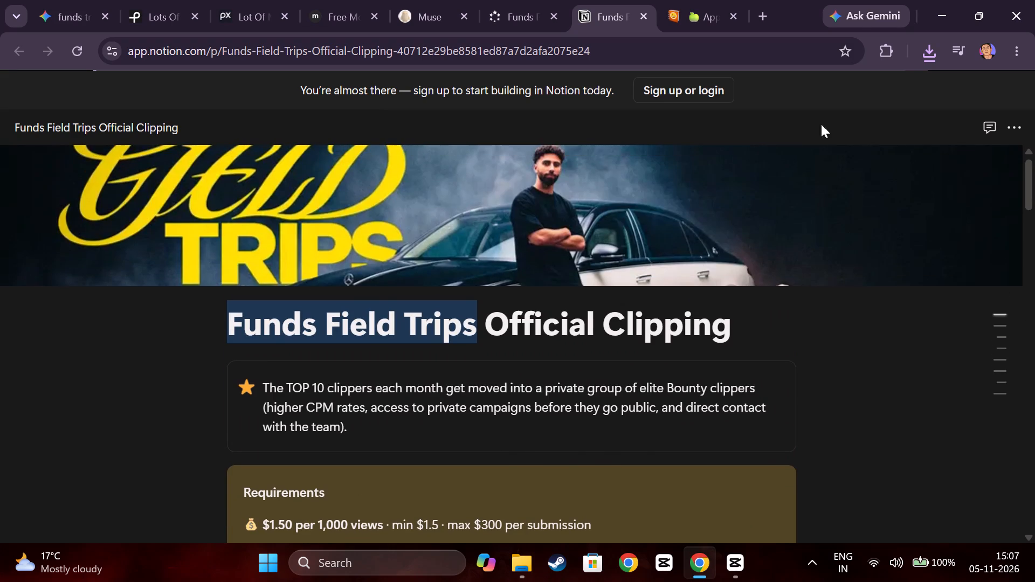
# Switch to CapCut, return the playhead to the start of the timeline, and turn on the YouTube Shorts preview overlay in the player.
pyautogui.click(677, 16)
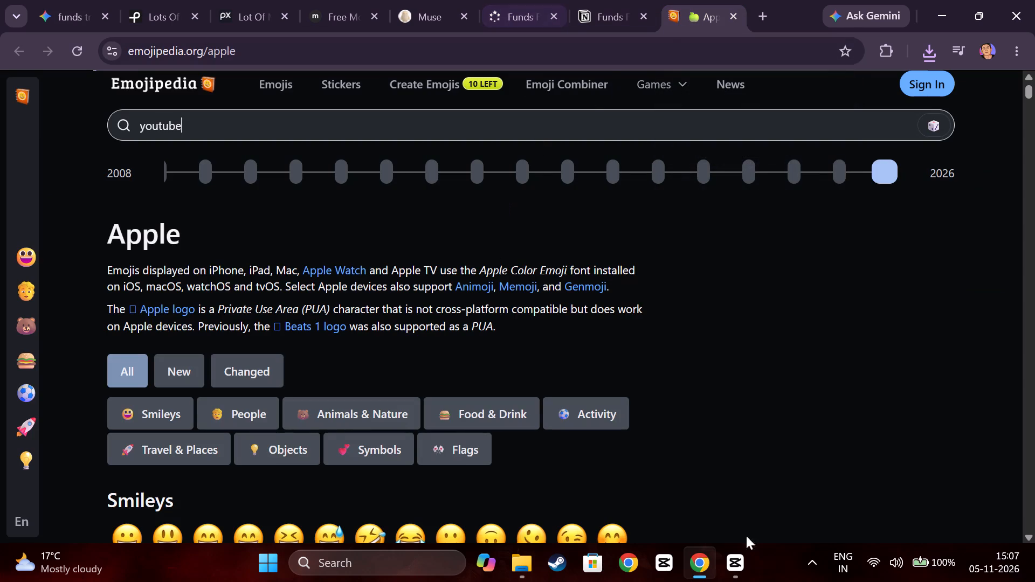
pyautogui.click(731, 557)
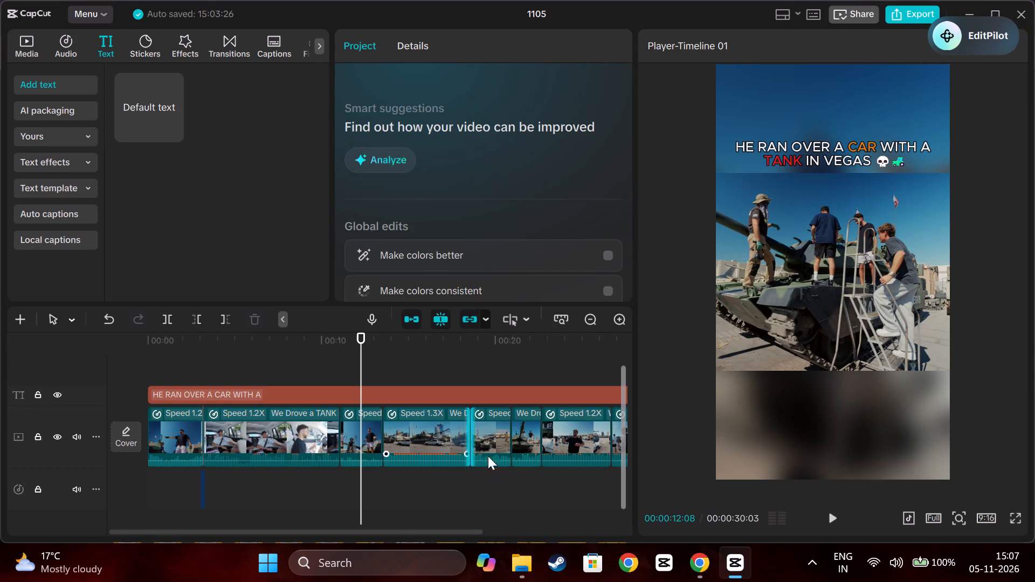
pyautogui.moveTo(361, 359); pyautogui.dragTo(196, 361)
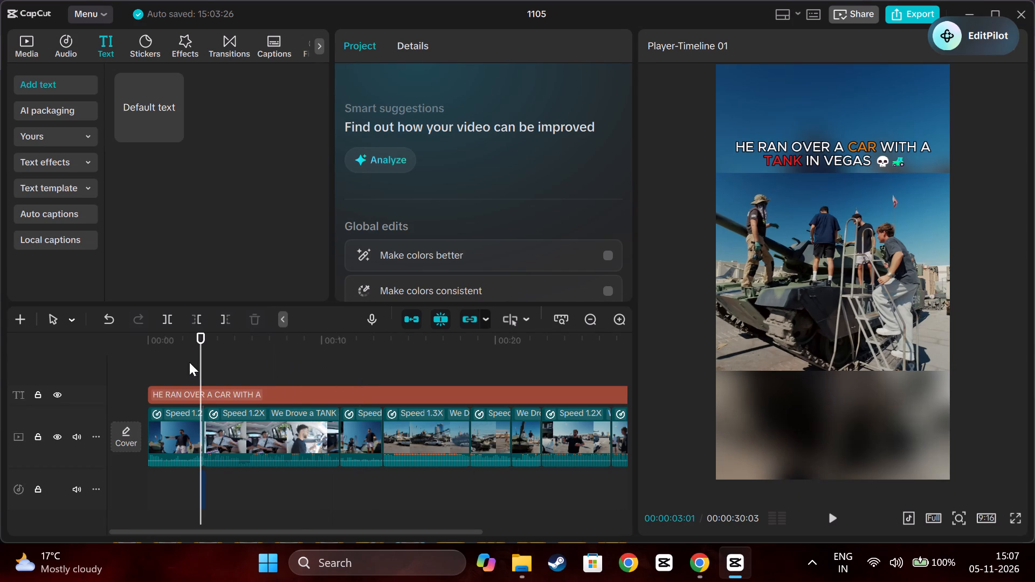
pyautogui.moveTo(197, 361); pyautogui.dragTo(77, 369)
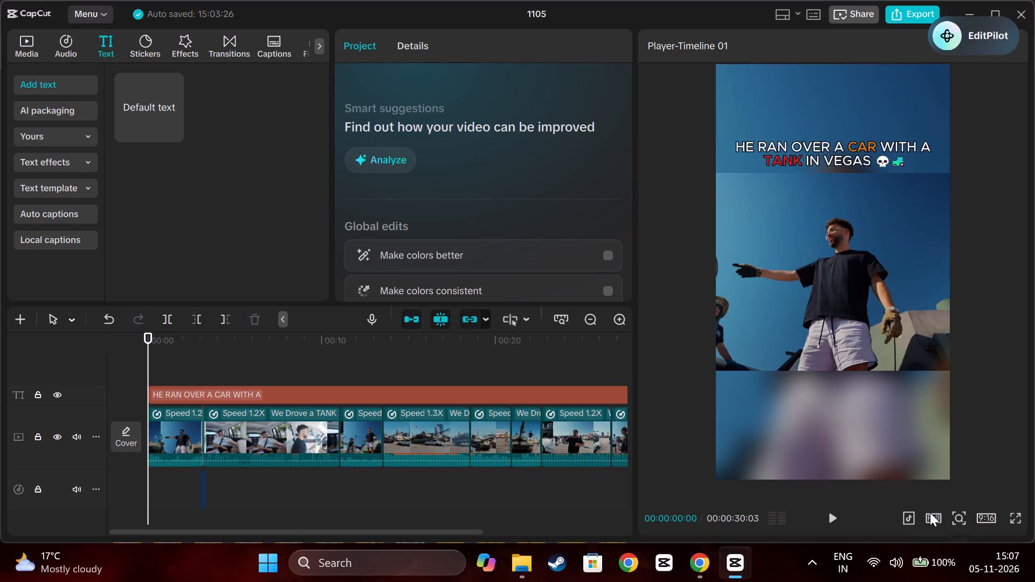
pyautogui.click(910, 514)
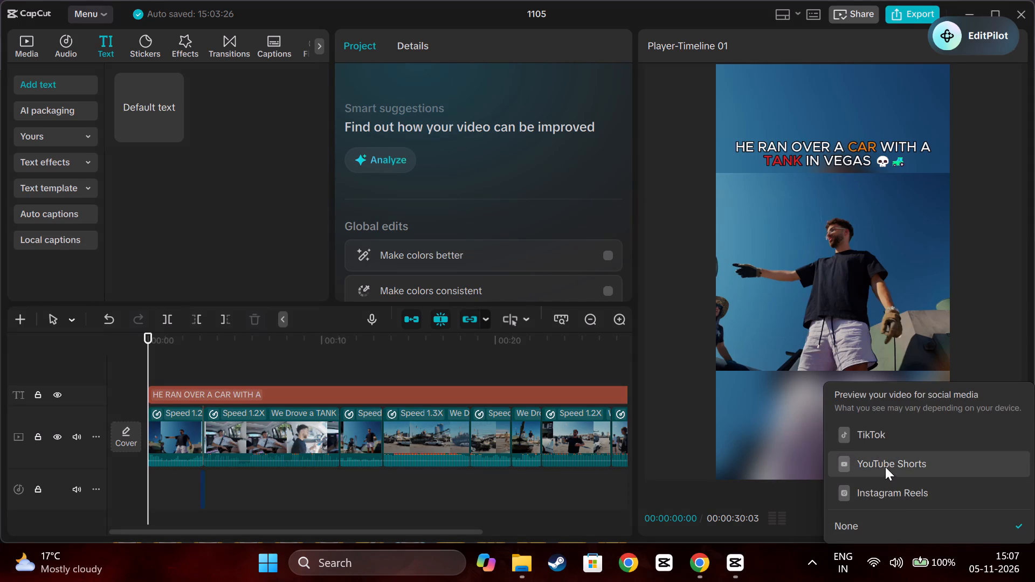
pyautogui.click(885, 467)
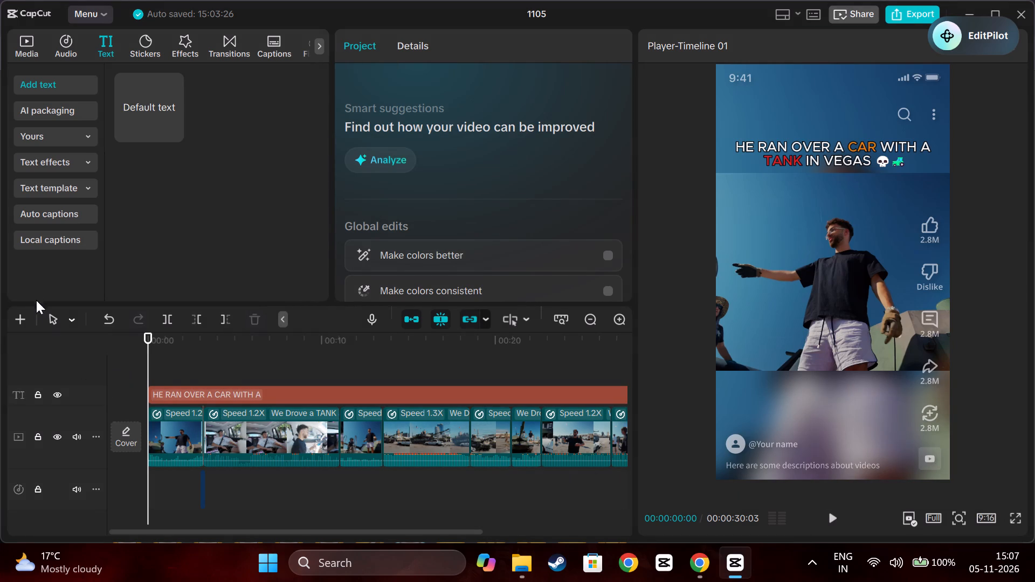
# Import the youtube image from the Desktop into the project's media.
pyautogui.click(29, 35)
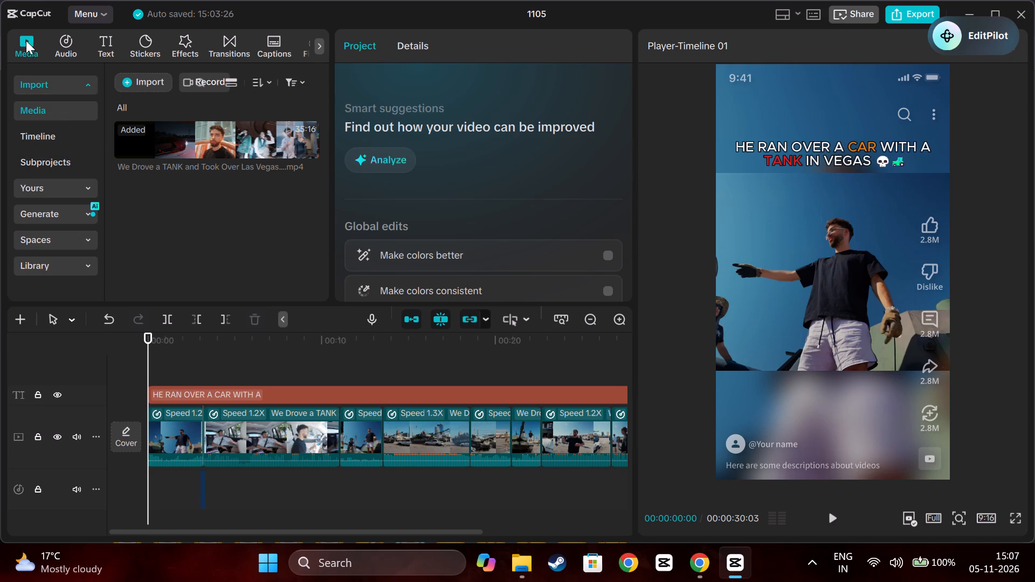
pyautogui.click(1034, 581)
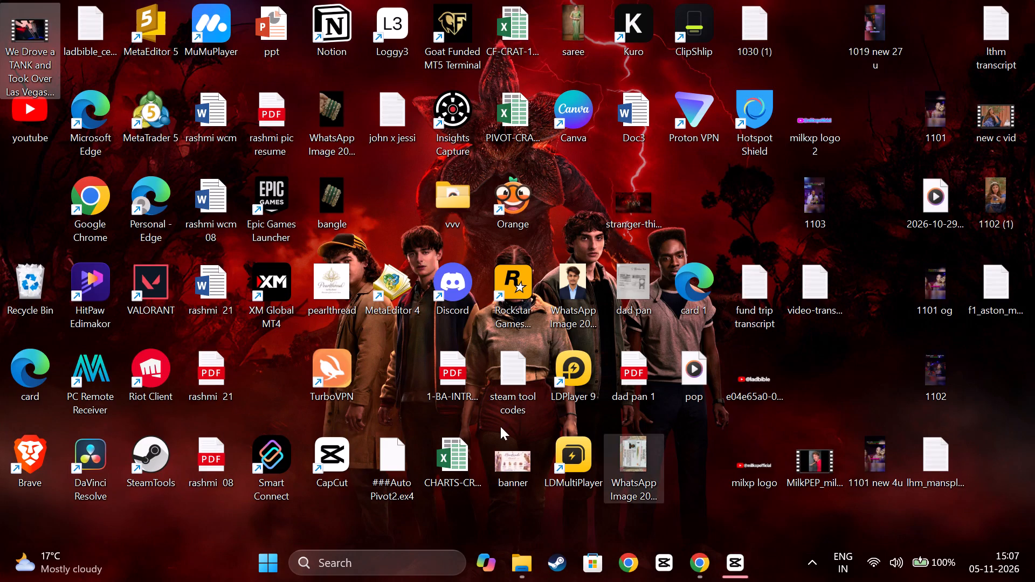
pyautogui.moveTo(19, 108); pyautogui.dragTo(905, 396)
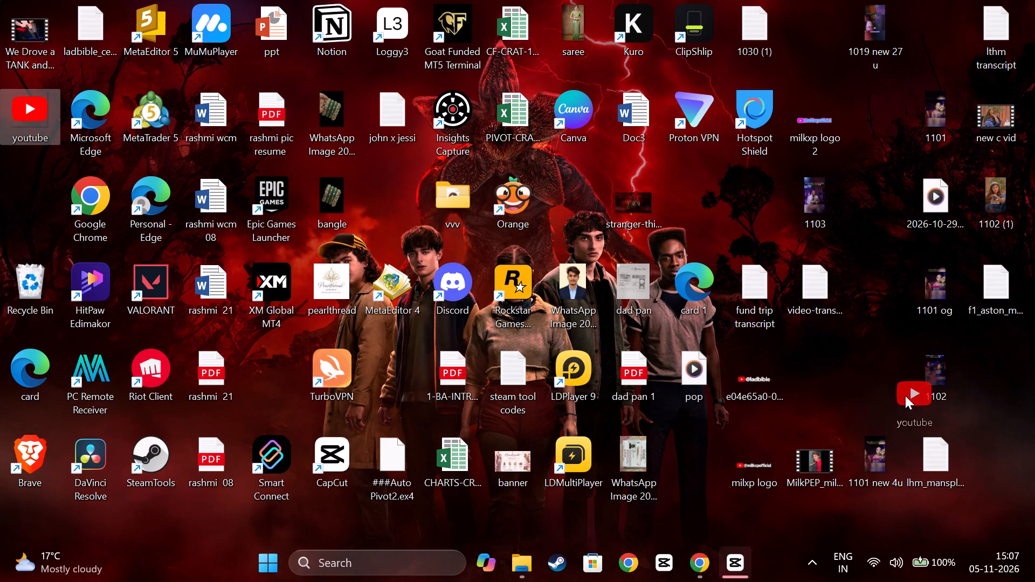
pyautogui.moveTo(905, 396); pyautogui.dragTo(707, 528)
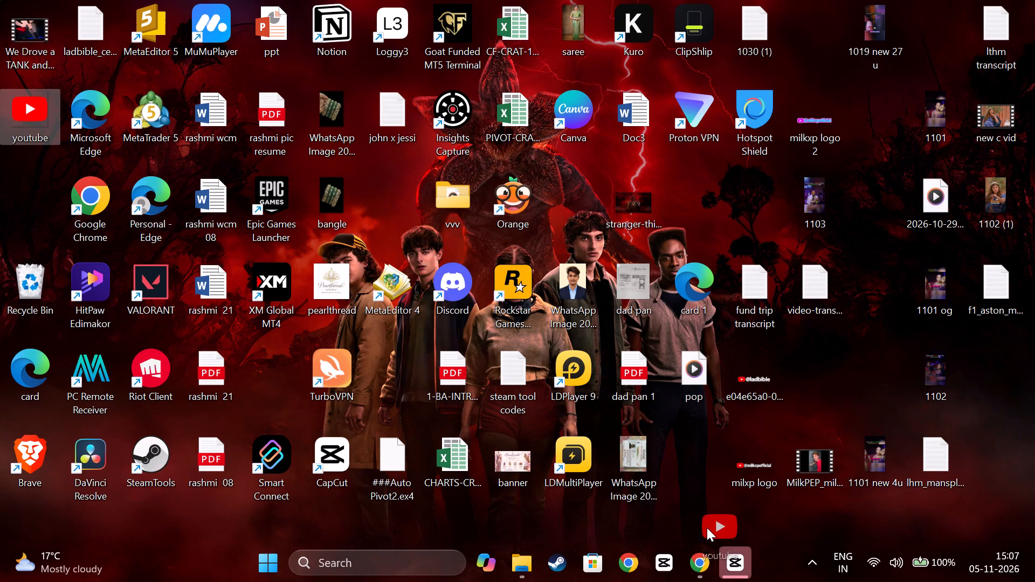
pyautogui.moveTo(707, 528); pyautogui.dragTo(509, 431)
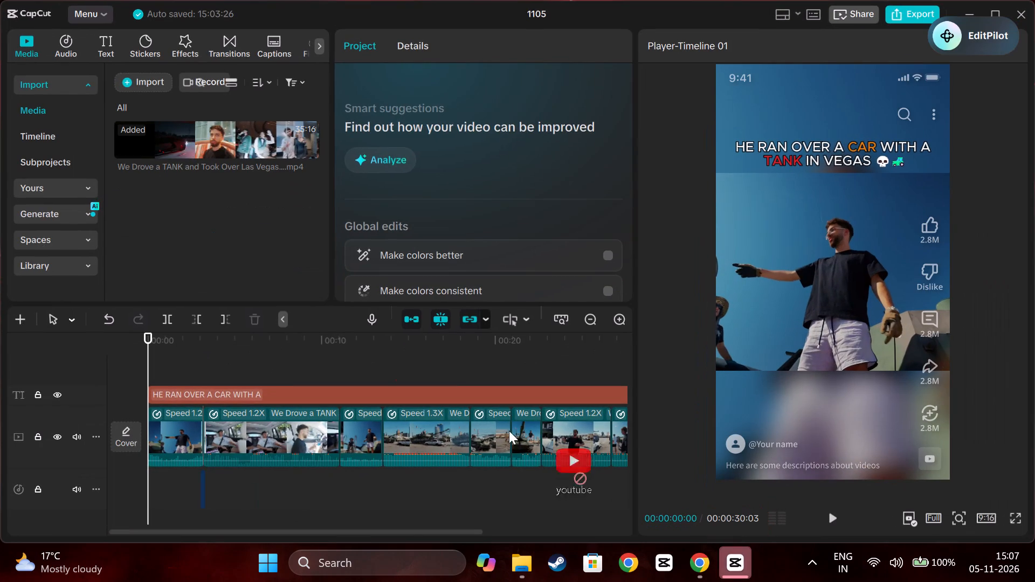
pyautogui.moveTo(509, 431); pyautogui.dragTo(147, 192)
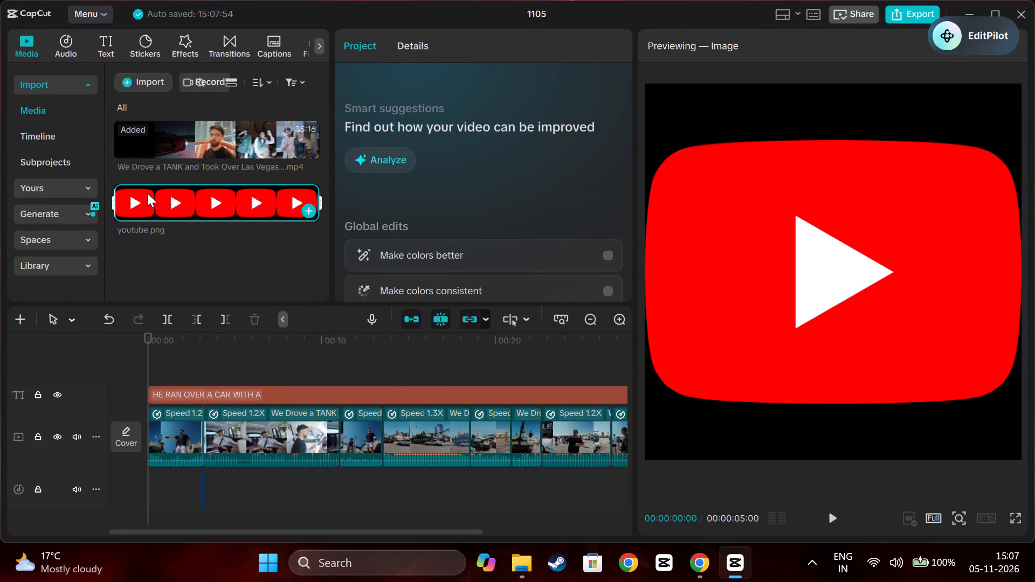
# Place youtube.png at the start of the timeline on a new track above the hook text.
pyautogui.moveTo(147, 193); pyautogui.dragTo(162, 374)
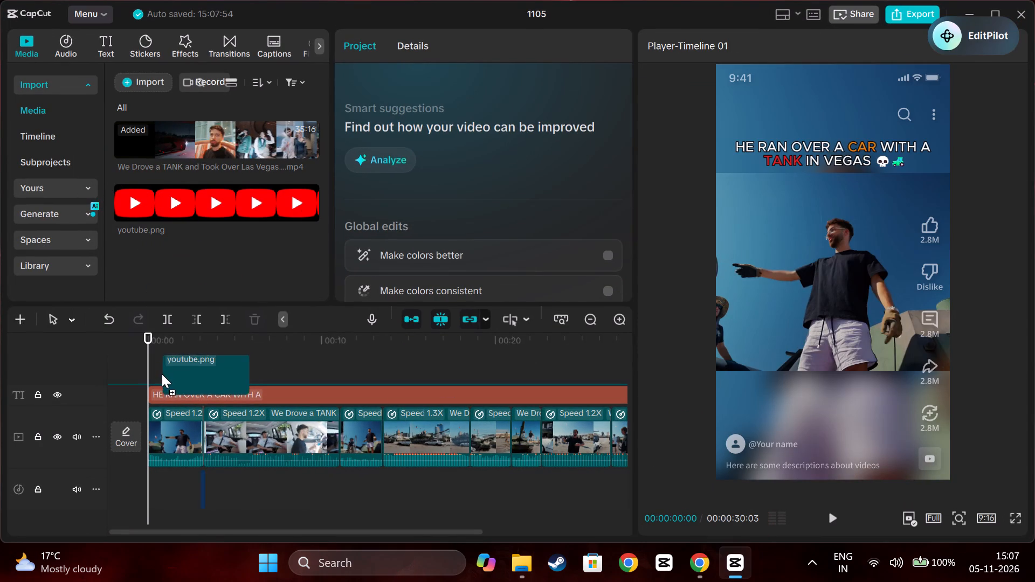
pyautogui.moveTo(162, 374); pyautogui.dragTo(145, 366)
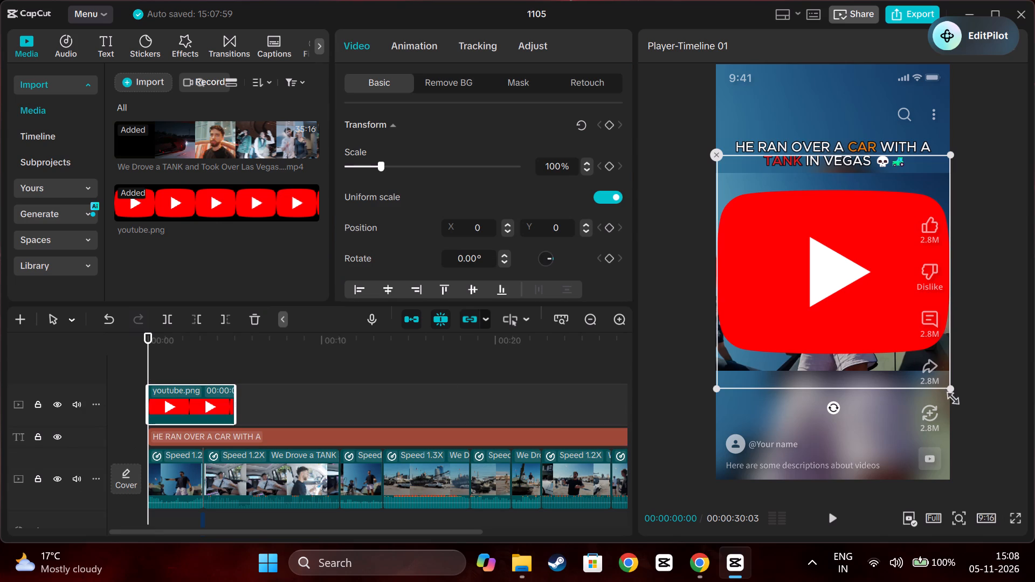
# Scale the YouTube logo to 20% and move it onto the blurred area below the footage, at about X -661, Y -1106.
pyautogui.moveTo(947, 387); pyautogui.dragTo(788, 307)
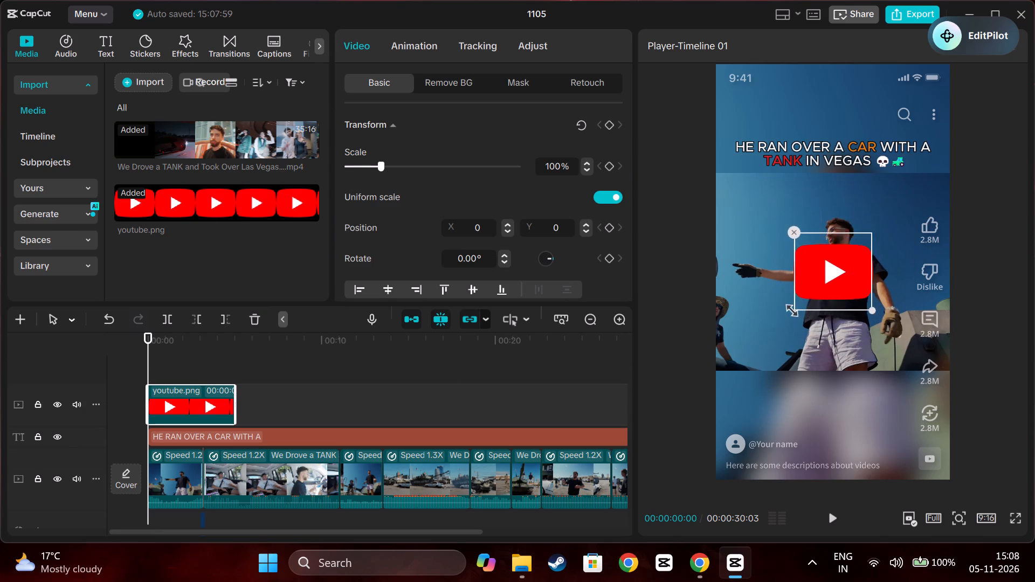
pyautogui.moveTo(788, 307); pyautogui.dragTo(767, 288)
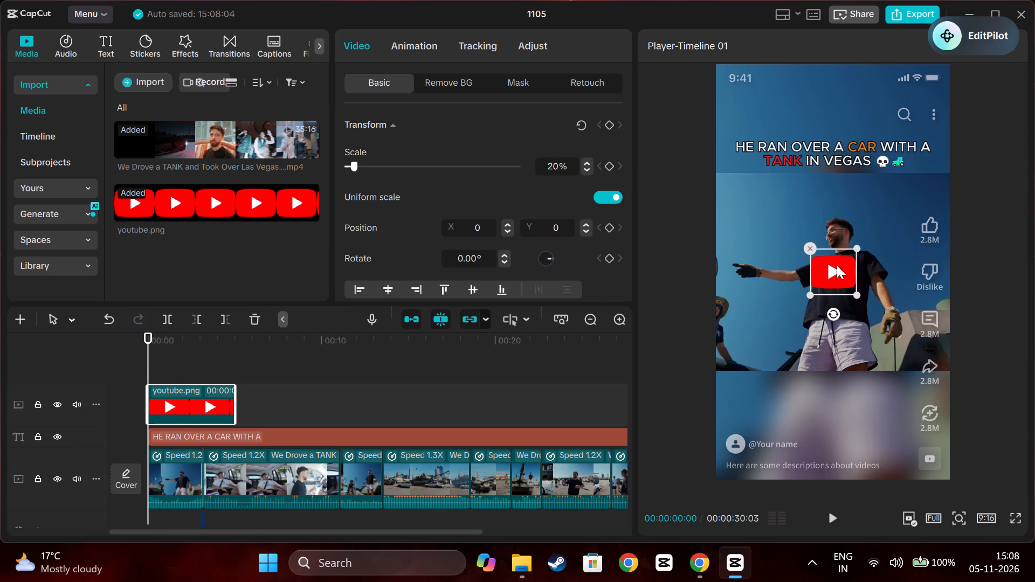
pyautogui.moveTo(836, 268); pyautogui.dragTo(757, 385)
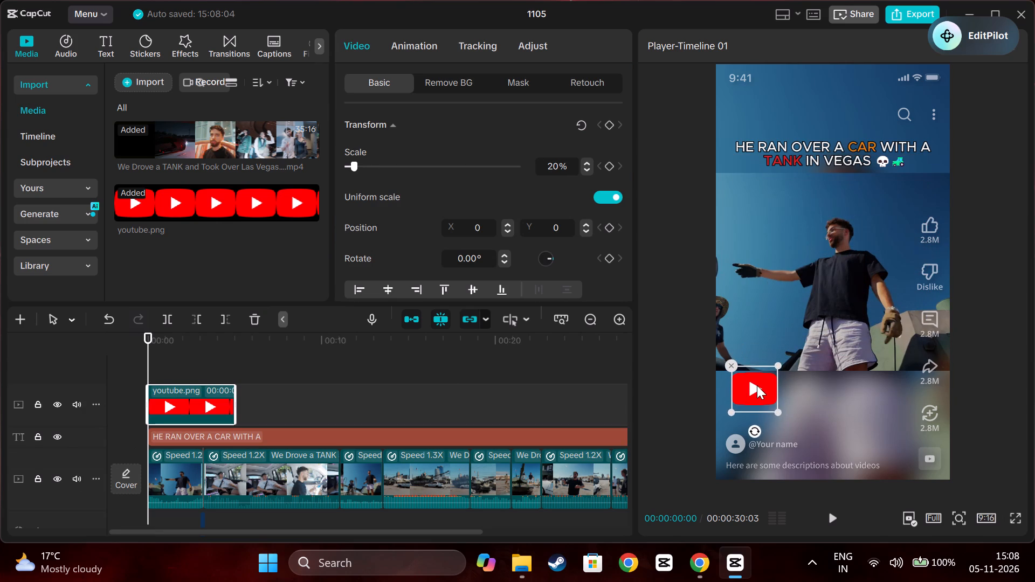
pyautogui.moveTo(757, 385); pyautogui.dragTo(764, 387)
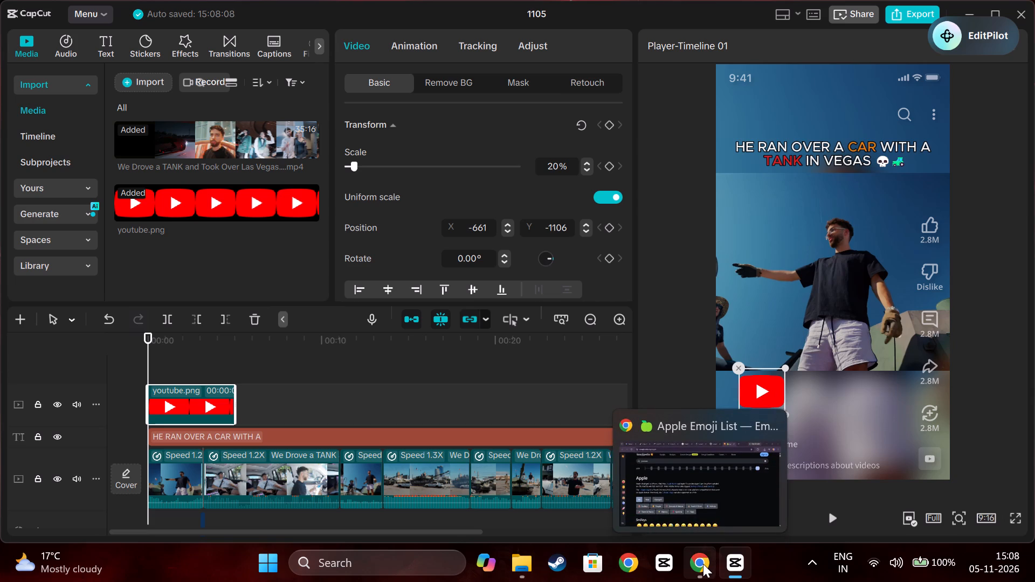
# Check the brief's Footer Bar layout example, then reduce the YouTube logo in CapCut to 16% scale at about X -672, Y -1098.
pyautogui.click(703, 564)
pyautogui.click(608, 18)
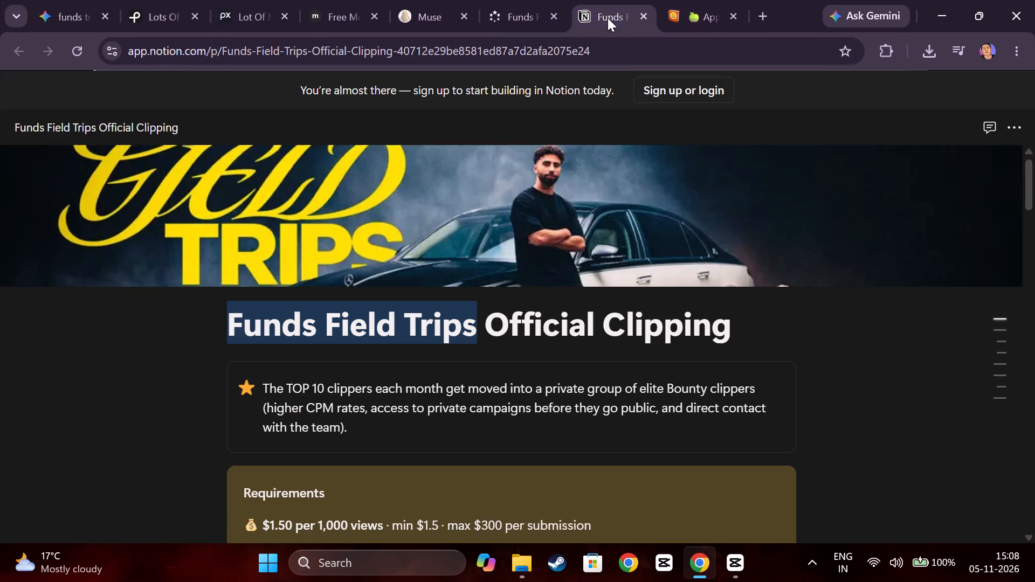
pyautogui.scroll(-16, 547, 376)
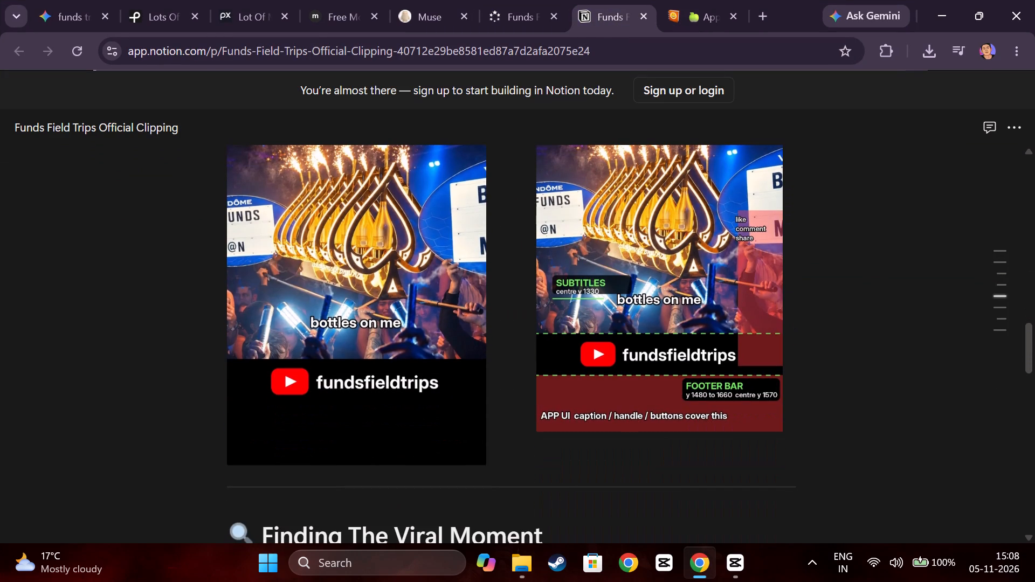
pyautogui.click(729, 560)
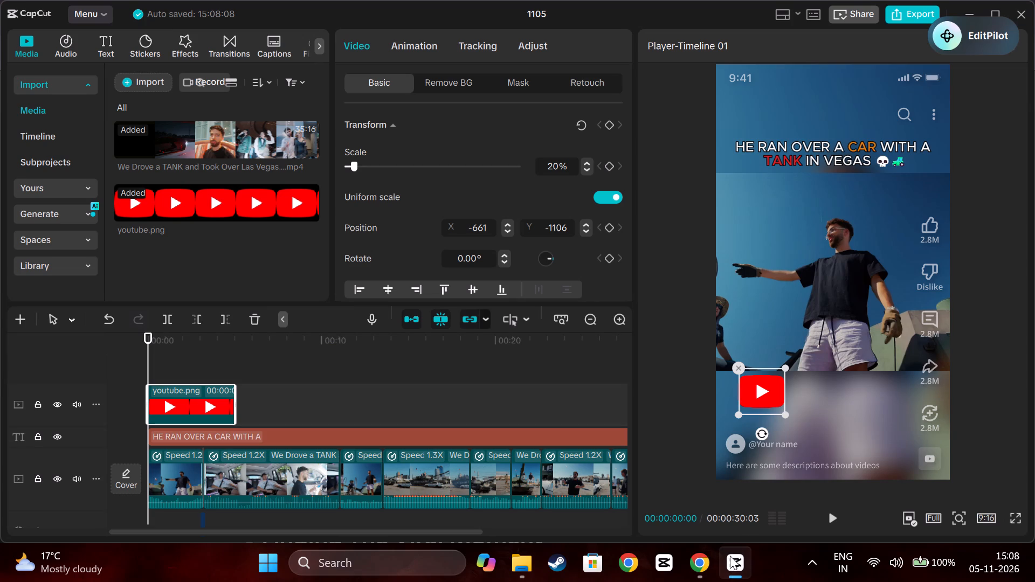
pyautogui.moveTo(783, 414); pyautogui.dragTo(774, 408)
pyautogui.click(765, 393)
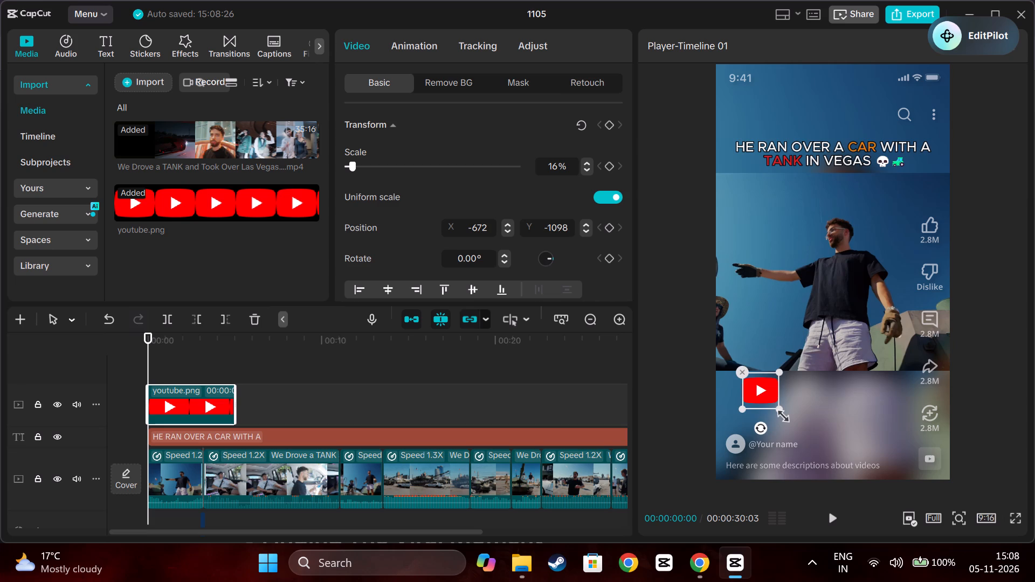
# Reduce the YouTube logo to 15% scale and shift it slightly to the right on the blurred area below the footage.
pyautogui.click(778, 411)
pyautogui.moveTo(762, 390); pyautogui.dragTo(769, 391)
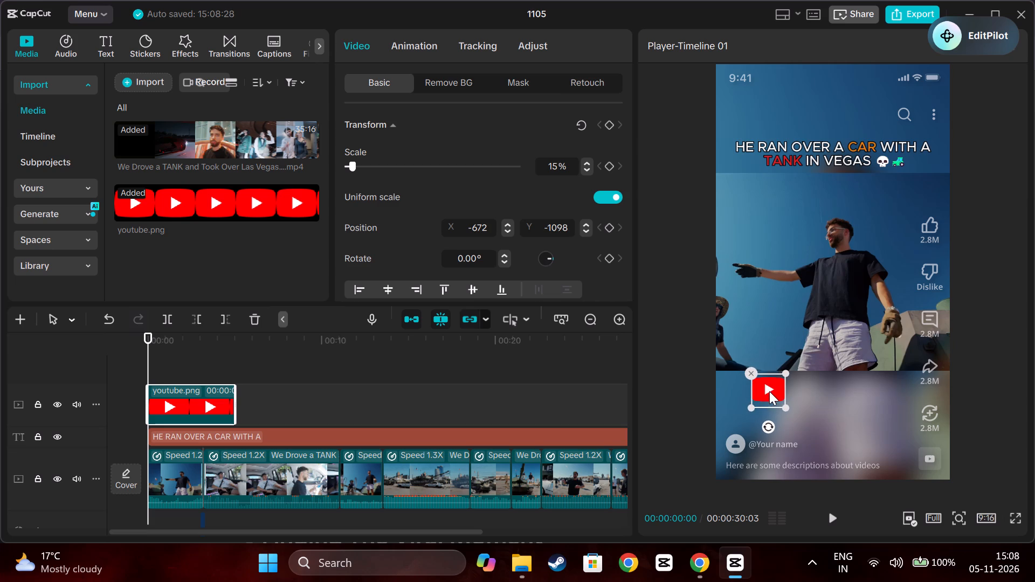
pyautogui.moveTo(769, 391); pyautogui.dragTo(767, 391)
pyautogui.click(669, 321)
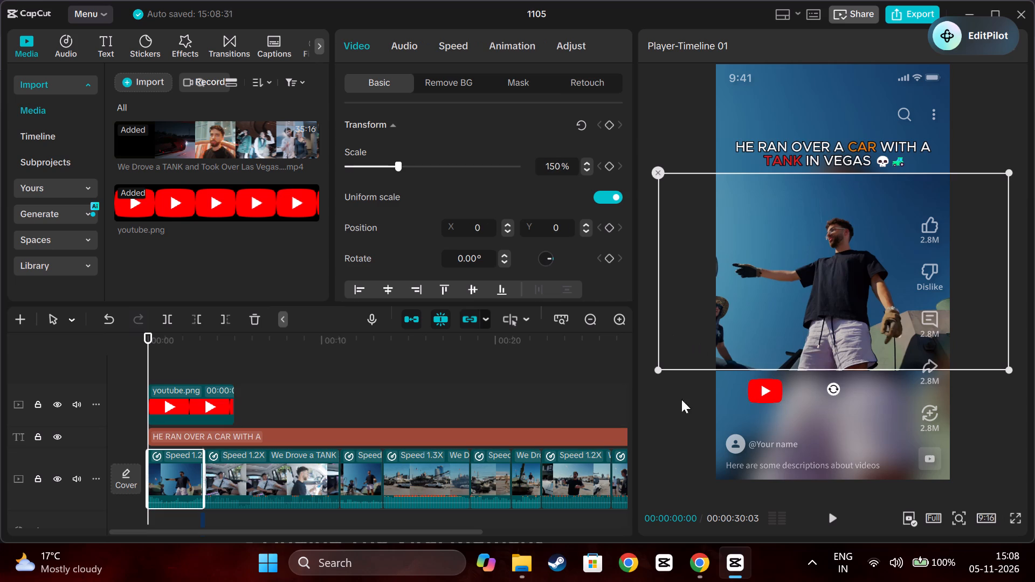
pyautogui.click(677, 440)
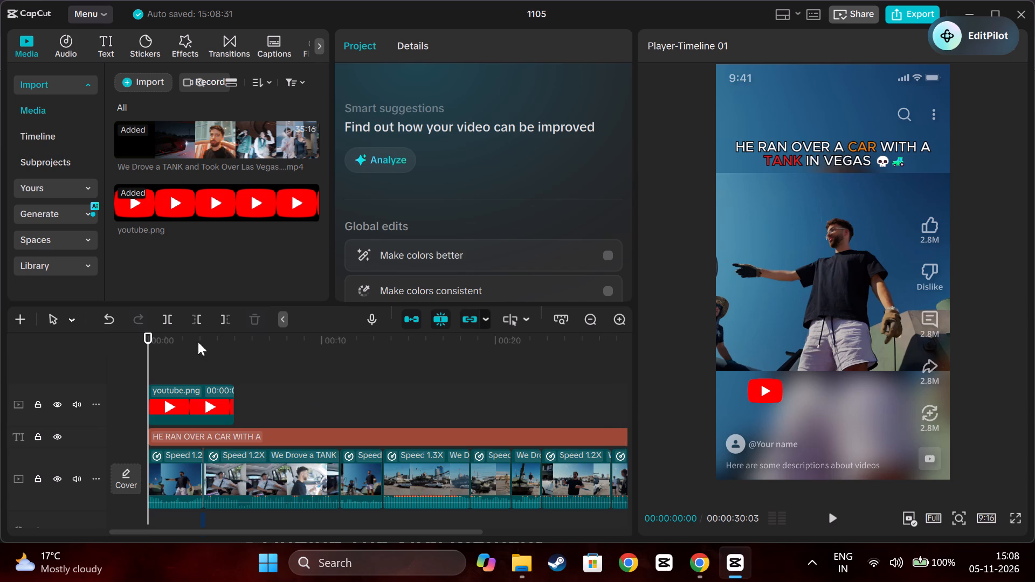
# Add a default text at 00:00 and replace its wording with the copied "Funds Field Trips".
pyautogui.click(112, 44)
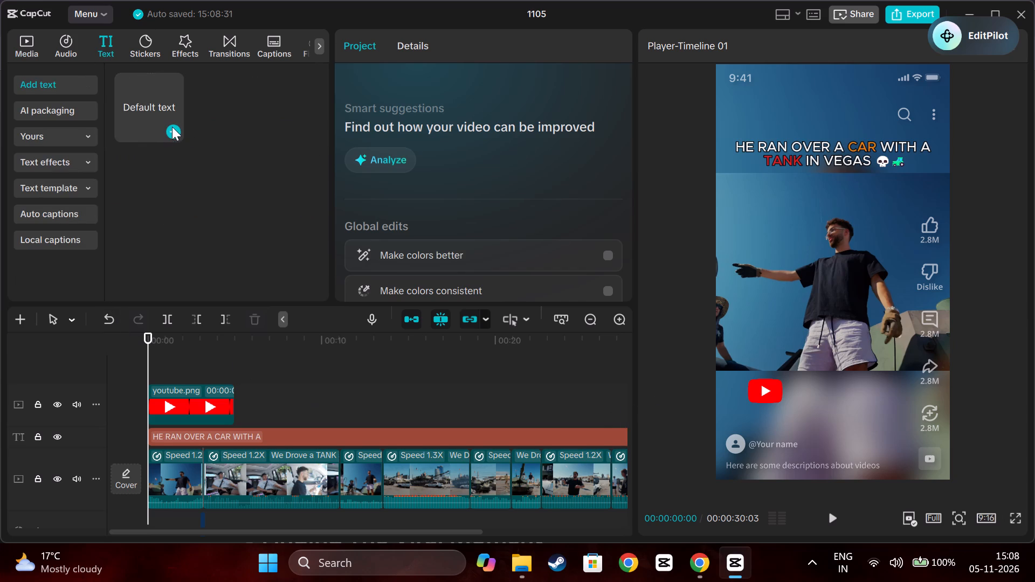
pyautogui.click(173, 127)
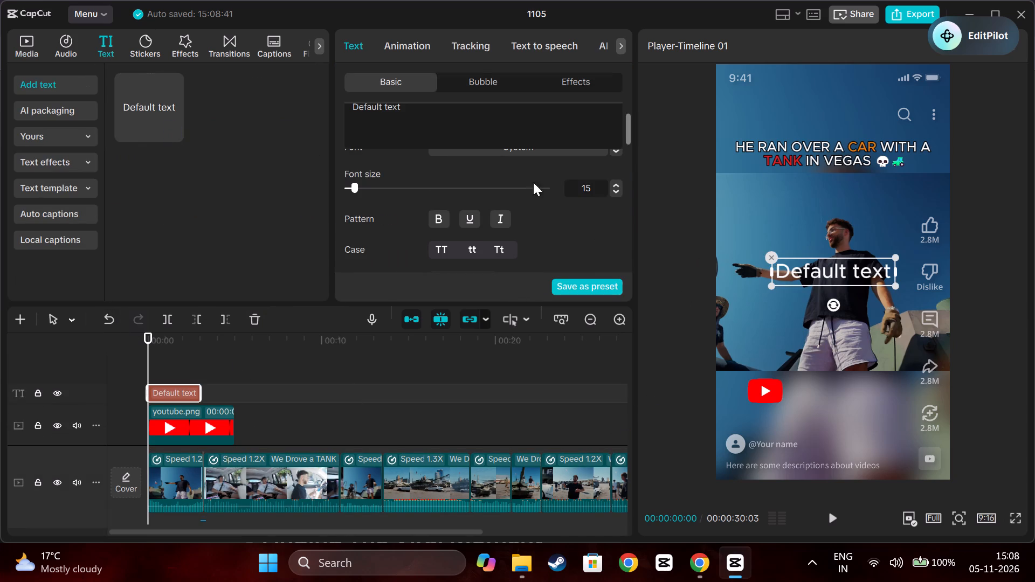
pyautogui.click(449, 115)
pyautogui.press('BackSpace')
pyautogui.press('BackSpace')
pyautogui.press('BackSpace')
pyautogui.press('BackSpace')
pyautogui.press('BackSpace')
pyautogui.press('BackSpace')
pyautogui.press('BackSpace')
pyautogui.press('BackSpace')
pyautogui.press('BackSpace')
pyautogui.press('BackSpace')
pyautogui.press('BackSpace')
pyautogui.press('BackSpace')
pyautogui.press('BackSpace')
pyautogui.press('BackSpace')
pyautogui.press('BackSpace')
pyautogui.press('BackSpace')
pyautogui.press('BackSpace')
pyautogui.press('BackSpace')
pyautogui.press('BackSpace')
pyautogui.press('BackSpace')
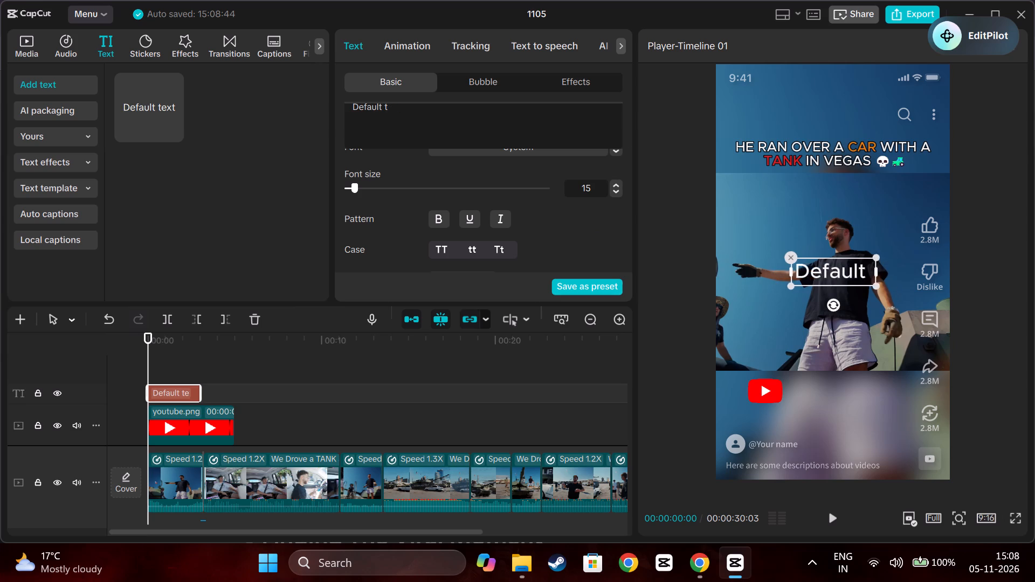
pyautogui.hotkey('ctrl', 'v')
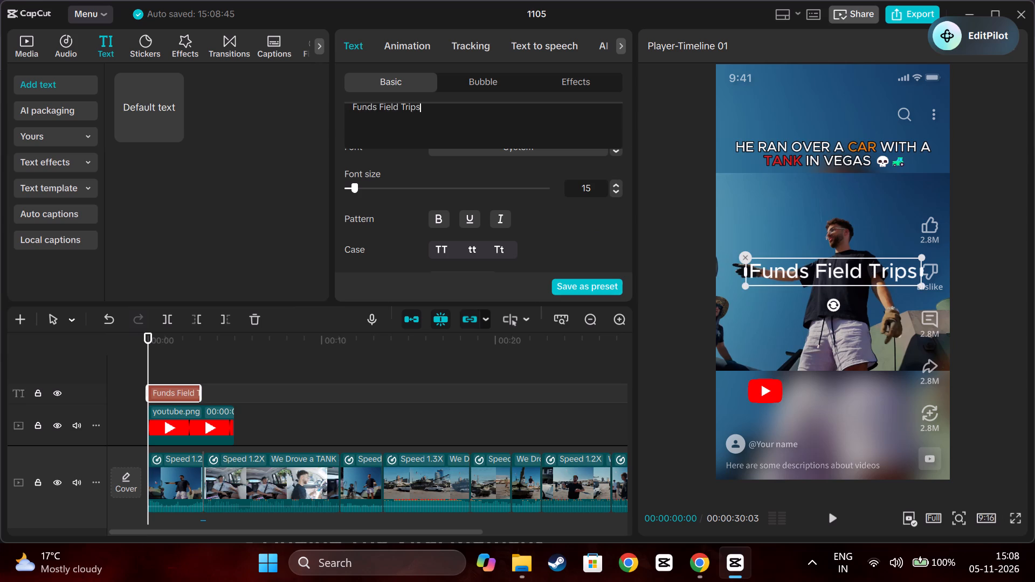
# Remove the spaces and capitals from the new text so it reads "fundsfieldtrips".
pyautogui.scroll(1, 414, 155)
pyautogui.click(380, 106)
pyautogui.press('BackSpace')
pyautogui.press('Right')
pyautogui.press('Right')
pyautogui.press('Right')
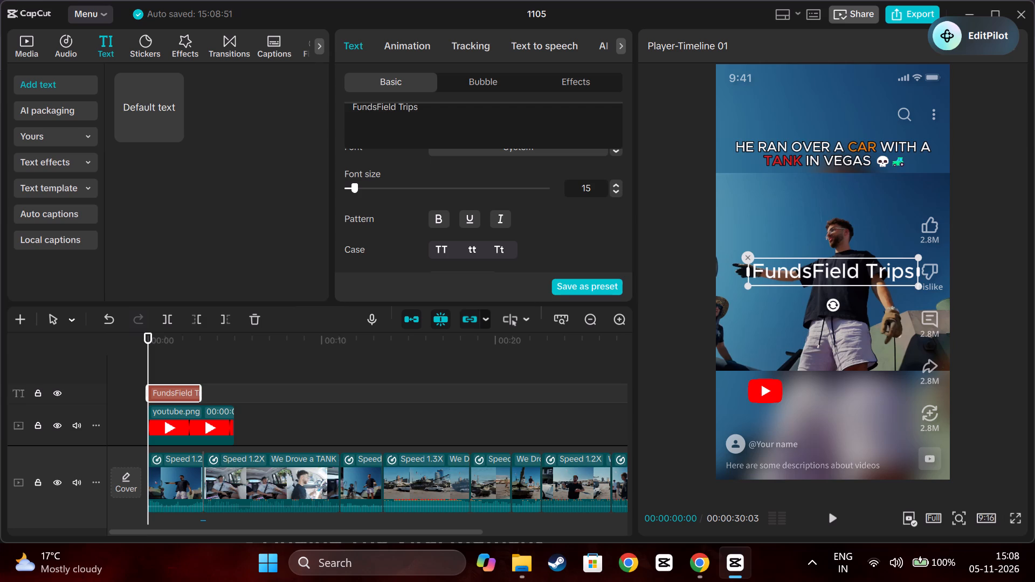
pyautogui.press('Right')
pyautogui.press('Right')
pyautogui.press('Right')
pyautogui.press('BackSpace')
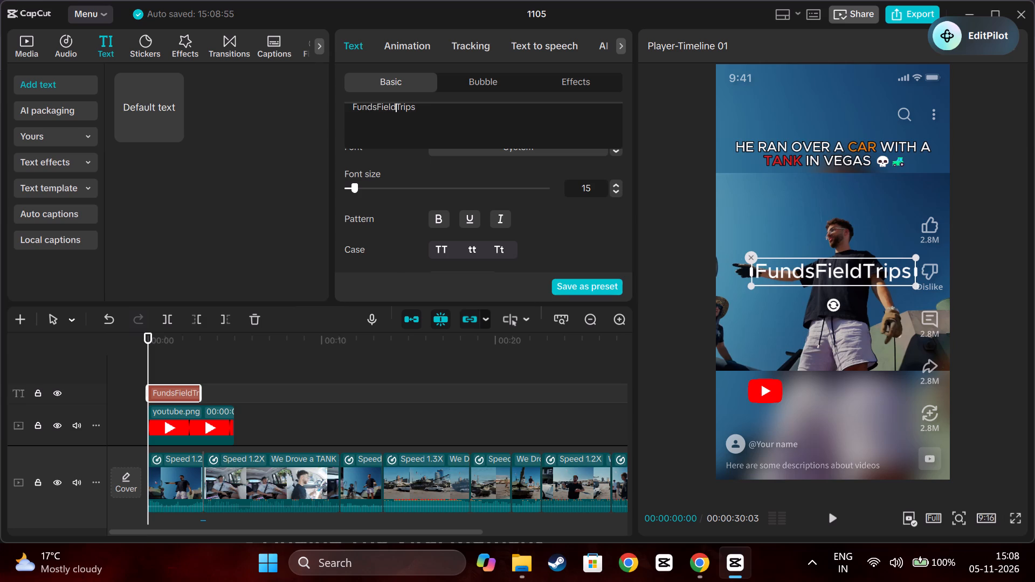
pyautogui.press('Right')
pyautogui.press('BackSpace')
pyautogui.press('t')
pyautogui.press('Left')
pyautogui.press('Left')
pyautogui.press('Left')
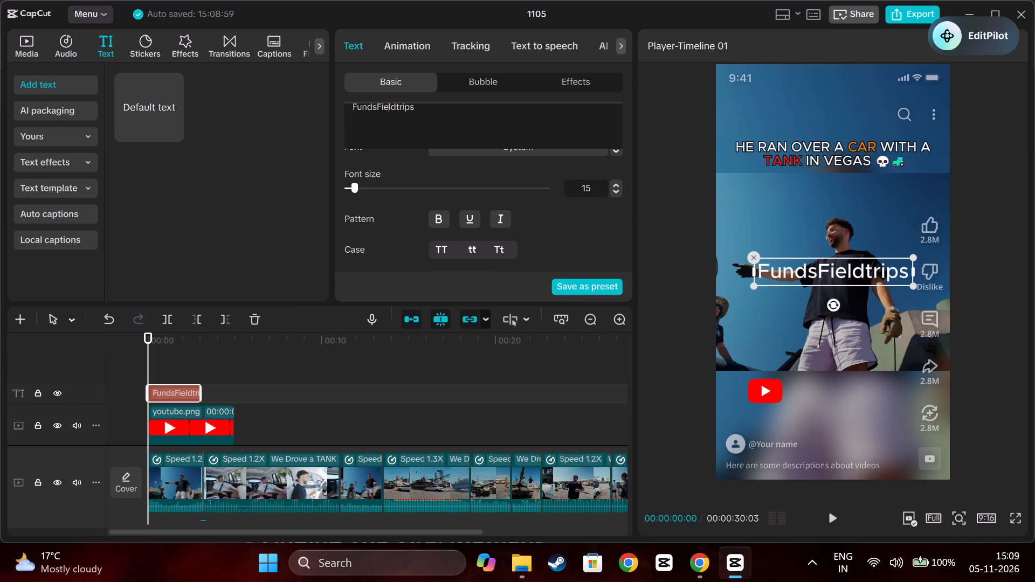
pyautogui.press('Left')
pyautogui.press('Left')
pyautogui.press('BackSpace')
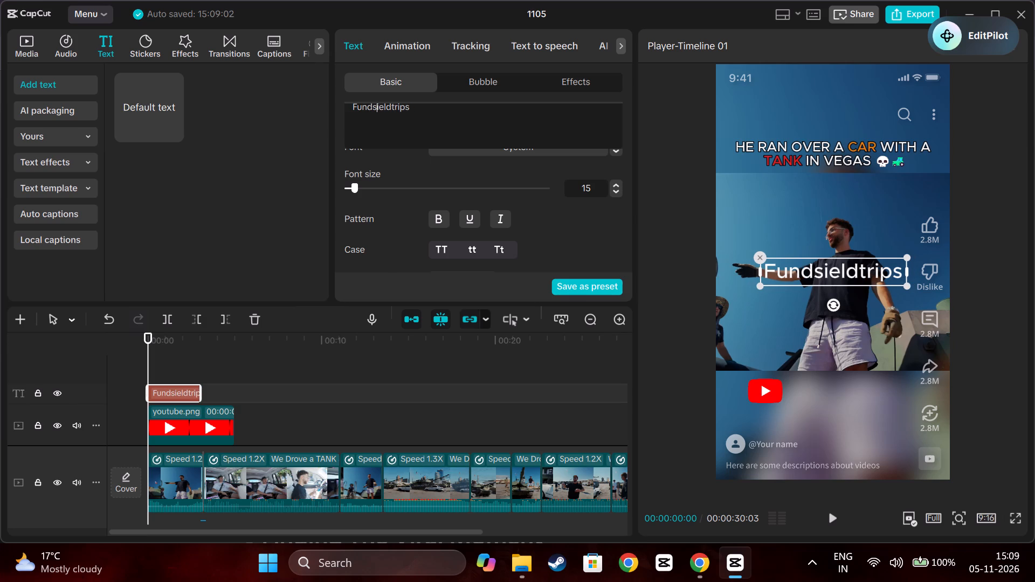
pyautogui.press('f')
pyautogui.press('Left')
pyautogui.press('Left')
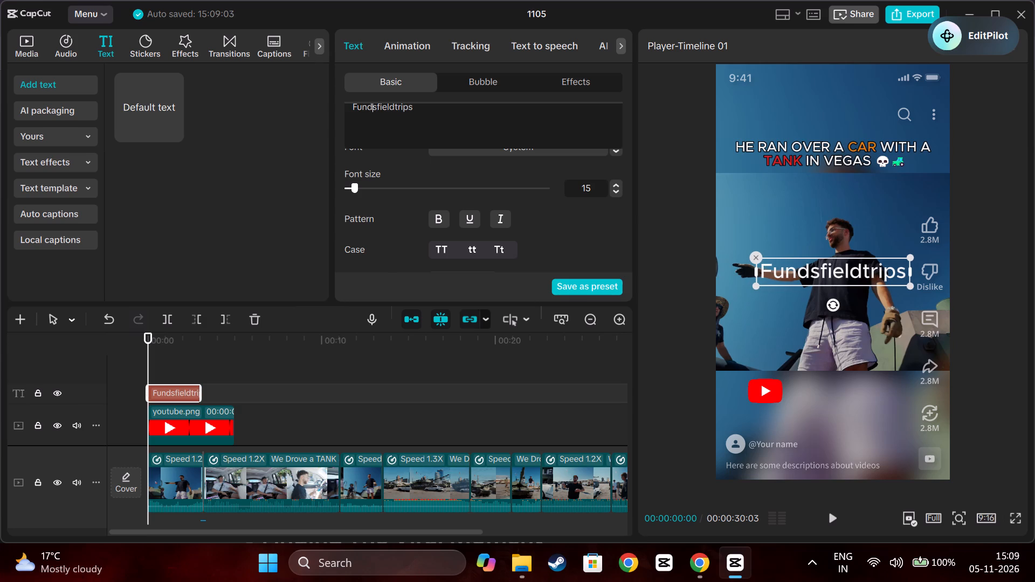
pyautogui.press('Left')
pyautogui.press('Left')
pyautogui.press('Left')
pyautogui.press('BackSpace')
pyautogui.press('f')
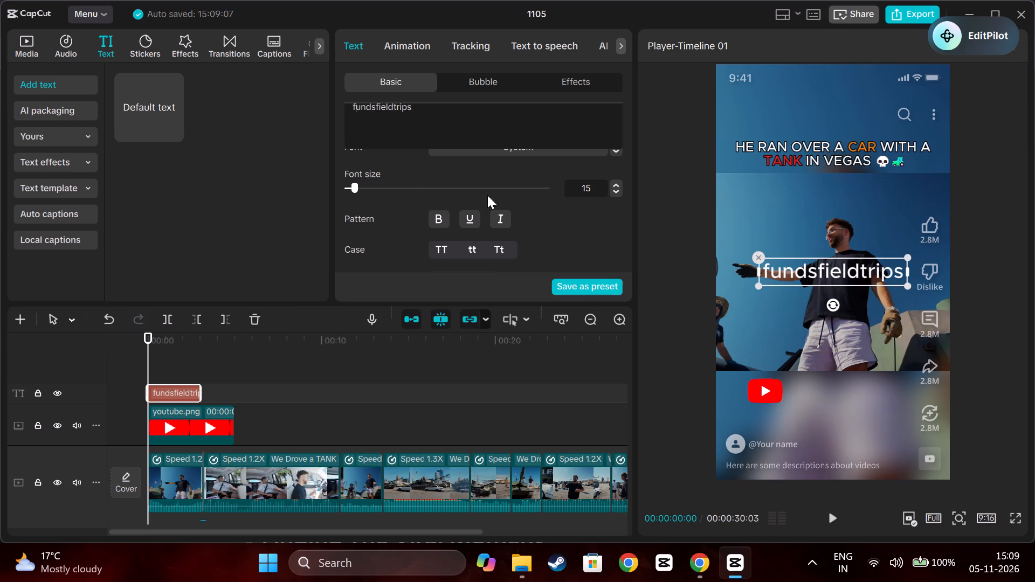
# Check the brief's Footer Bar example in Chrome, then place the fundsfieldtrips text beside the YouTube logo in CapCut.
pyautogui.click(697, 566)
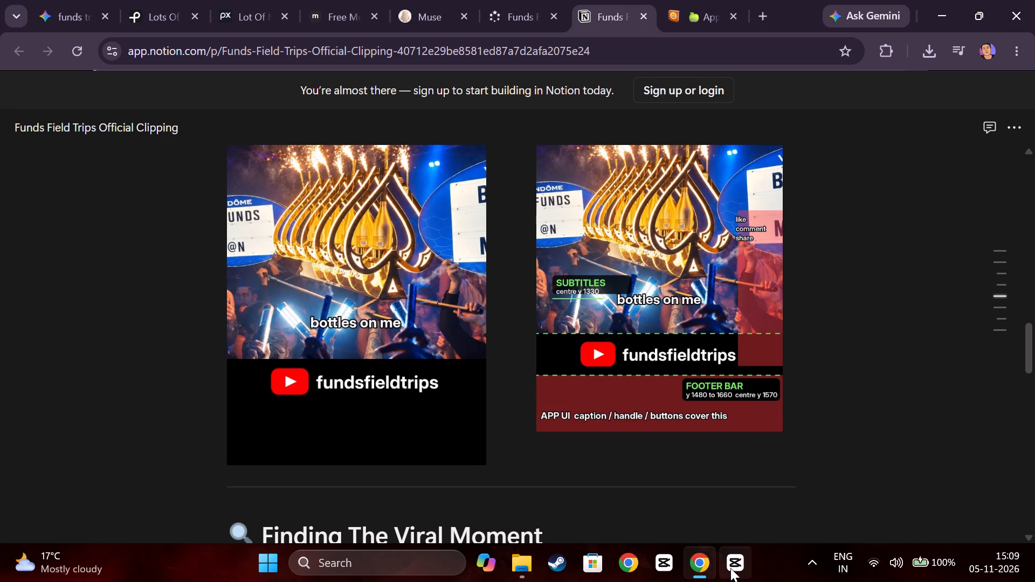
pyautogui.click(739, 563)
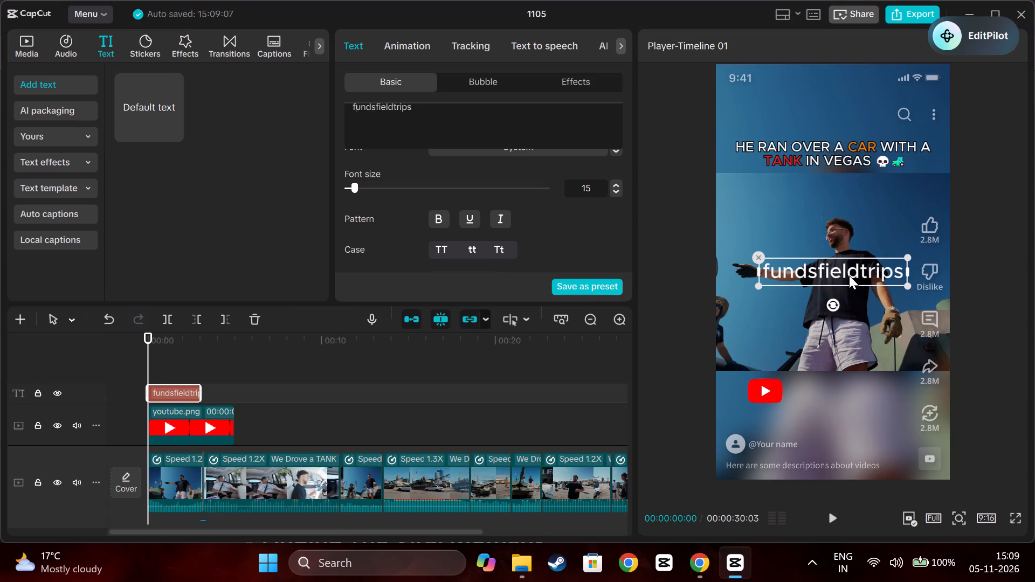
pyautogui.moveTo(847, 266); pyautogui.dragTo(868, 390)
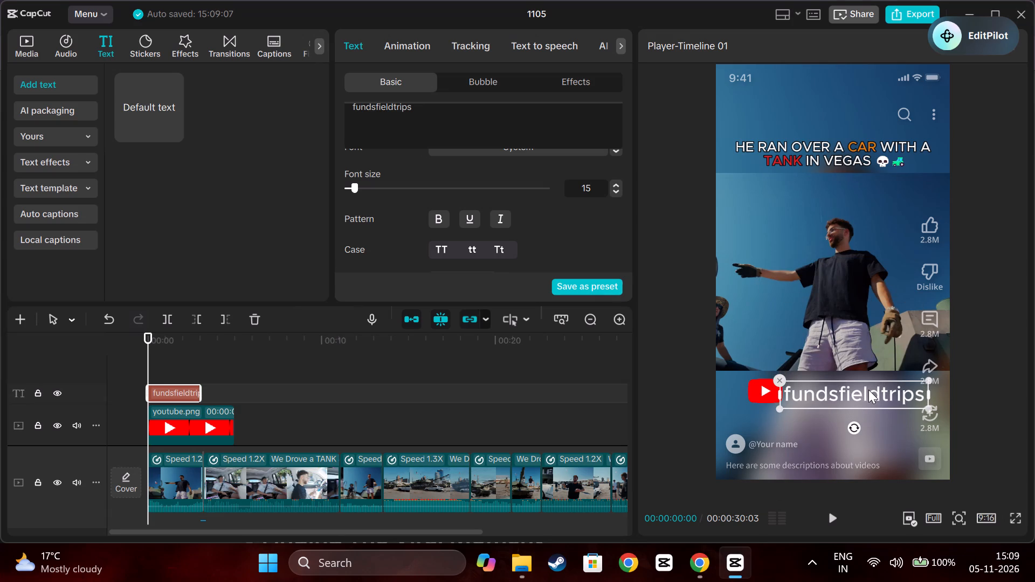
pyautogui.moveTo(868, 390); pyautogui.dragTo(870, 388)
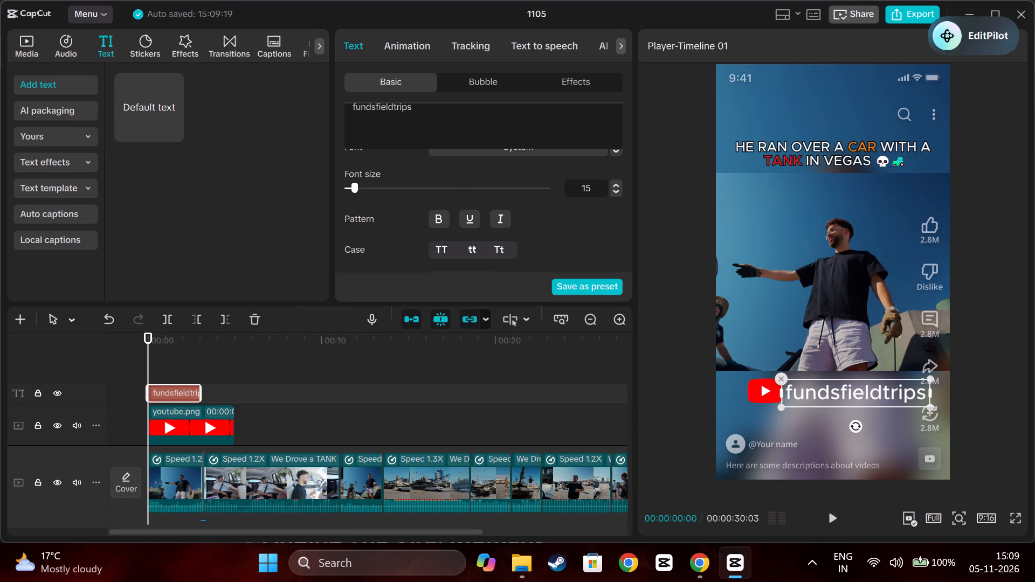
# Switch to Chrome and look through the Funds Field Trips Vlog campaign page on Content Rewards, including the creator requirements.
pyautogui.click(698, 557)
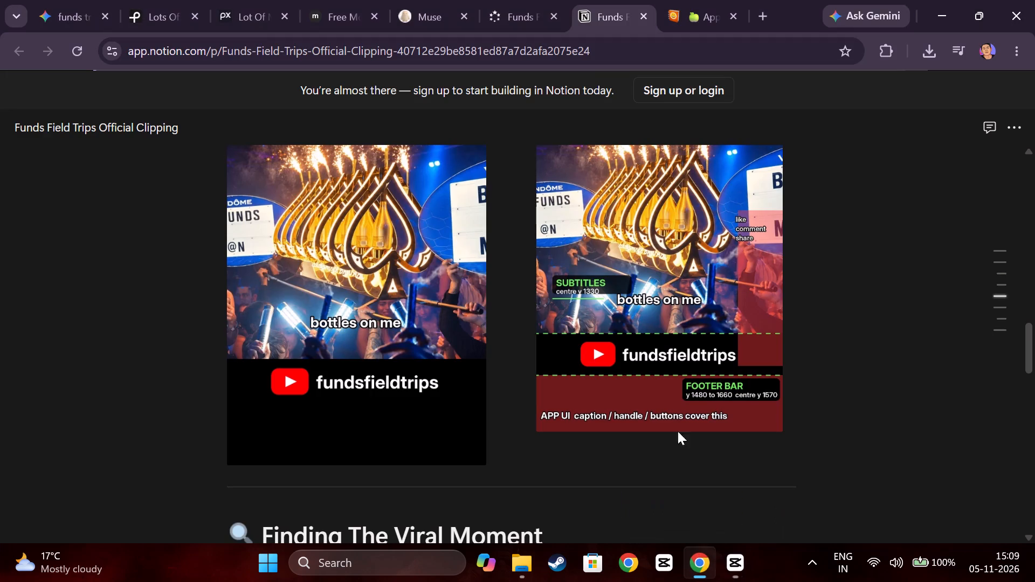
pyautogui.click(530, 23)
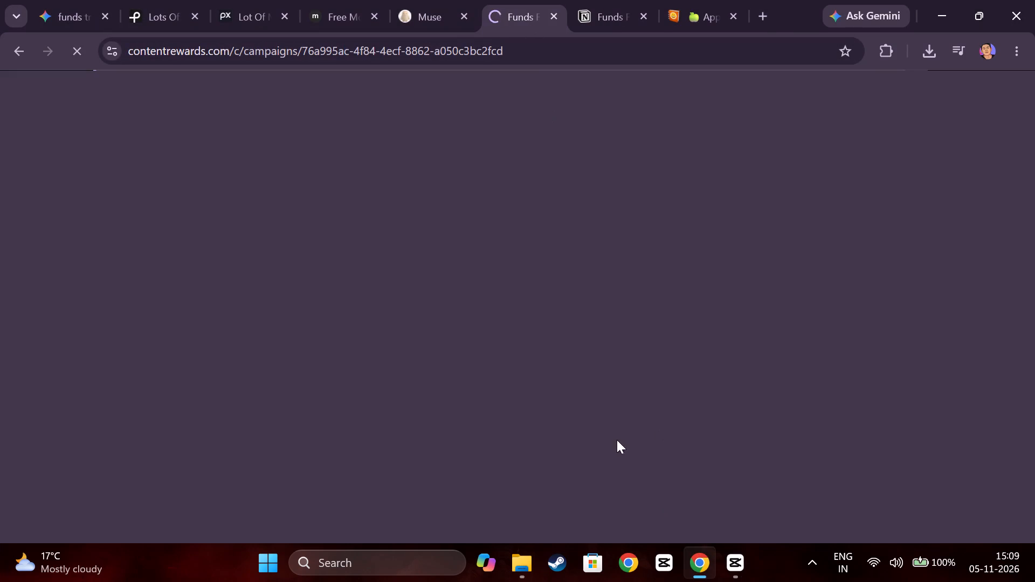
pyautogui.scroll(-2, 528, 333)
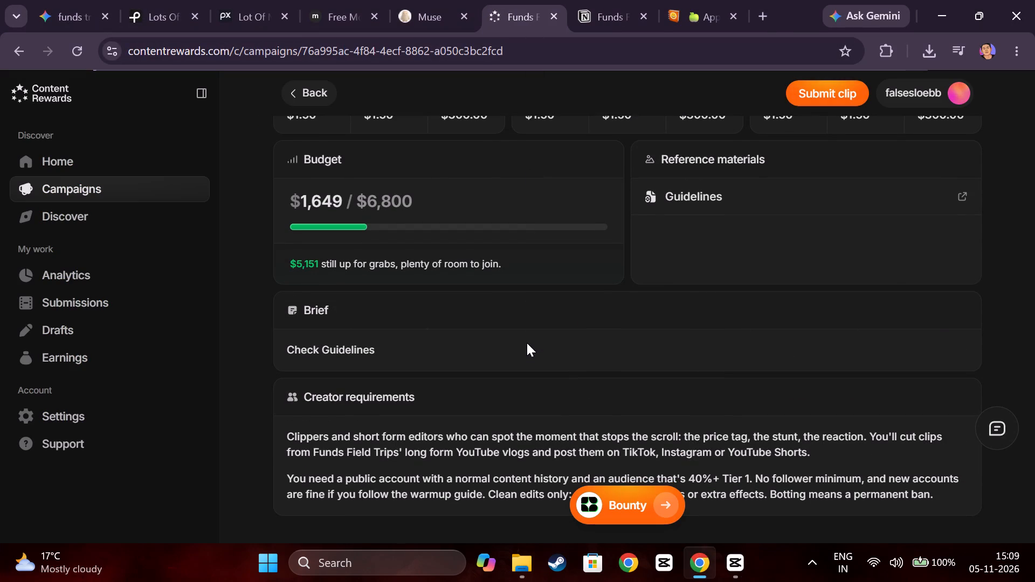
pyautogui.scroll(-7, 527, 343)
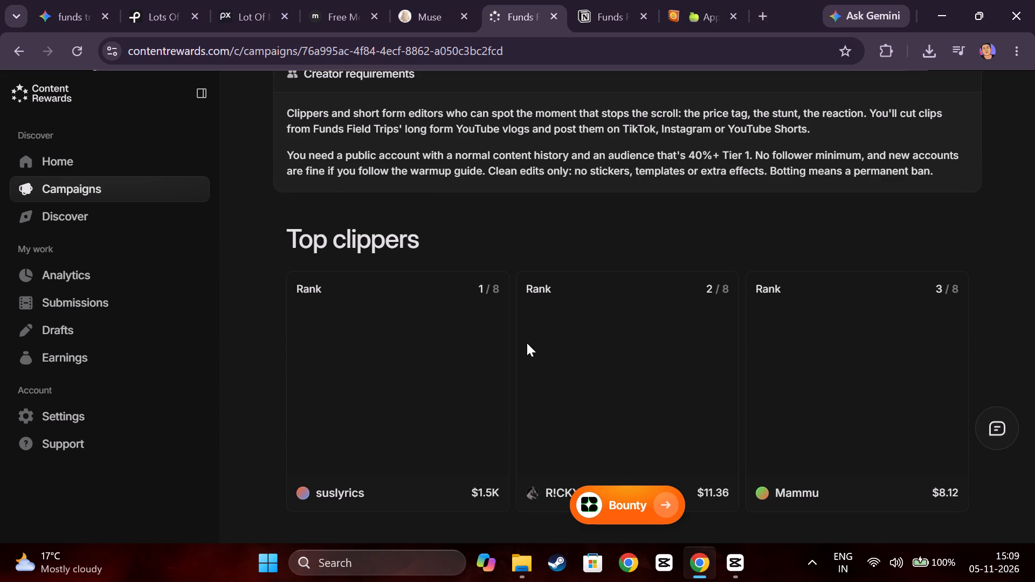
pyautogui.scroll(11, 529, 347)
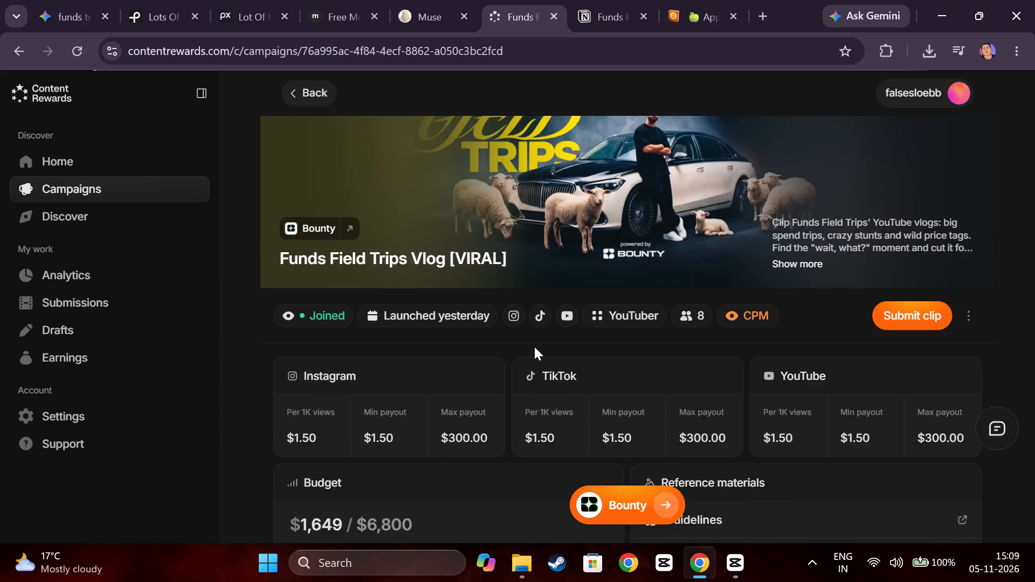
pyautogui.scroll(6, 534, 347)
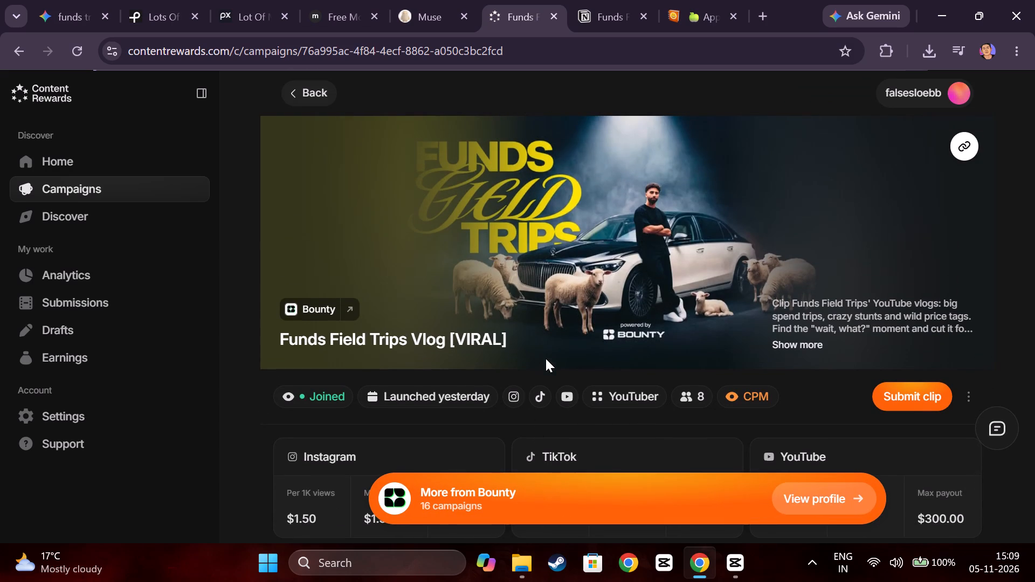
# Switch to CapCut, shrink the fundsfieldtrips text and reposition it just right of the YouTube logo, clear of the share icons.
pyautogui.click(731, 557)
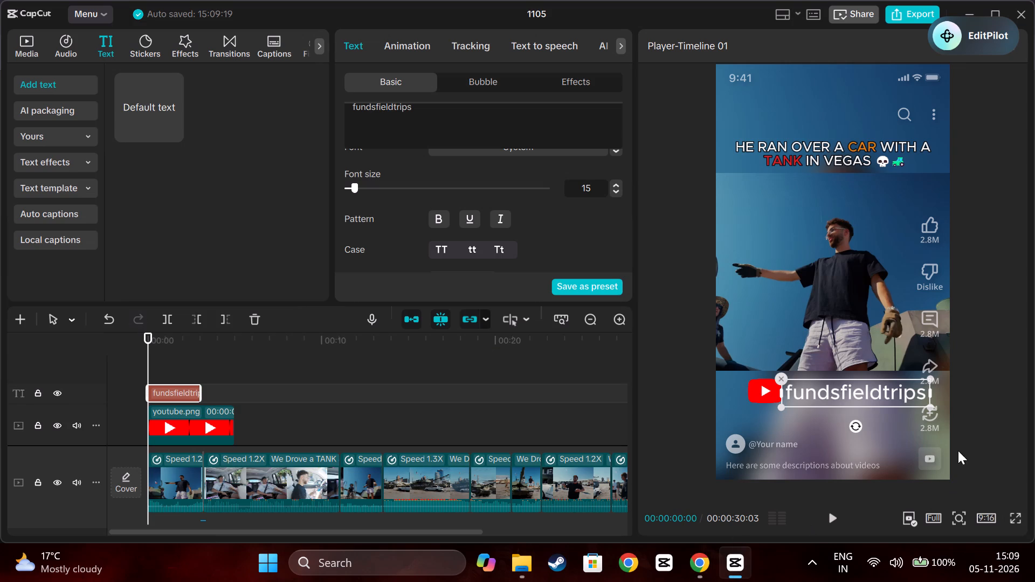
pyautogui.moveTo(928, 410); pyautogui.dragTo(907, 403)
pyautogui.moveTo(845, 387); pyautogui.dragTo(834, 386)
# Enlarge the brief's fundsfieldtrips footer example in Chrome for comparison, then set the footer text's font size to 13 in CapCut.
pyautogui.click(696, 571)
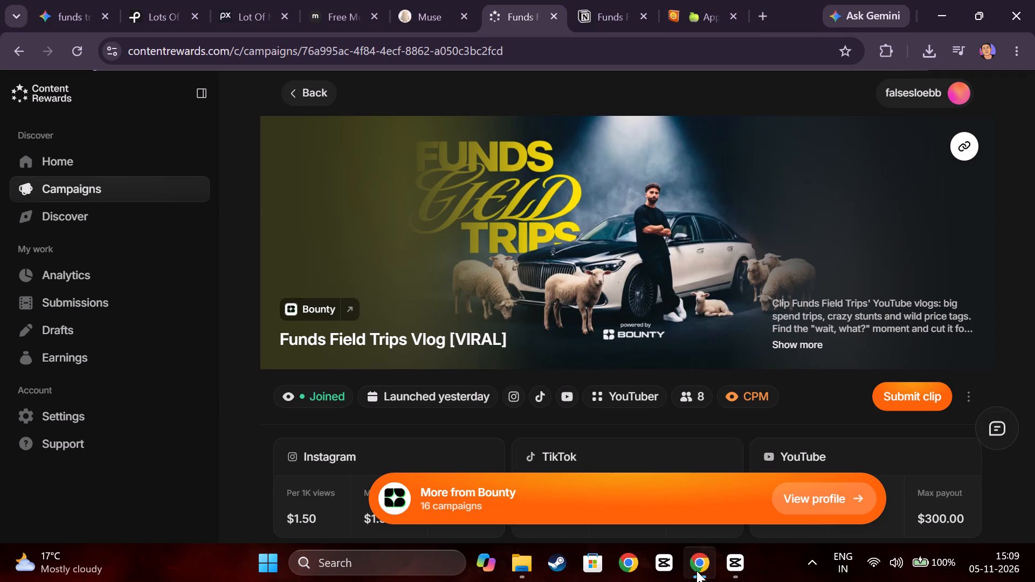
pyautogui.scroll(-4, 615, 370)
pyautogui.click(608, 18)
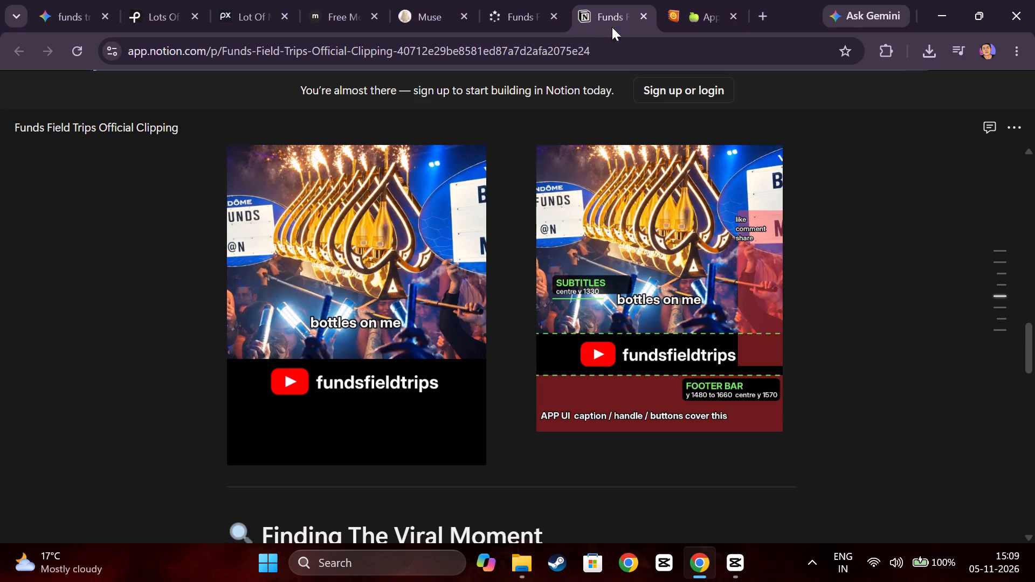
pyautogui.scroll(-4, 632, 344)
pyautogui.scroll(4, 619, 371)
pyautogui.click(403, 394)
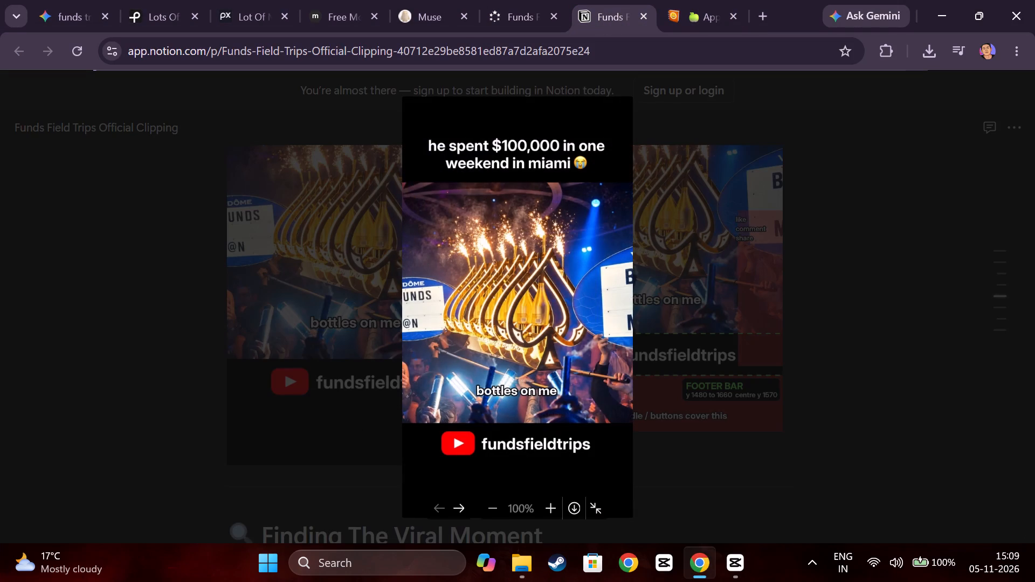
pyautogui.click(730, 565)
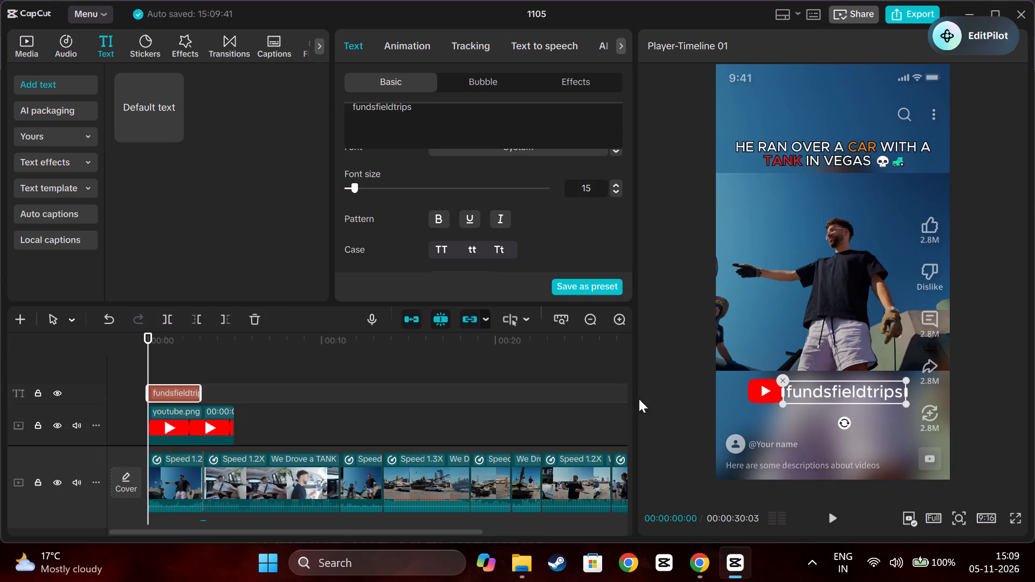
pyautogui.click(675, 383)
pyautogui.click(843, 390)
pyautogui.click(843, 390)
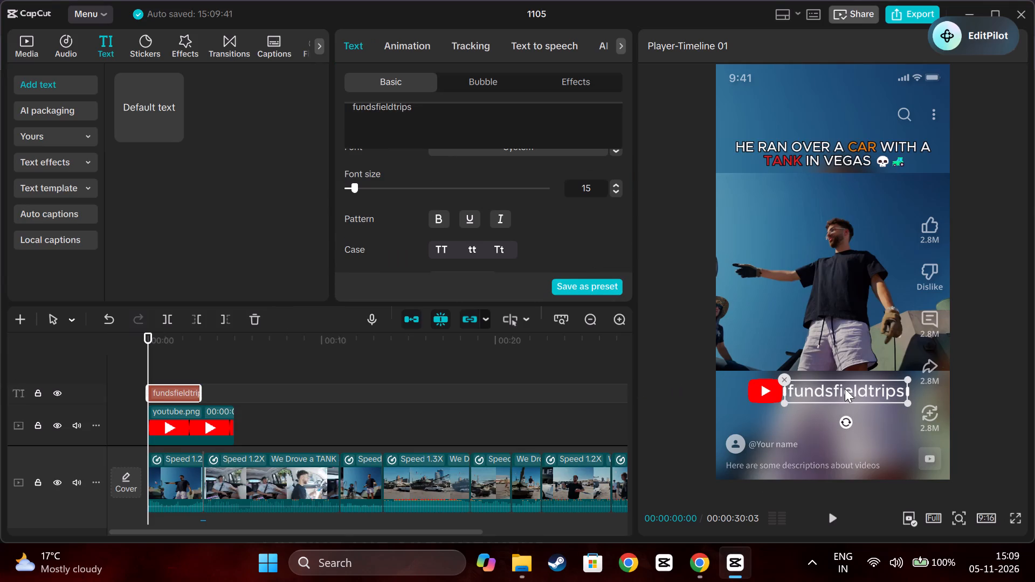
pyautogui.click(616, 191)
pyautogui.click(616, 191)
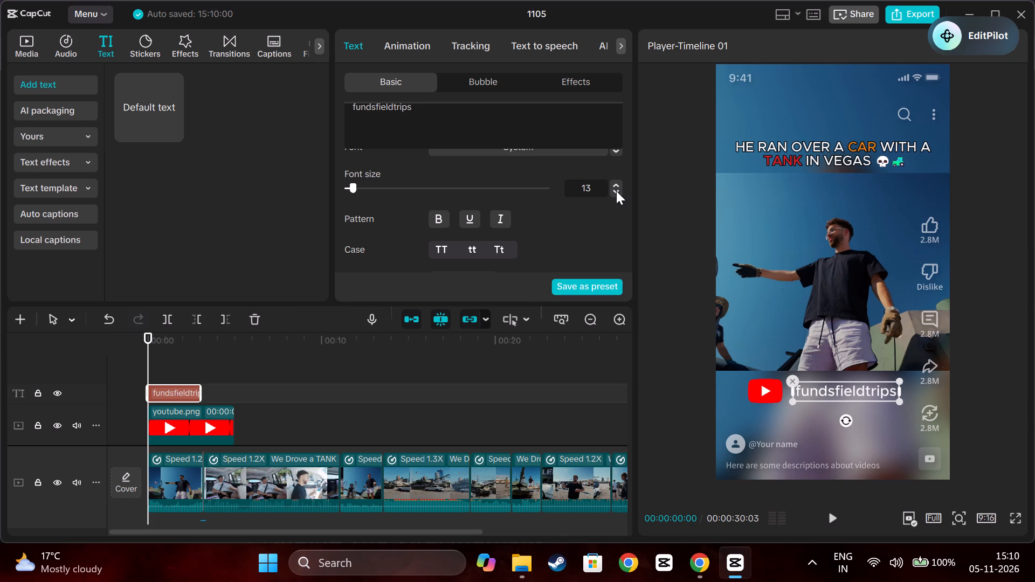
# Move the fundsfieldtrips text horizontally closer to the YouTube logo, keeping a small gap between them.
pyautogui.click(640, 401)
pyautogui.moveTo(853, 390); pyautogui.dragTo(840, 390)
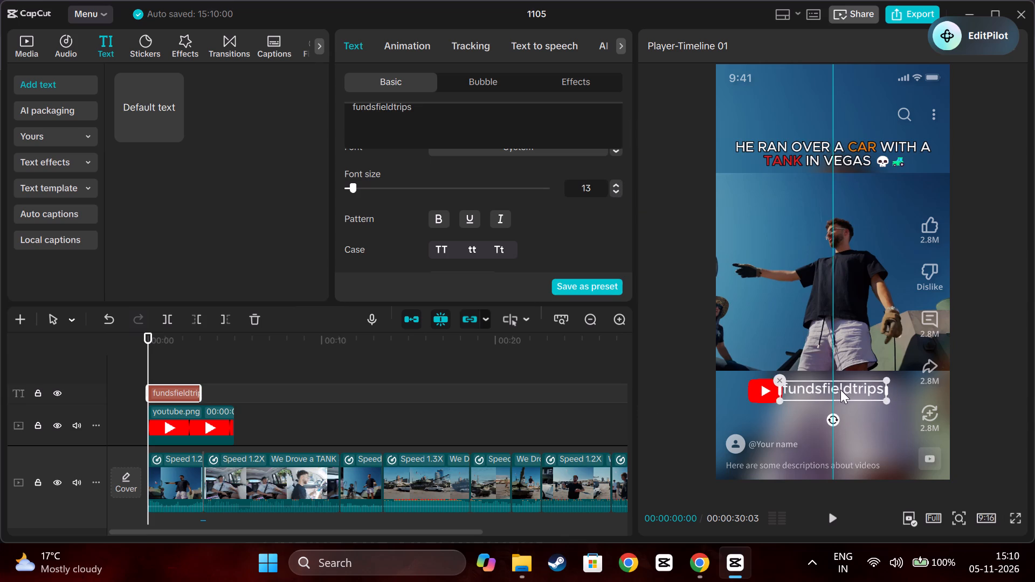
pyautogui.moveTo(840, 390); pyautogui.dragTo(846, 390)
pyautogui.click(655, 403)
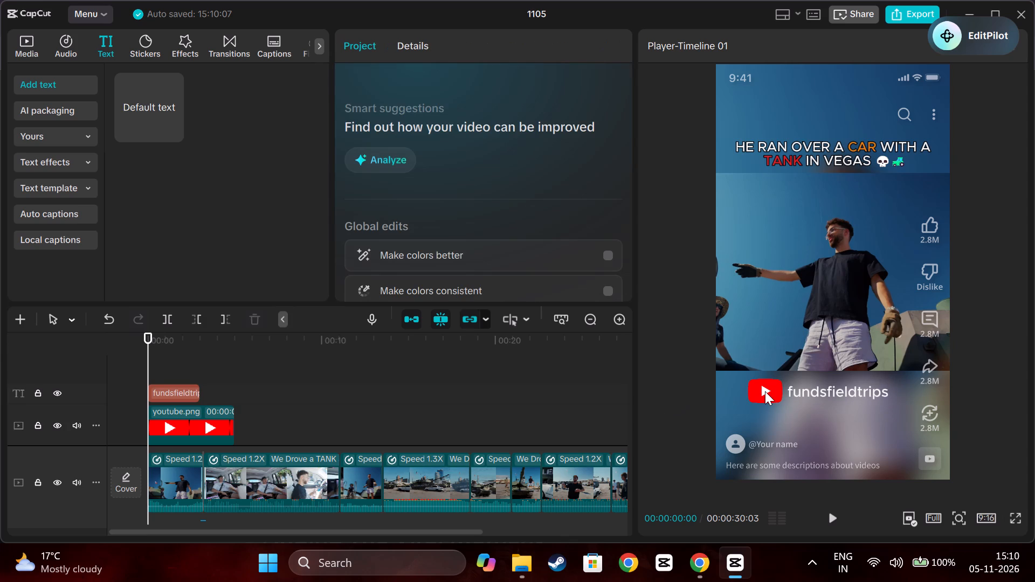
# Scale the YouTube logo to 13% and shift it slightly toward the text, to about X -605, Y -1068.
pyautogui.click(765, 391)
pyautogui.click(585, 171)
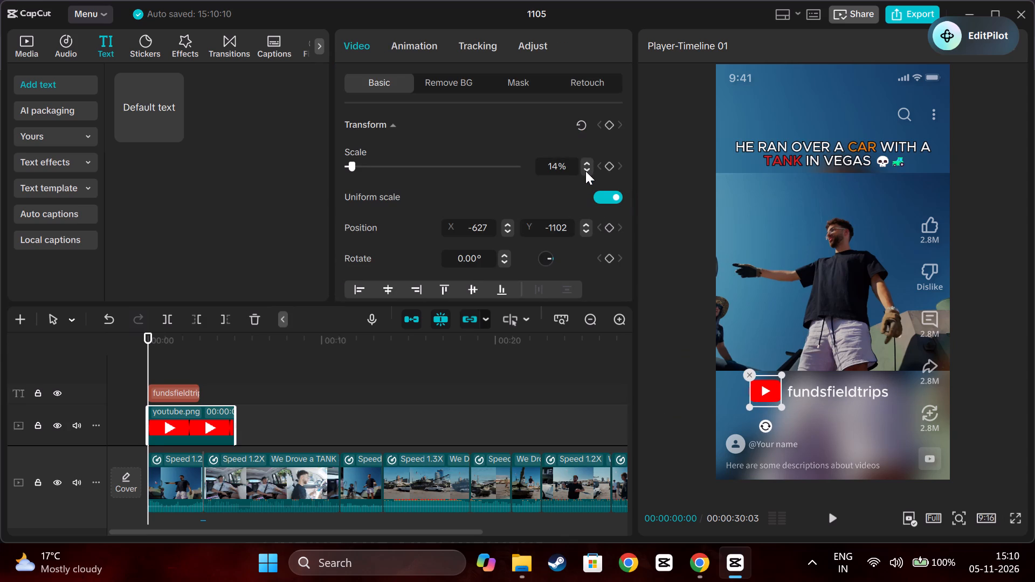
pyautogui.click(585, 171)
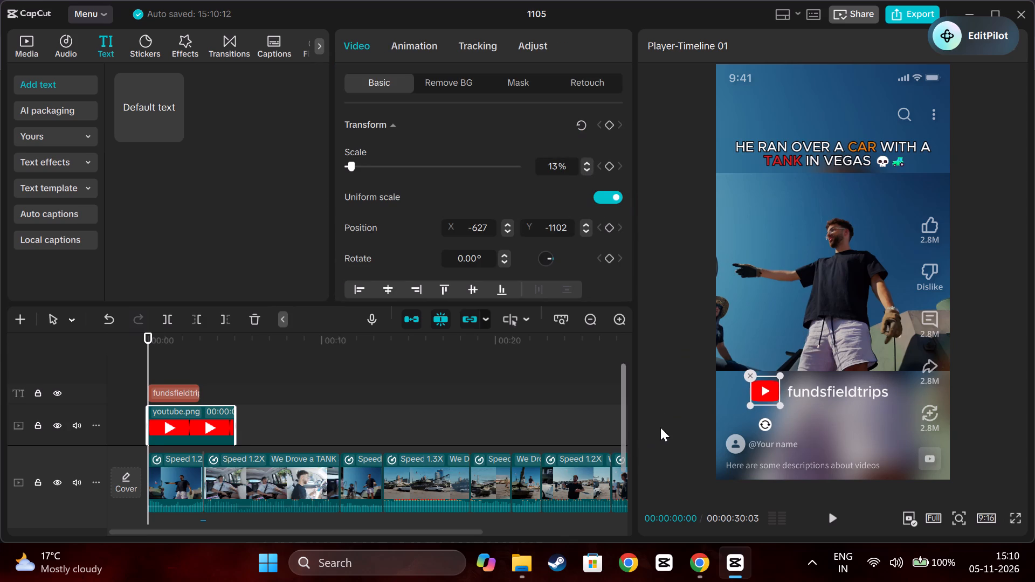
pyautogui.click(665, 424)
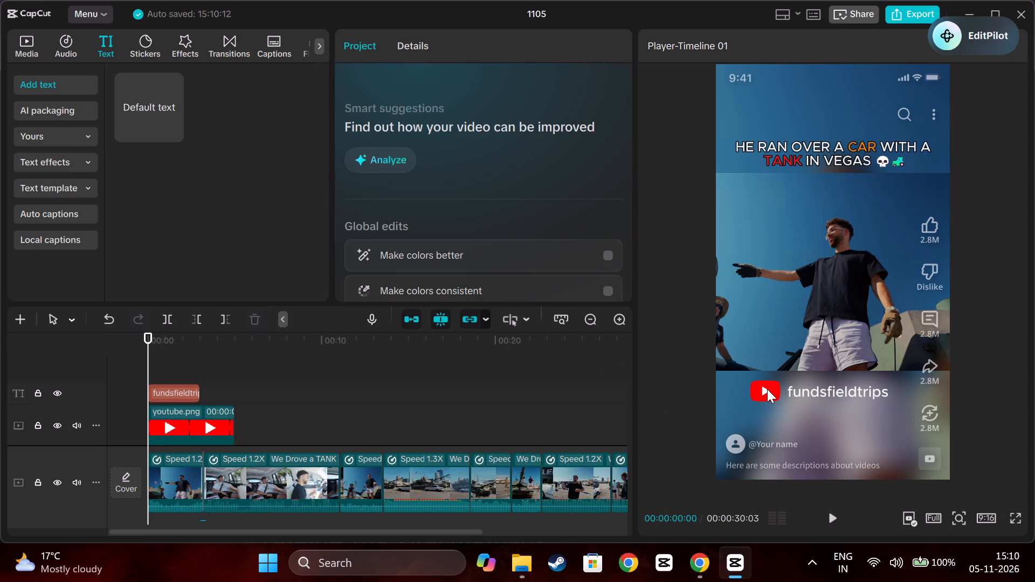
pyautogui.doubleClick(767, 389)
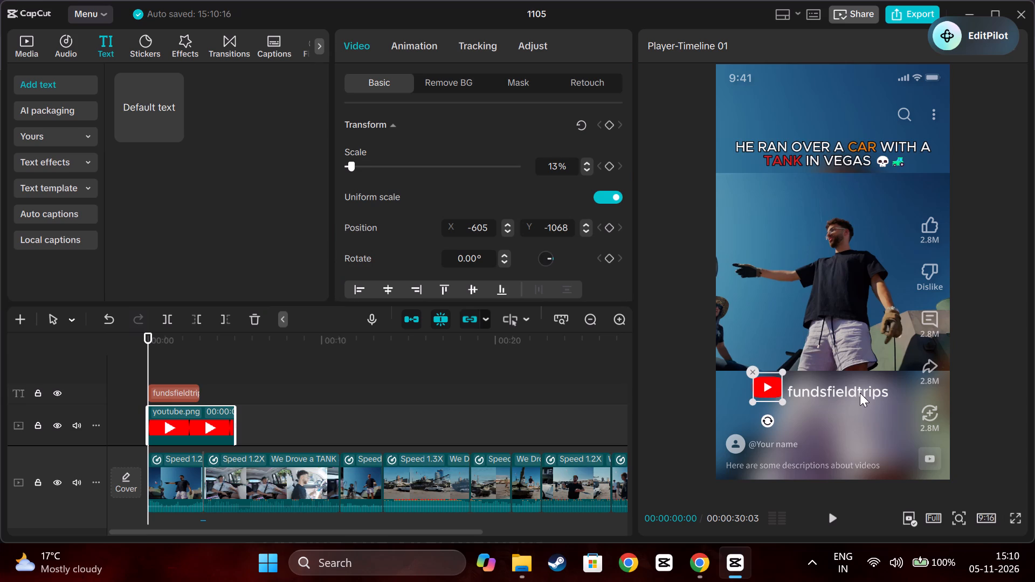
# Reposition the fundsfieldtrips text level with the YouTube logo, at X 0 and Y -1068.
pyautogui.click(856, 391)
pyautogui.click(856, 391)
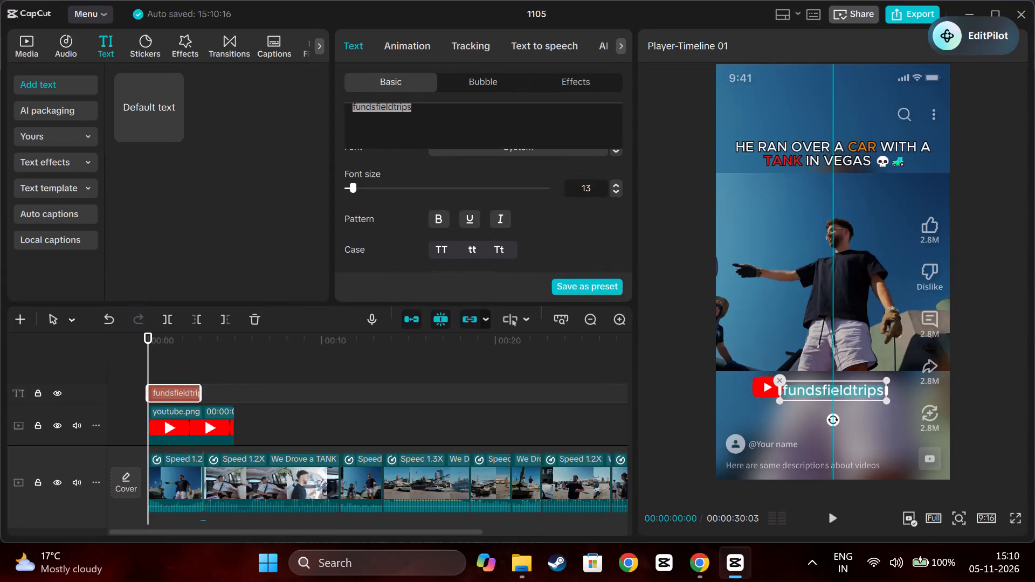
pyautogui.click(654, 426)
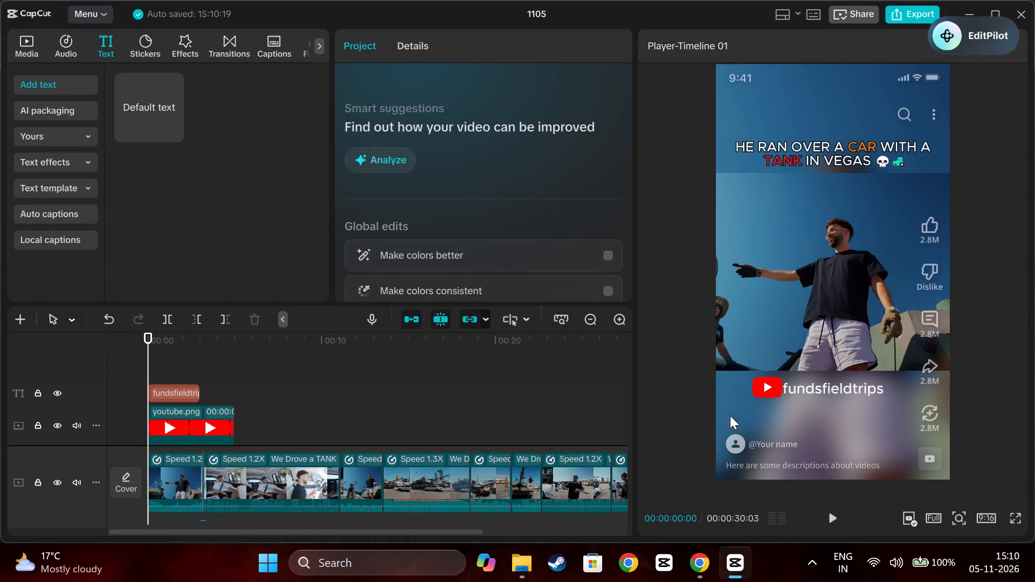
pyautogui.click(842, 386)
pyautogui.click(842, 386)
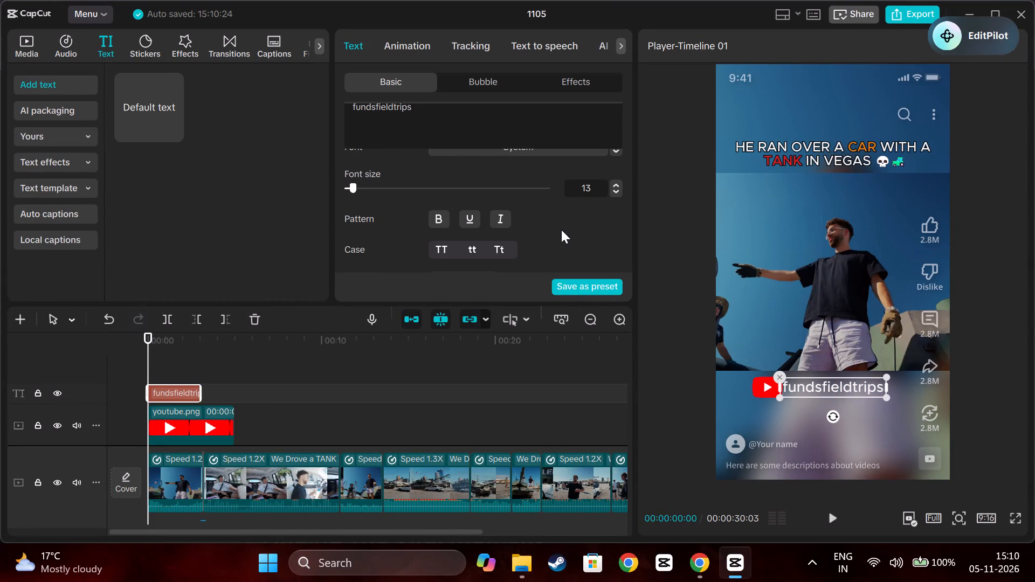
# Nudge the fundsfieldtrips text away from the YouTube logo to X position 18.
pyautogui.scroll(-5, 561, 230)
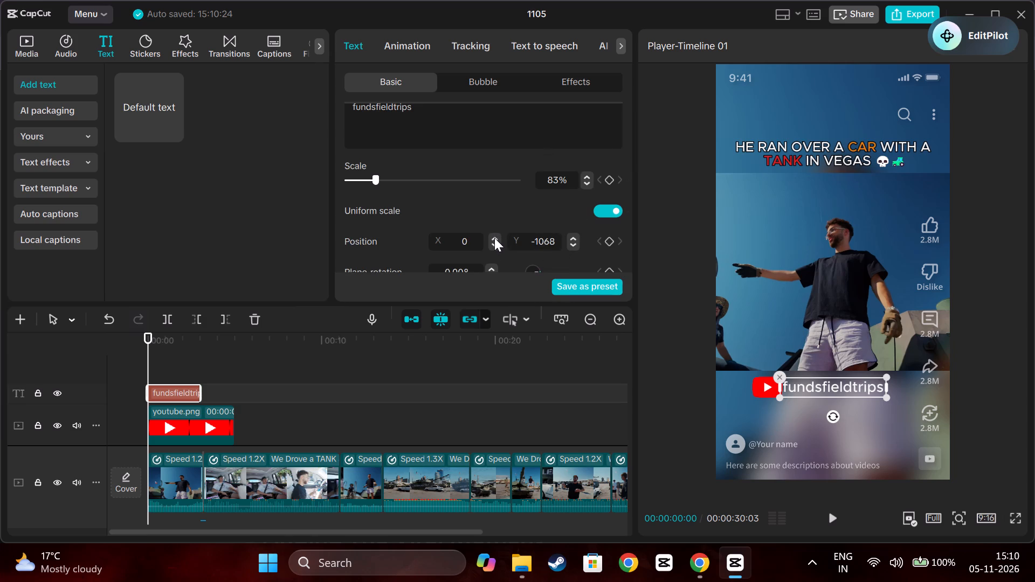
pyautogui.tripleClick(494, 238)
pyautogui.tripleClick(494, 238)
pyautogui.tripleClick(494, 238)
pyautogui.tripleClick(494, 238)
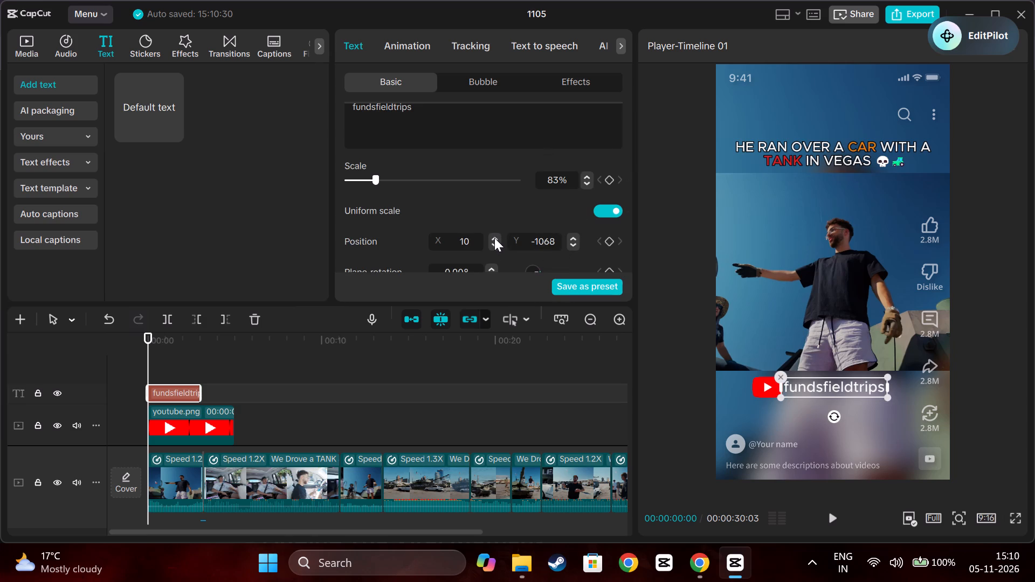
pyautogui.tripleClick(494, 238)
pyautogui.click(494, 238)
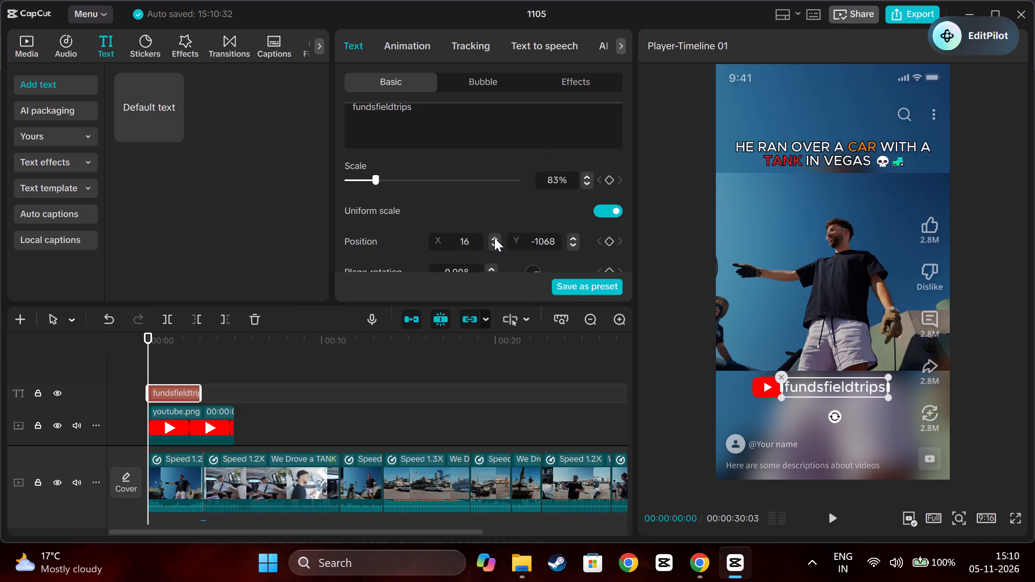
pyautogui.click(494, 238)
pyautogui.click(495, 238)
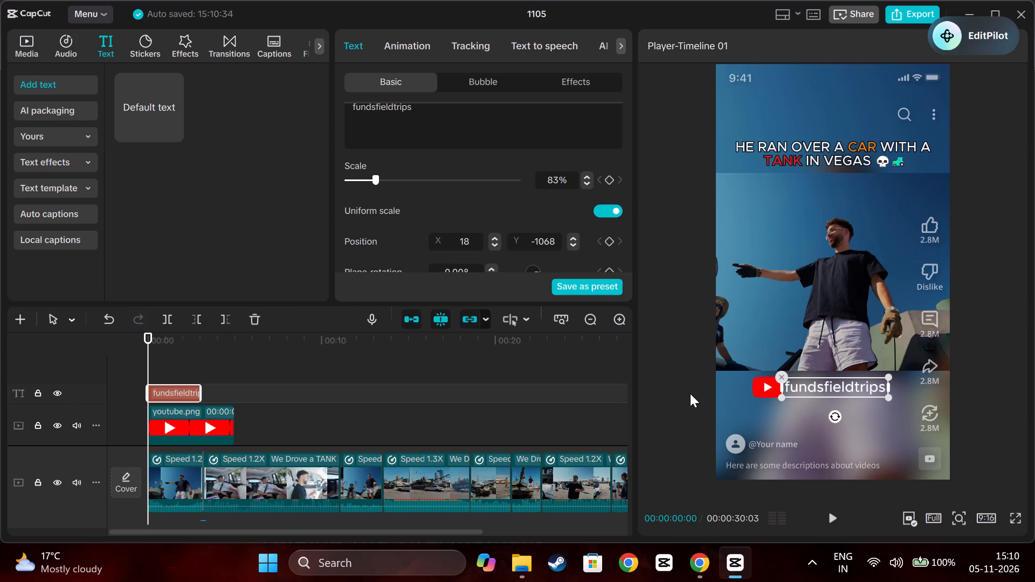
pyautogui.click(682, 401)
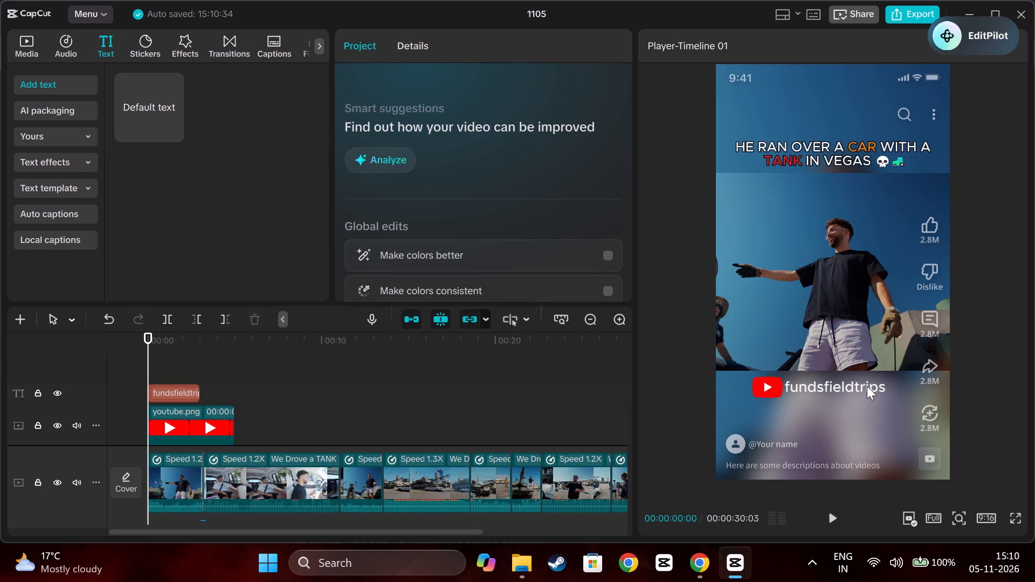
# Increase the fundsfieldtrips text's X position to 44 to widen its gap from the YouTube logo.
pyautogui.click(866, 384)
pyautogui.scroll(-2, 537, 247)
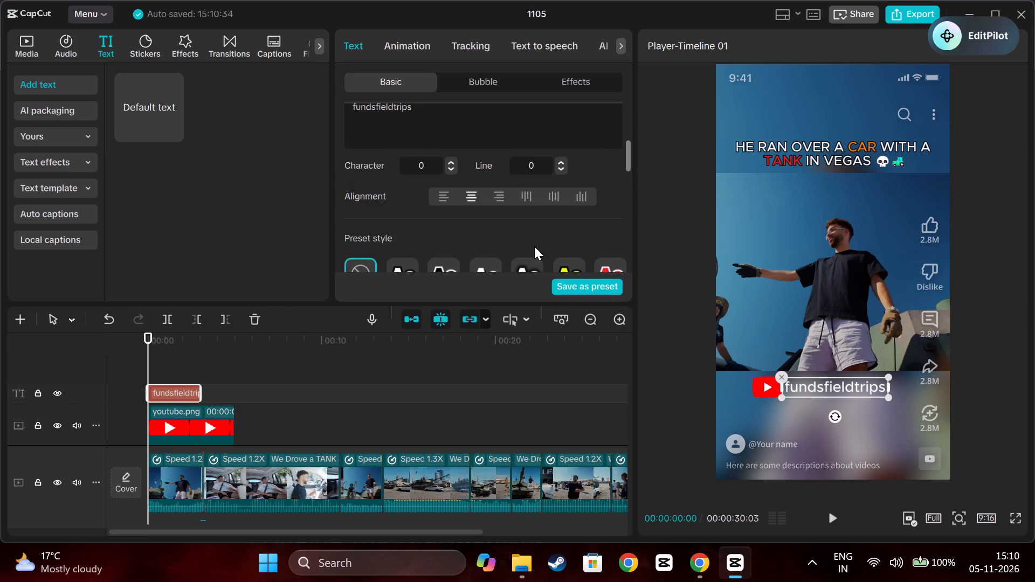
pyautogui.scroll(-2, 534, 246)
pyautogui.scroll(2, 529, 245)
pyautogui.scroll(-2, 529, 245)
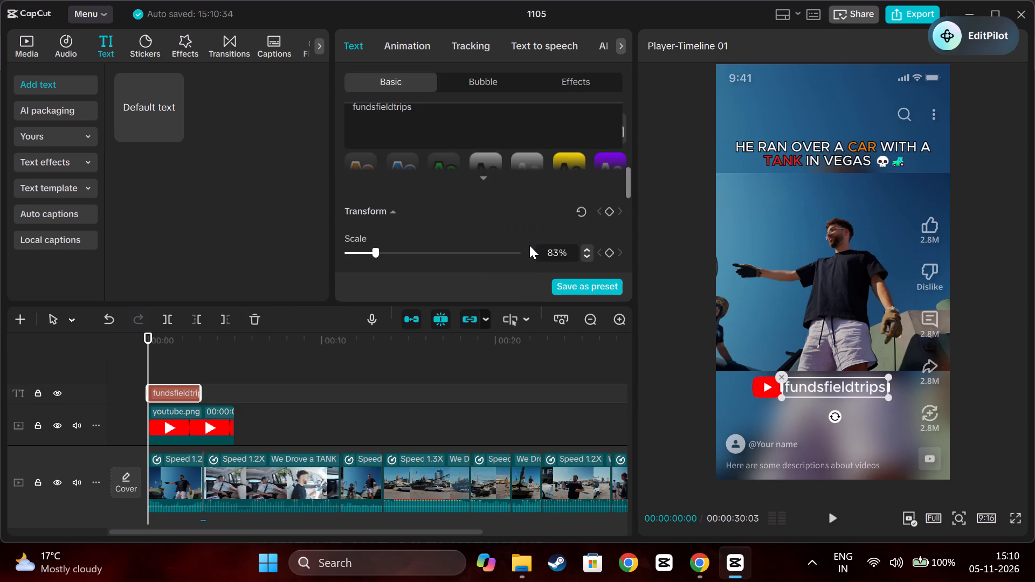
pyautogui.scroll(-2, 523, 245)
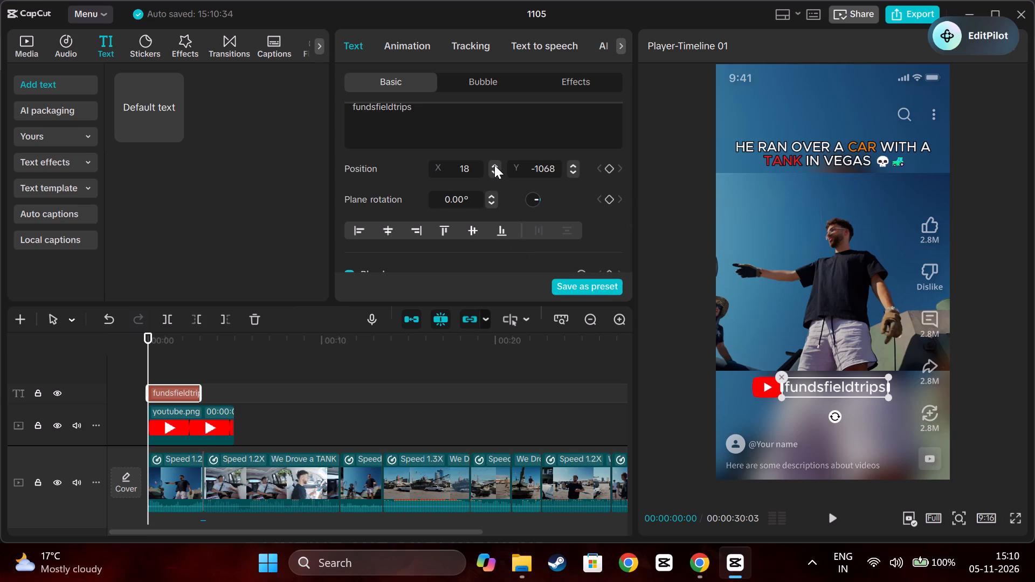
pyautogui.tripleClick(494, 165)
pyautogui.tripleClick(494, 165)
pyautogui.tripleClick(494, 165)
pyautogui.tripleClick(494, 165)
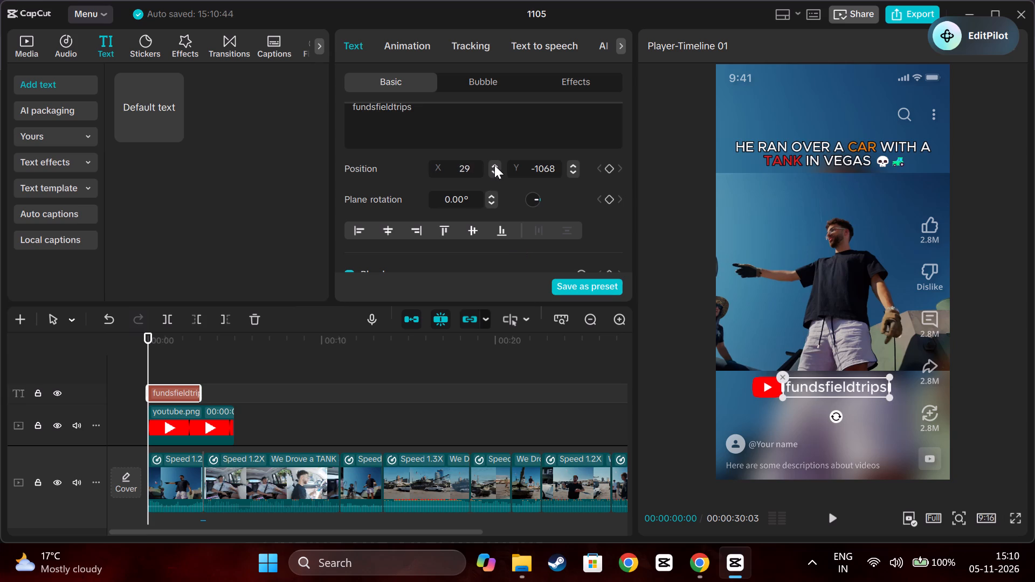
pyautogui.tripleClick(494, 165)
pyautogui.tripleClick(494, 165)
pyautogui.tripleClick(494, 165)
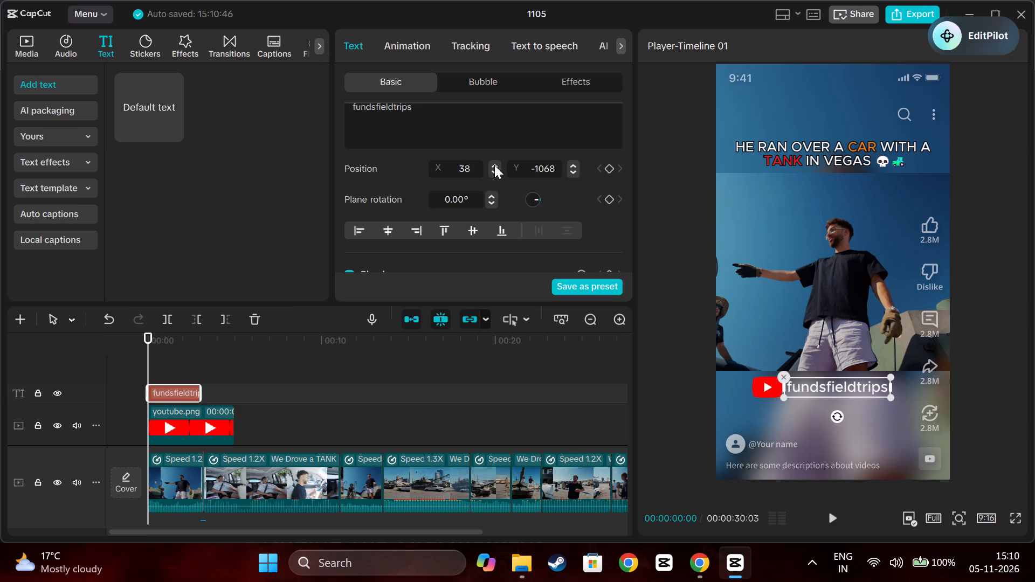
pyautogui.tripleClick(494, 165)
pyautogui.doubleClick(494, 165)
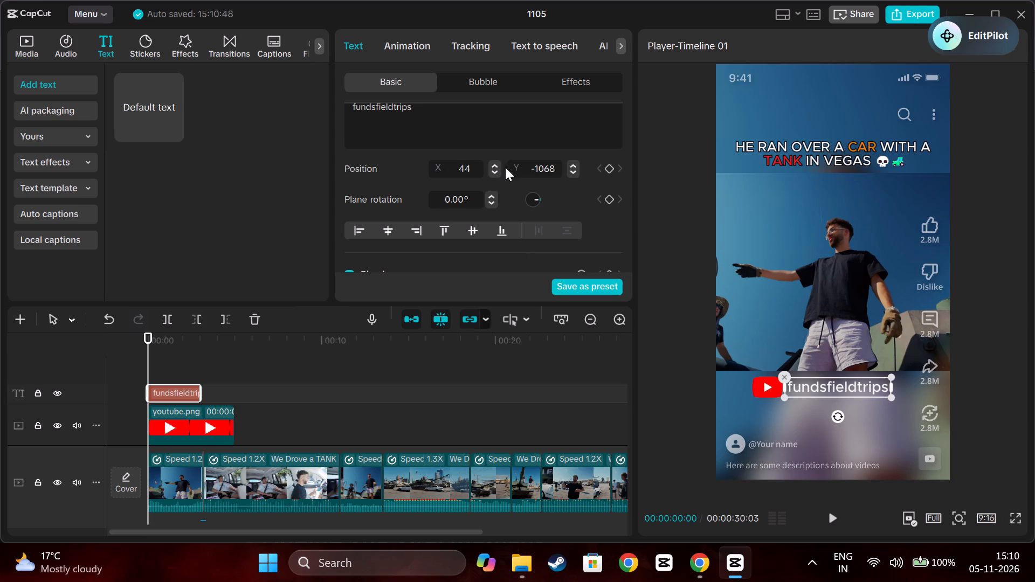
# Lower the fundsfieldtrips text to Y position -1080 so it lines up with the YouTube logo.
pyautogui.tripleClick(574, 171)
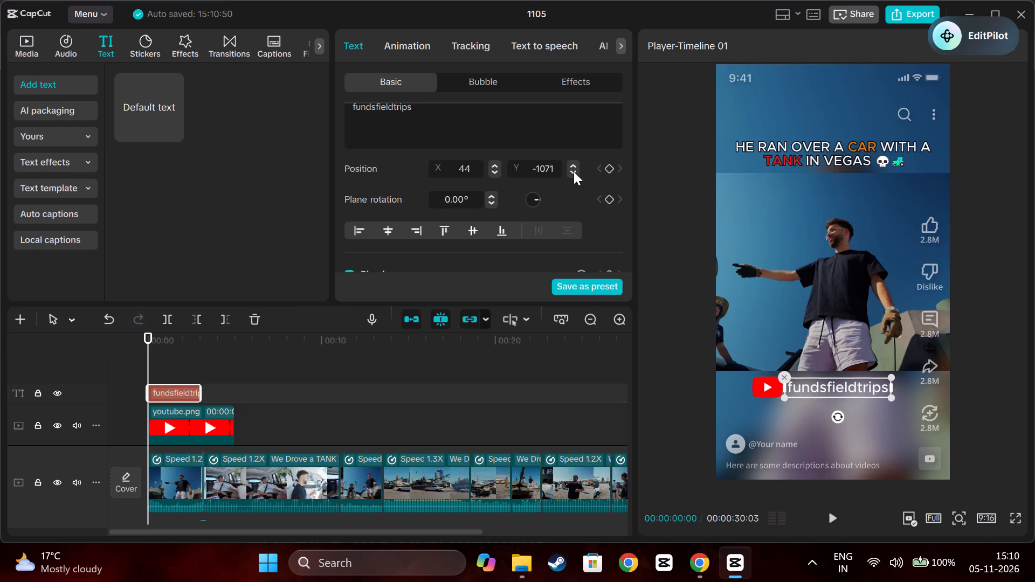
pyautogui.click(574, 171)
pyautogui.tripleClick(574, 171)
pyautogui.click(574, 171)
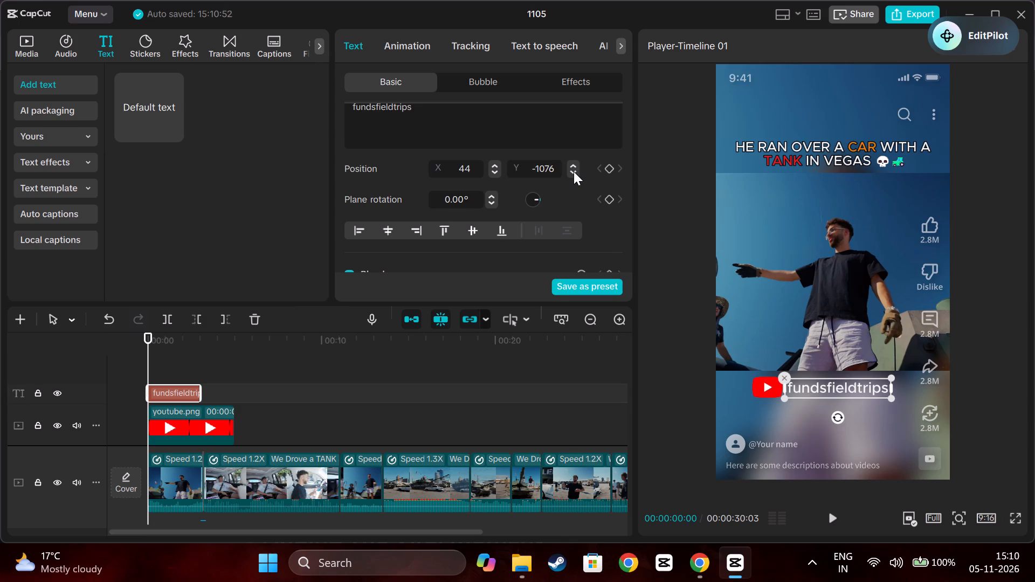
pyautogui.click(574, 171)
pyautogui.doubleClick(574, 171)
pyautogui.click(574, 171)
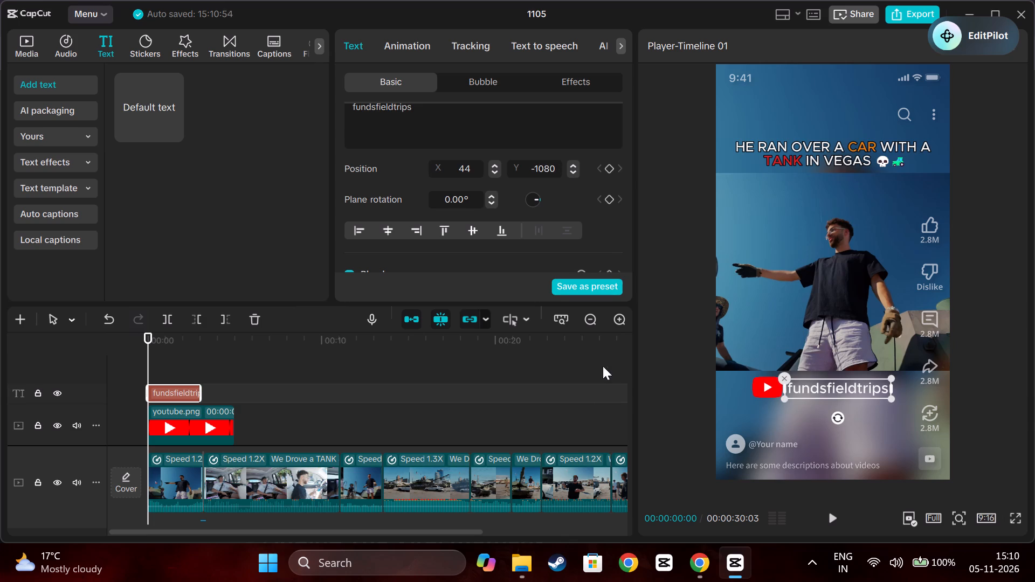
pyautogui.click(685, 388)
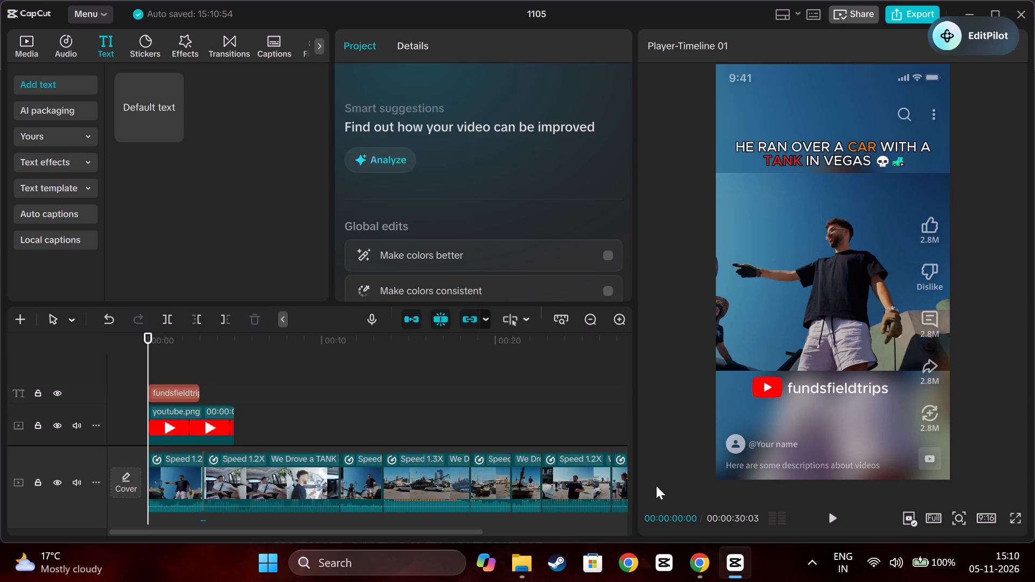
# Play the opening seconds full screen to check the hook text and the footer's logo and text.
pyautogui.click(1008, 516)
pyautogui.click(1014, 516)
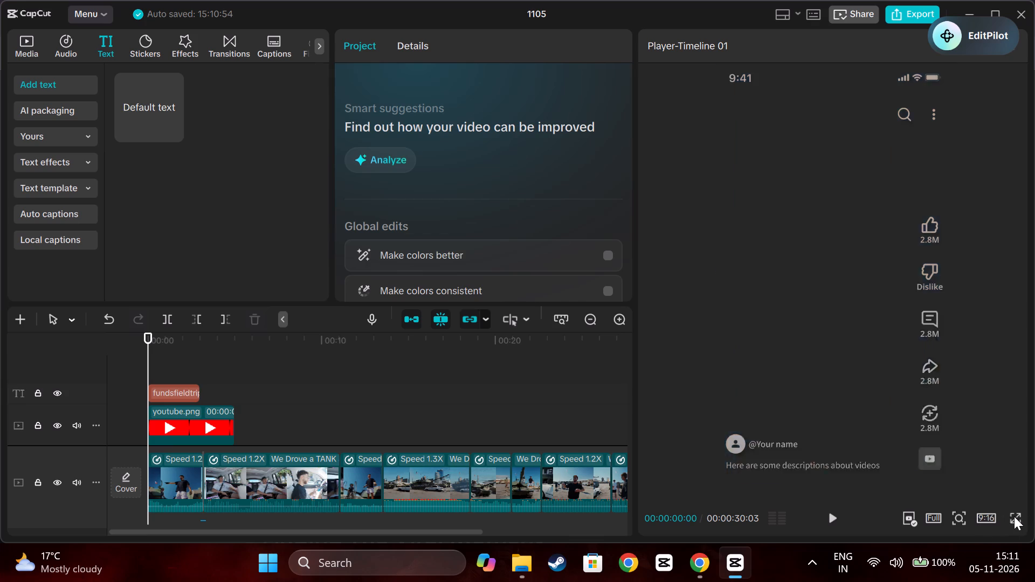
pyautogui.press('space')
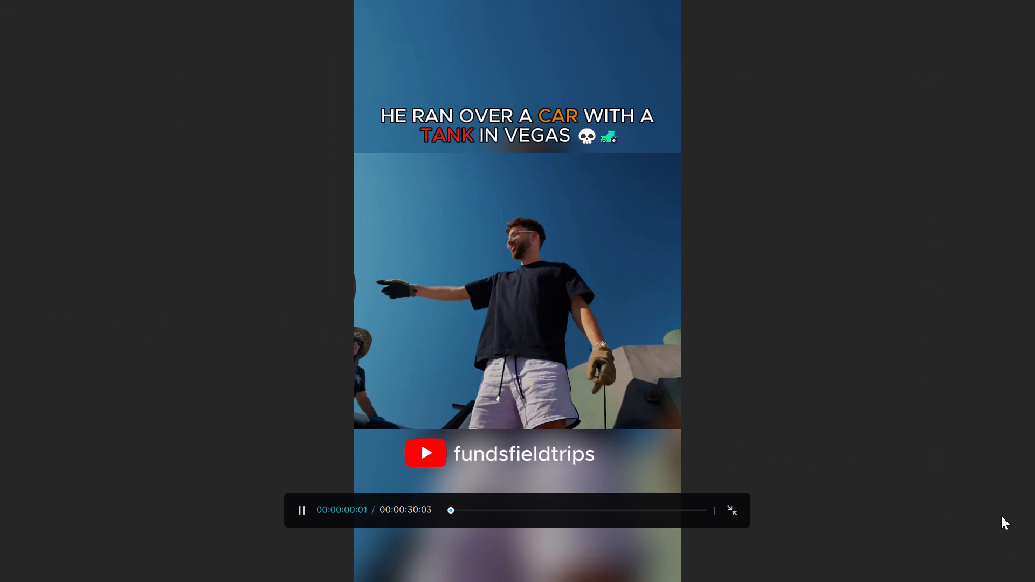
pyautogui.press('space')
pyautogui.press('space')
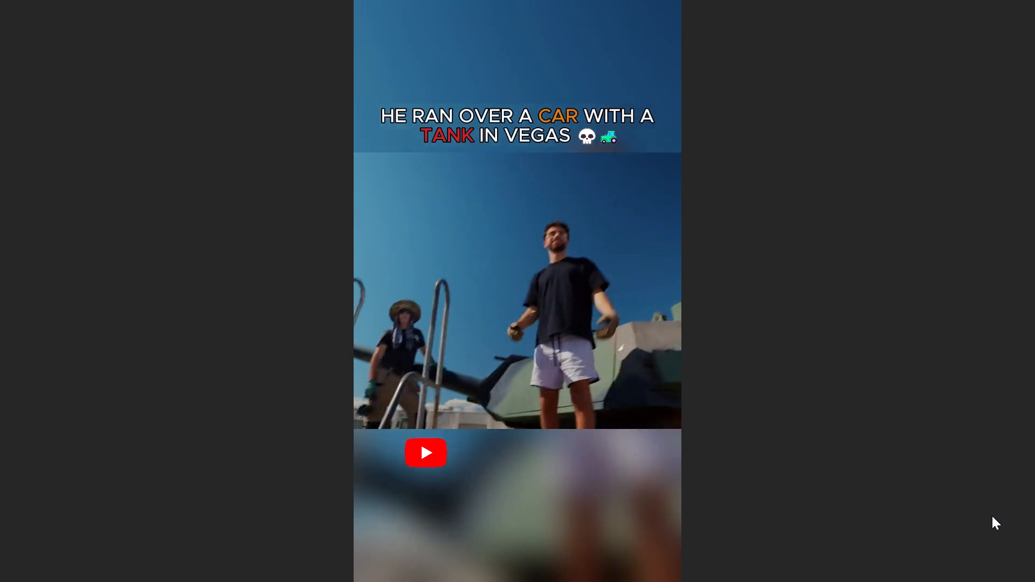
pyautogui.press('space')
pyautogui.press('Escape')
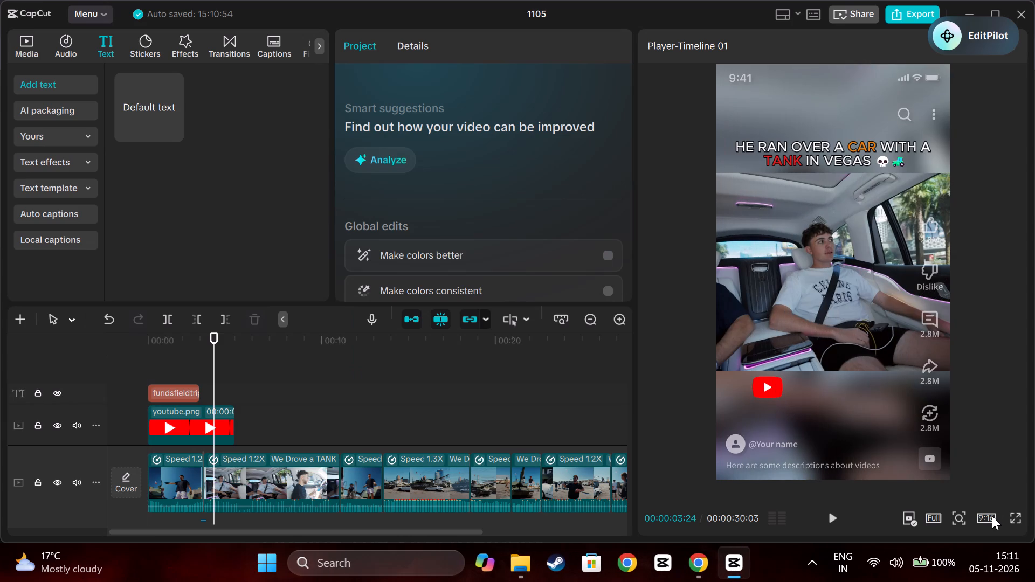
# Return the playhead to the start and extend the fundsfieldtrips text clip to the end of the youtube.png clip.
pyautogui.click(691, 369)
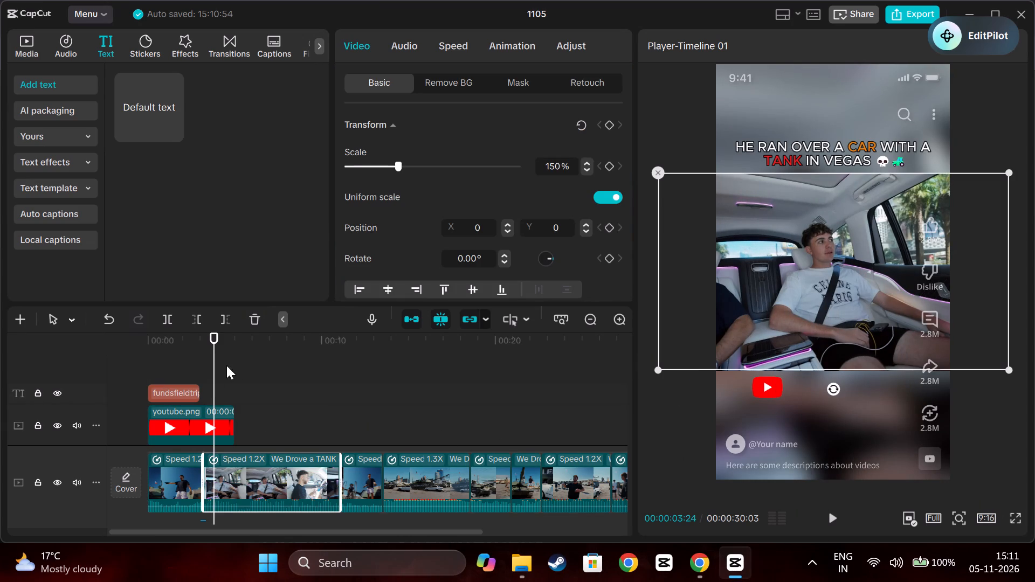
pyautogui.moveTo(212, 358); pyautogui.dragTo(93, 366)
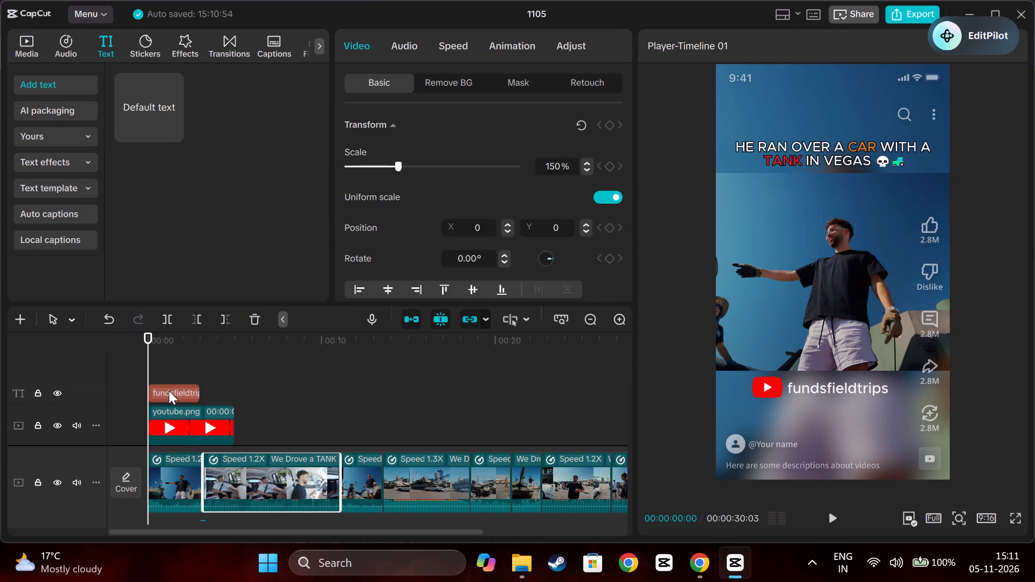
pyautogui.click(184, 391)
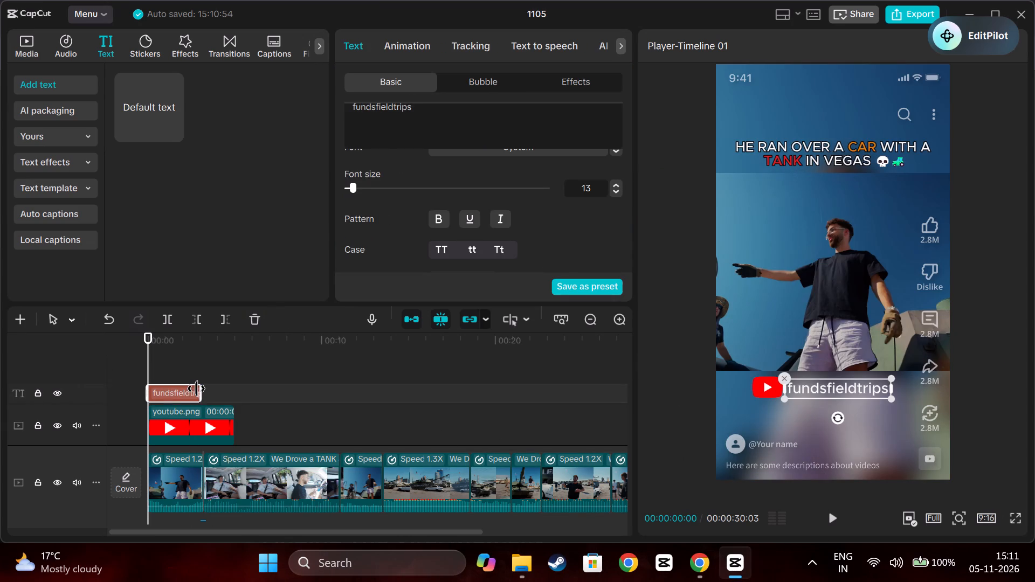
pyautogui.moveTo(196, 389); pyautogui.dragTo(229, 394)
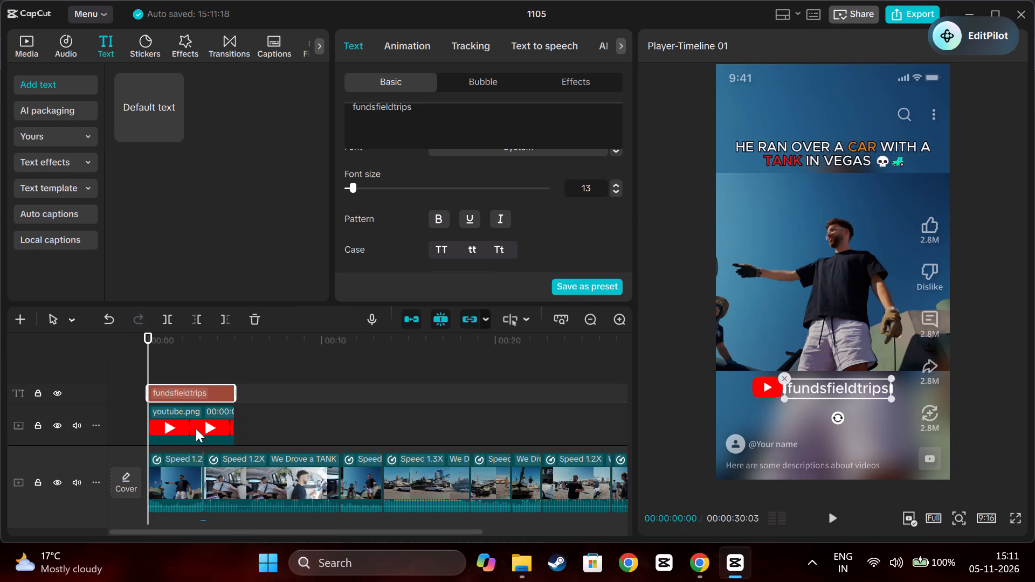
# Combine the fundsfieldtrips text and youtube.png clips into one compound clip.
pyautogui.keyDown('ctrl'); pyautogui.click(197, 418); pyautogui.keyUp('ctrl')
pyautogui.rightClick(197, 416)
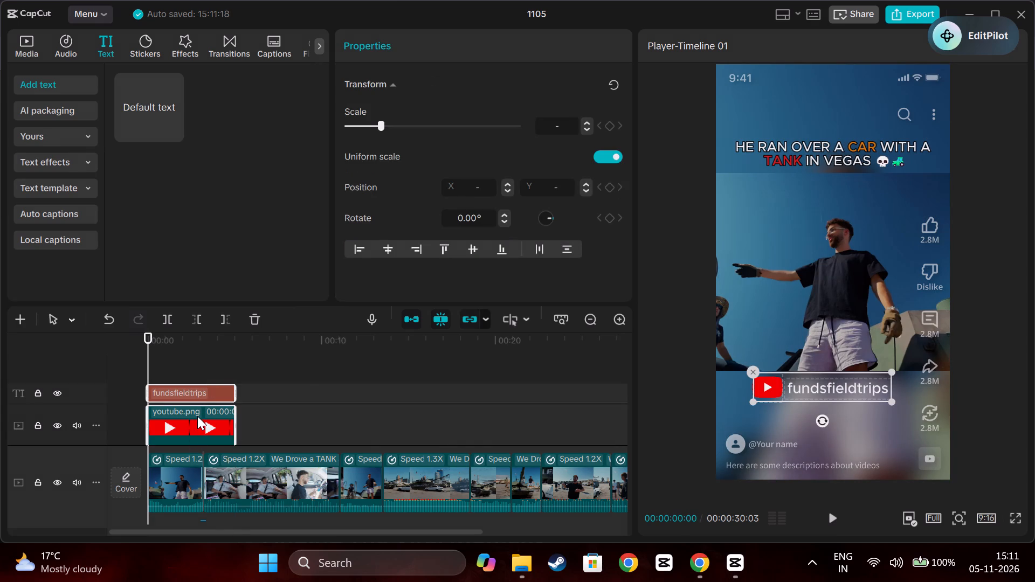
pyautogui.click(274, 343)
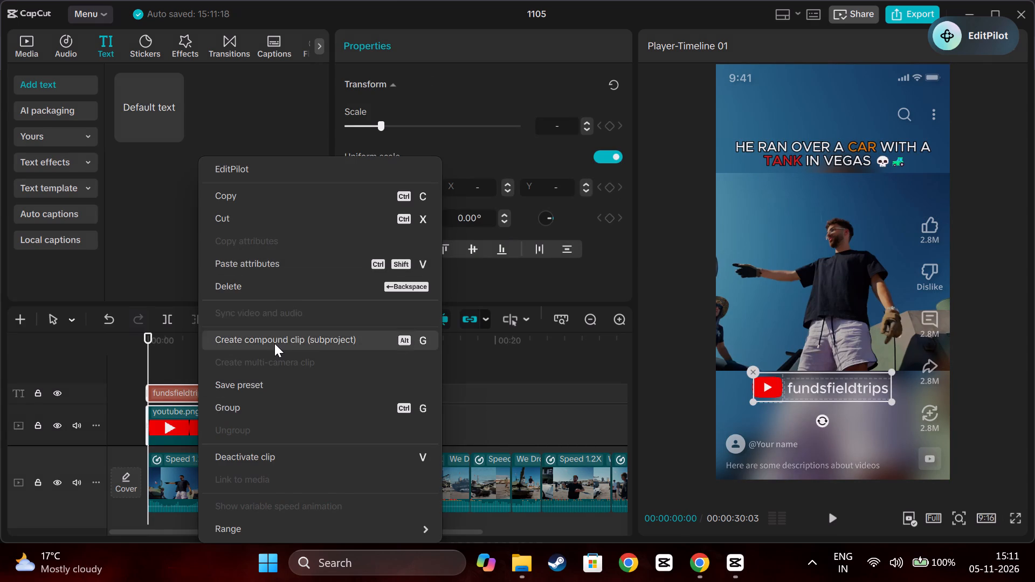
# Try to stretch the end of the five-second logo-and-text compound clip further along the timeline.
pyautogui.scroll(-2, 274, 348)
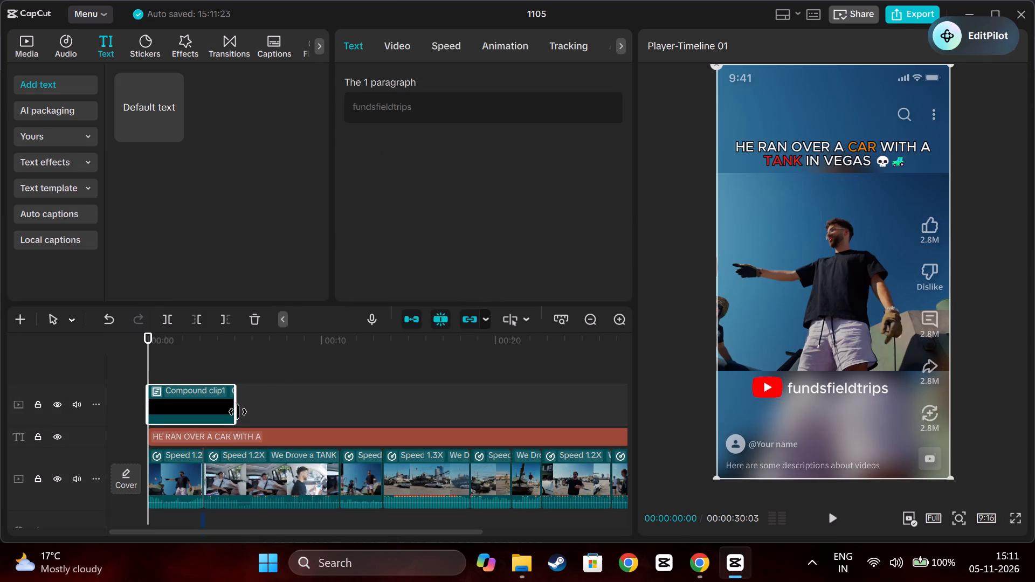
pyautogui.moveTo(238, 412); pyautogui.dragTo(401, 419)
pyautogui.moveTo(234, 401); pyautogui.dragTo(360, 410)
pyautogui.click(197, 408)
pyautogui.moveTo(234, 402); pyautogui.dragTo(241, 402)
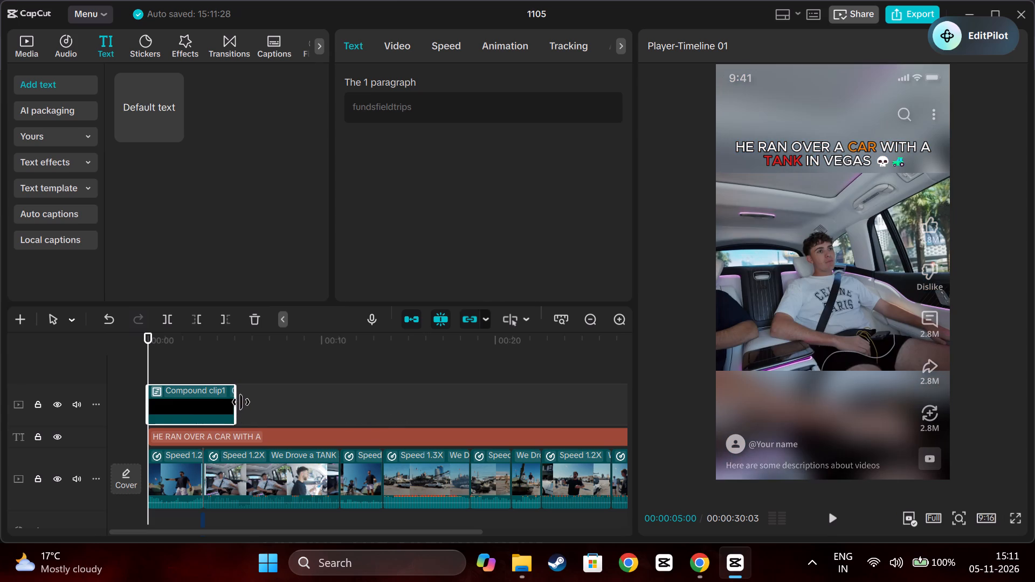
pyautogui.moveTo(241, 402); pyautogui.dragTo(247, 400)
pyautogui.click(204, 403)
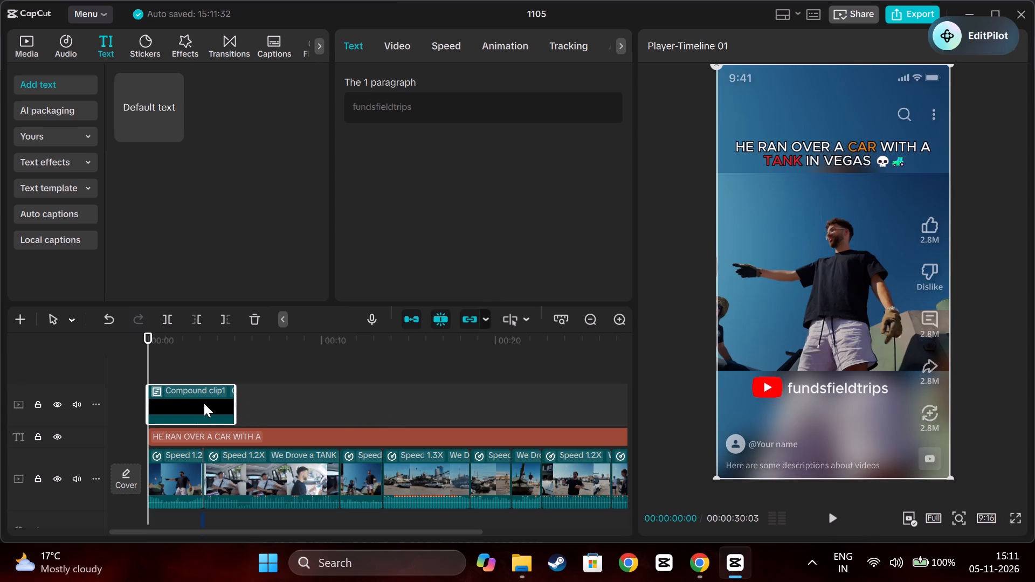
# Slow the logo-and-text compound clip to 0.10x speed so that it lasts 50.0 s.
pyautogui.rightClick(167, 395)
pyautogui.click(450, 53)
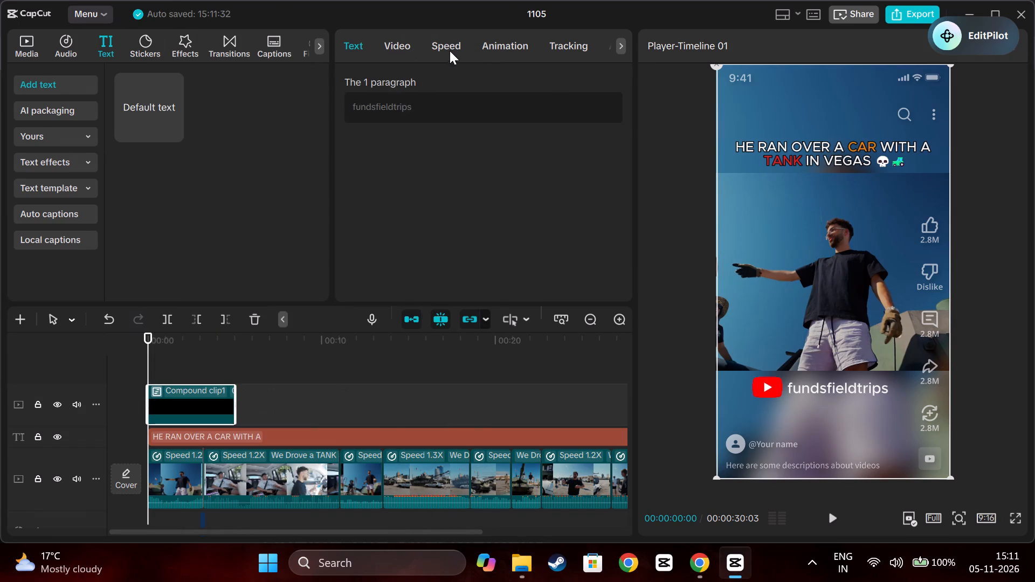
pyautogui.click(450, 47)
pyautogui.moveTo(385, 143); pyautogui.dragTo(367, 144)
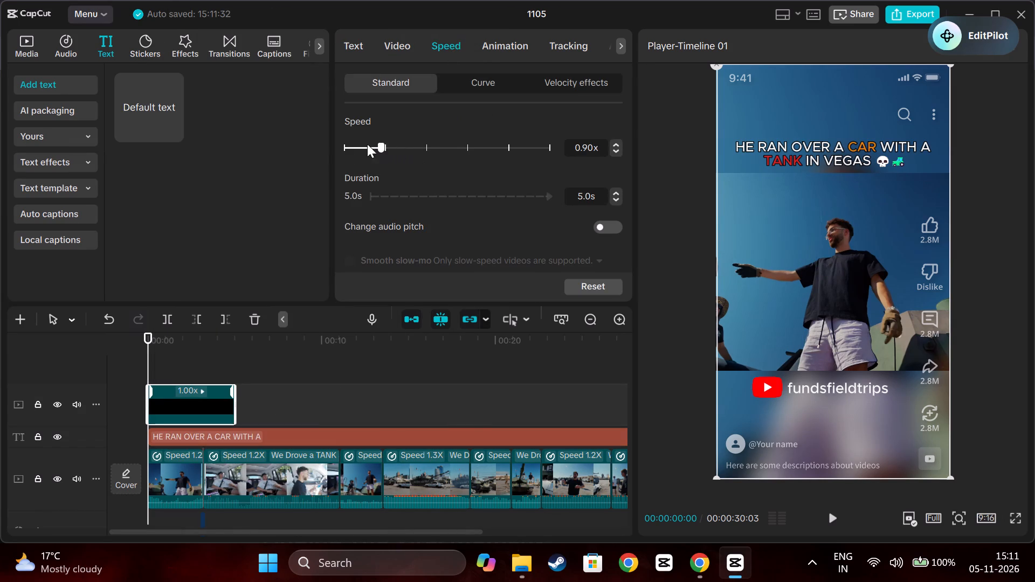
pyautogui.moveTo(367, 144); pyautogui.dragTo(305, 154)
# Trim the compound clip's end to 00:00:30:03, where the main video and hook text end.
pyautogui.hscroll(-1, 382, 327)
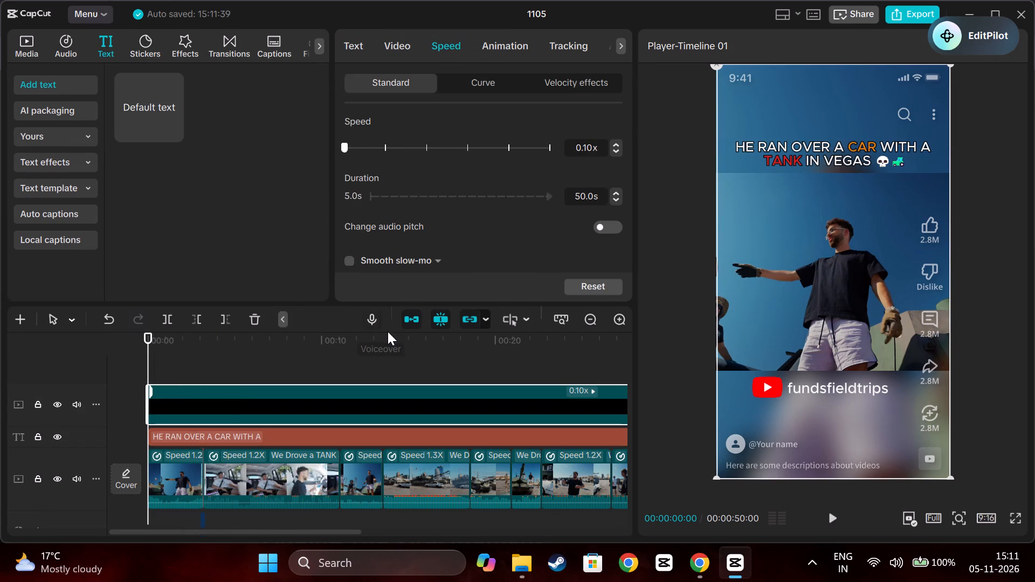
pyautogui.hscroll(-3, 388, 331)
pyautogui.hscroll(1, 487, 385)
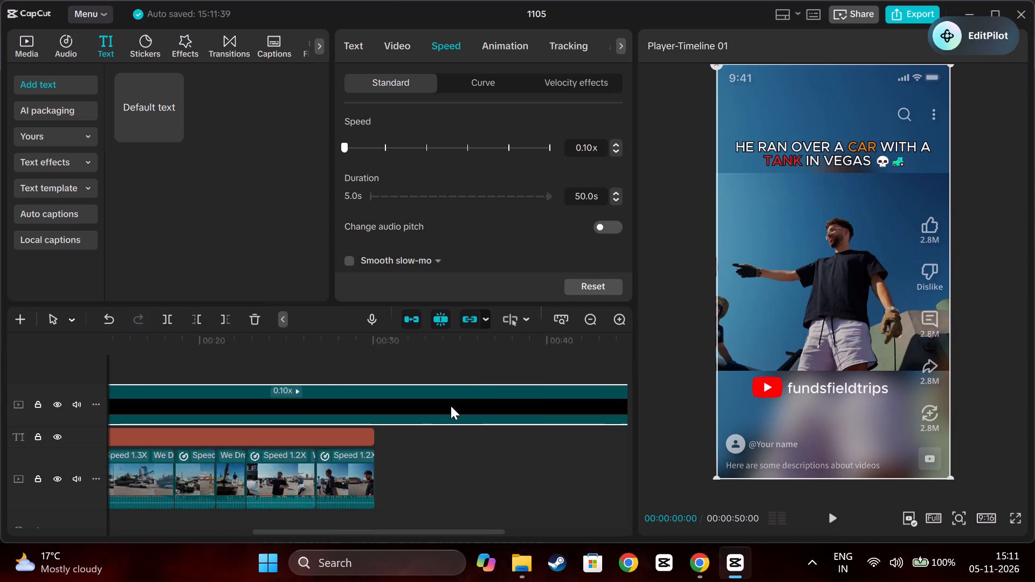
pyautogui.hscroll(1, 451, 406)
pyautogui.click(410, 359)
pyautogui.moveTo(410, 359); pyautogui.dragTo(431, 357)
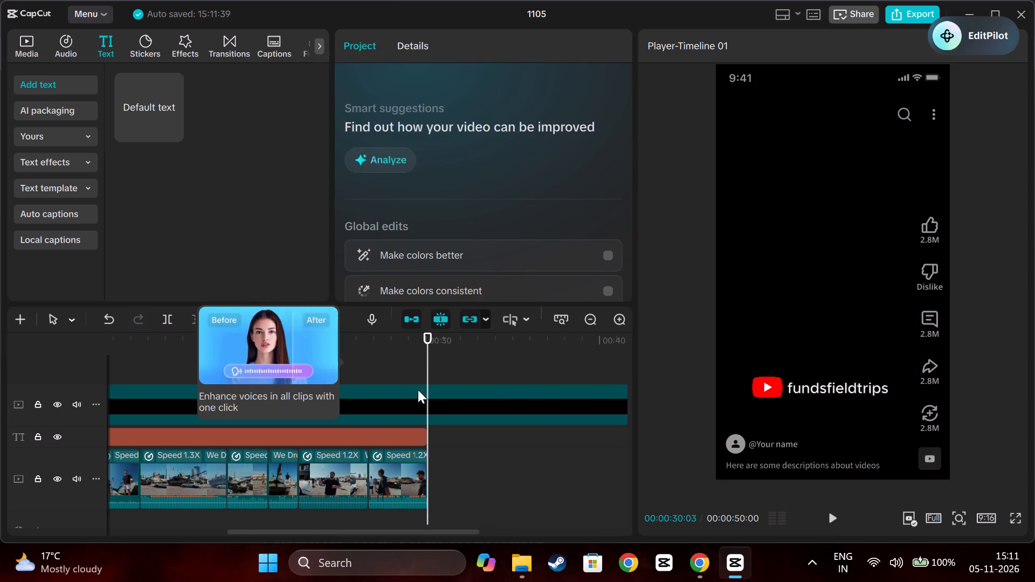
pyautogui.click(418, 390)
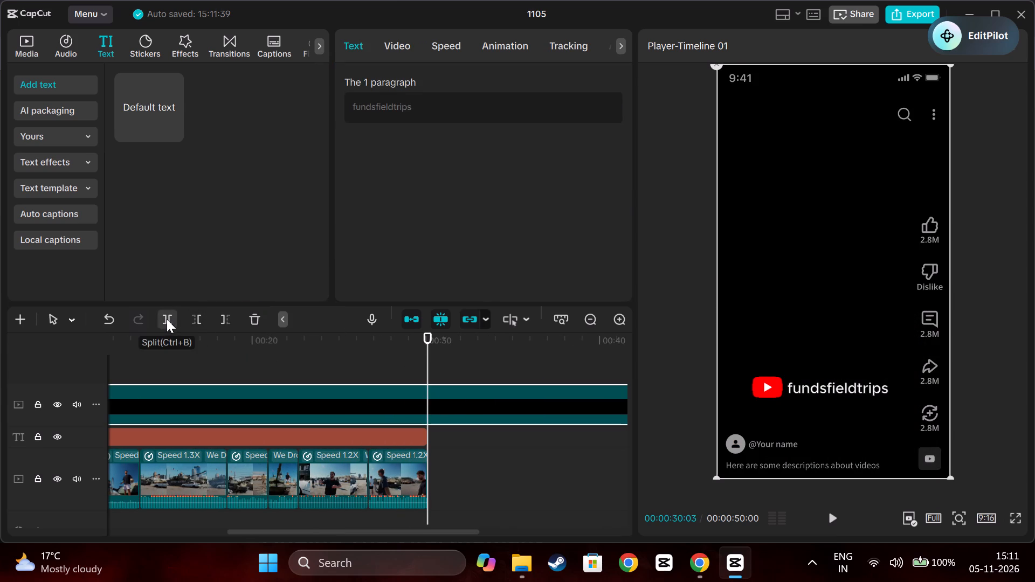
pyautogui.click(225, 315)
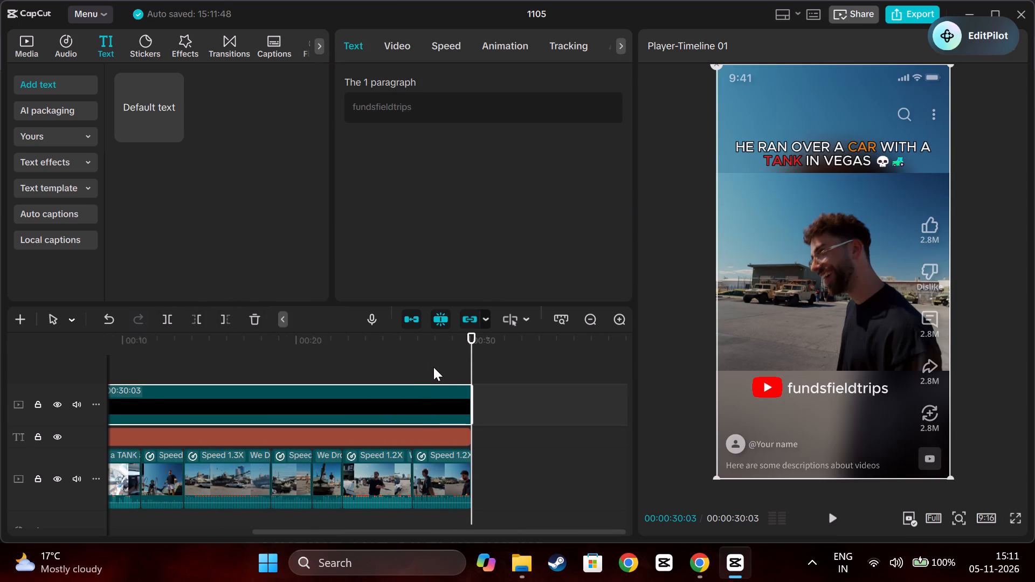
# Check the compound clip's transform settings and scrub back to the start to review the footer over the video.
pyautogui.click(393, 48)
pyautogui.scroll(-1, 398, 184)
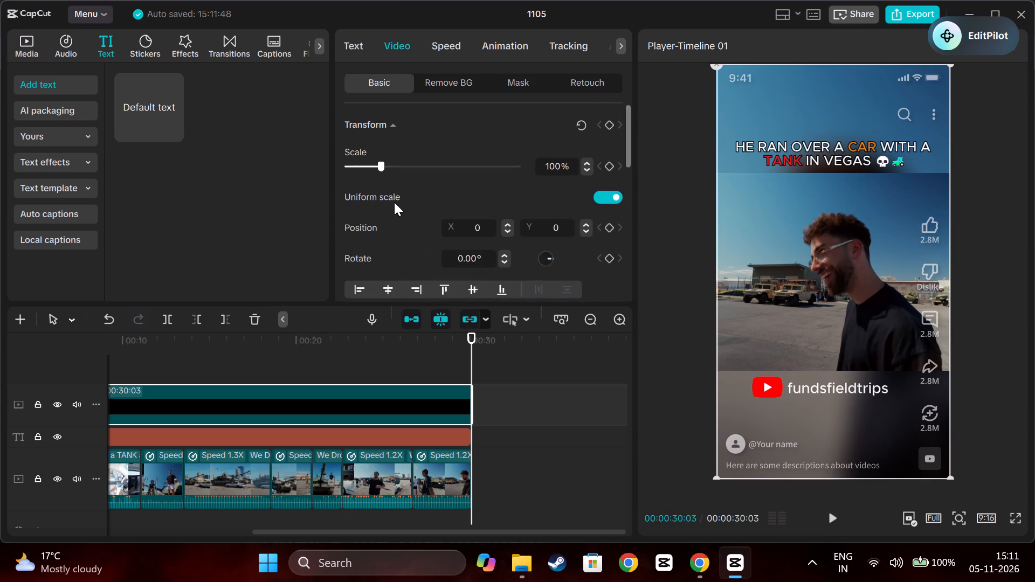
pyautogui.click(834, 386)
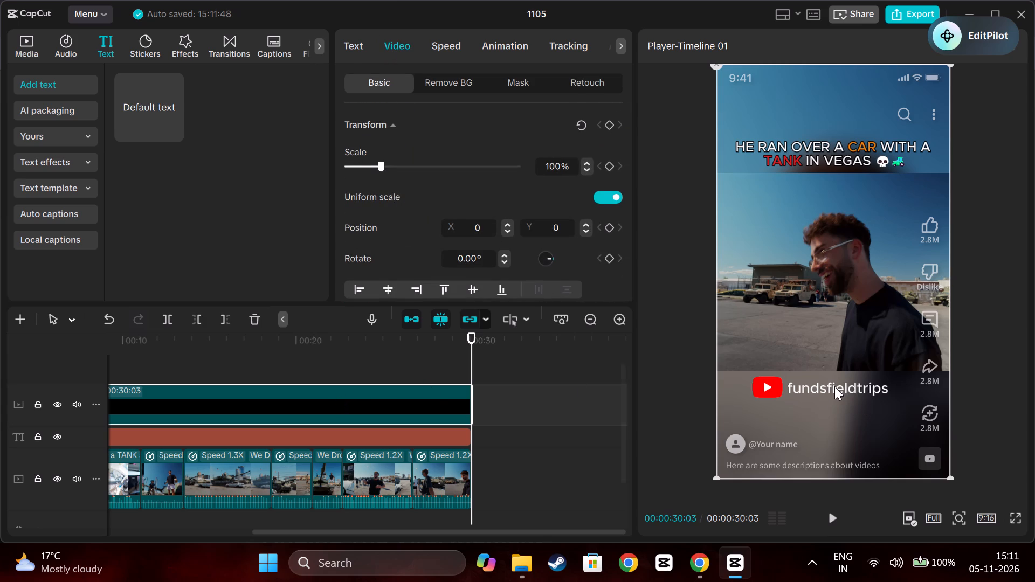
pyautogui.click(834, 386)
pyautogui.click(310, 351)
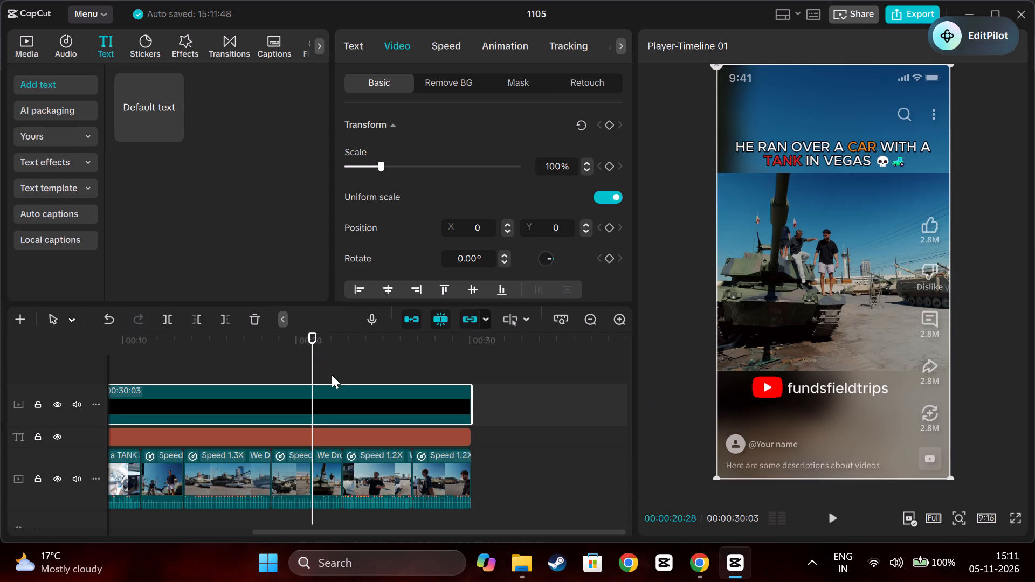
pyautogui.hscroll(1, 332, 376)
pyautogui.click(260, 364)
pyautogui.moveTo(259, 364); pyautogui.dragTo(78, 362)
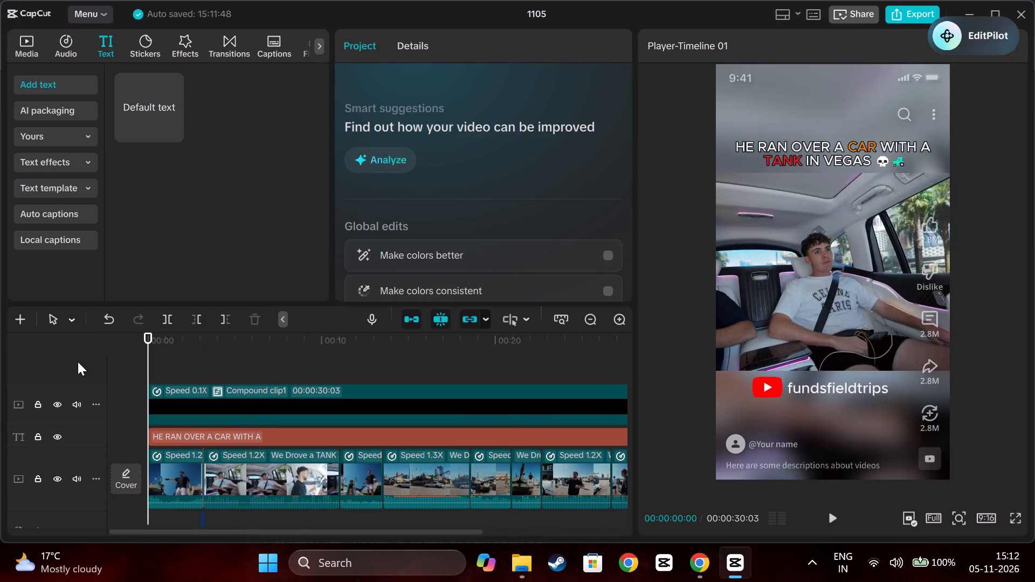
# Open the compound clip to inspect its YouTube logo and fundsfieldtrips text layers, and return to the main timeline.
pyautogui.click(224, 390)
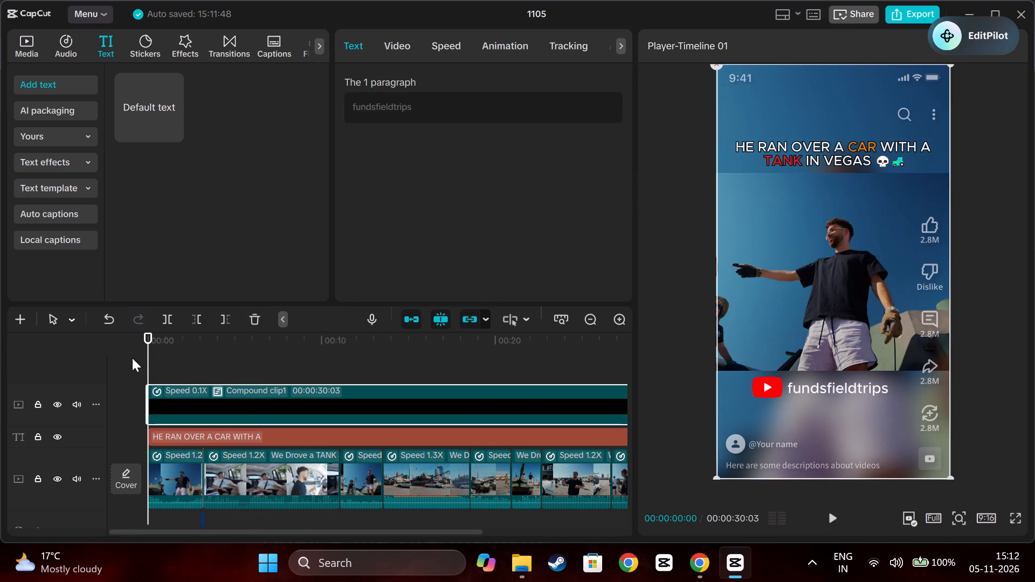
pyautogui.moveTo(149, 351); pyautogui.dragTo(196, 354)
pyautogui.moveTo(196, 354); pyautogui.dragTo(203, 354)
pyautogui.doubleClick(217, 389)
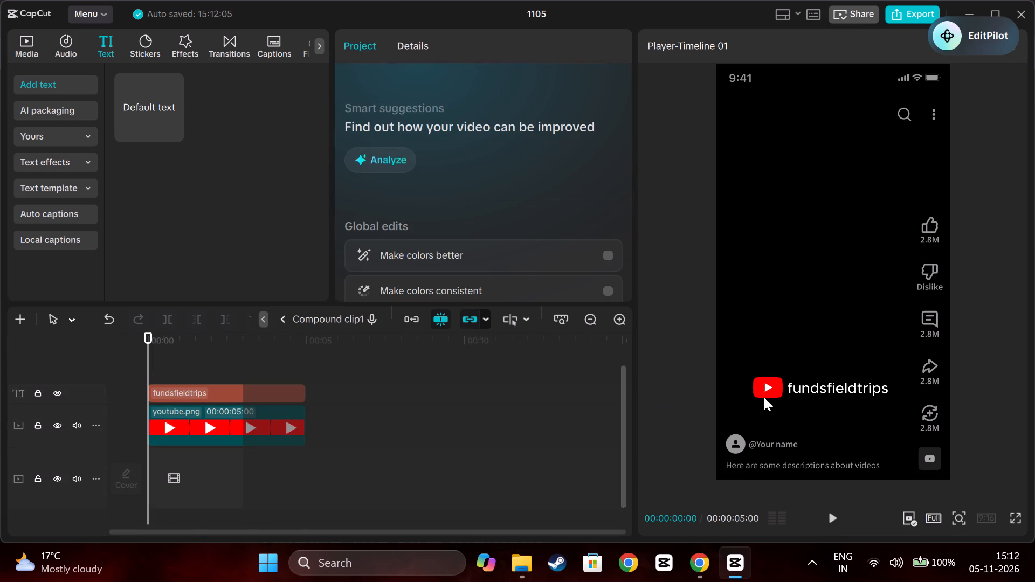
pyautogui.click(766, 393)
pyautogui.click(831, 387)
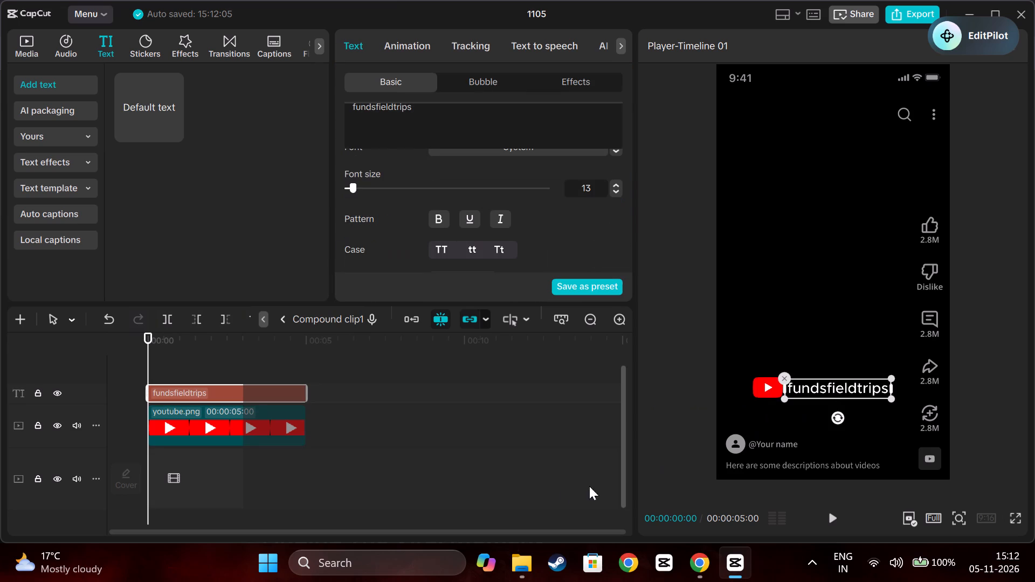
pyautogui.click(561, 490)
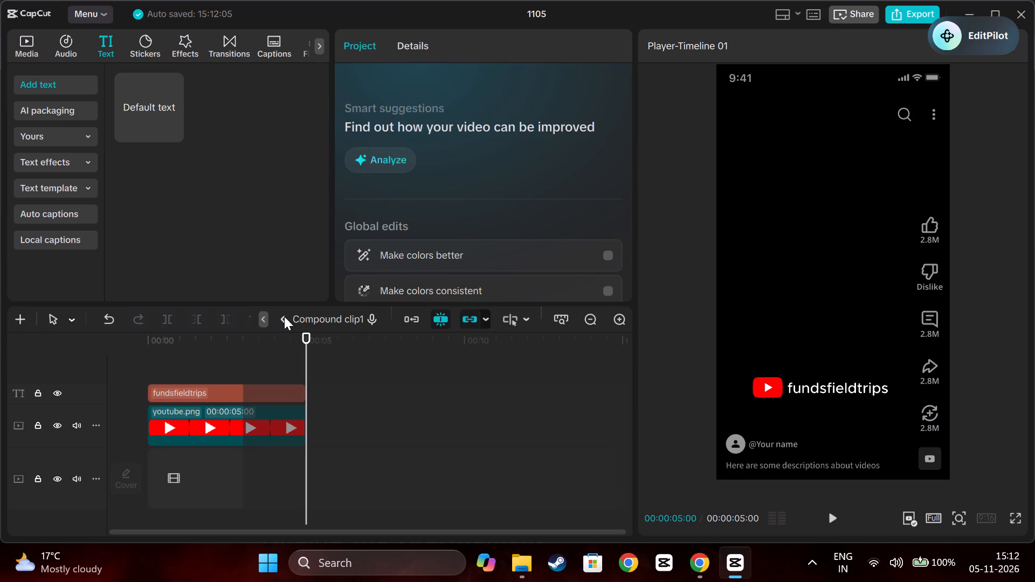
pyautogui.click(283, 318)
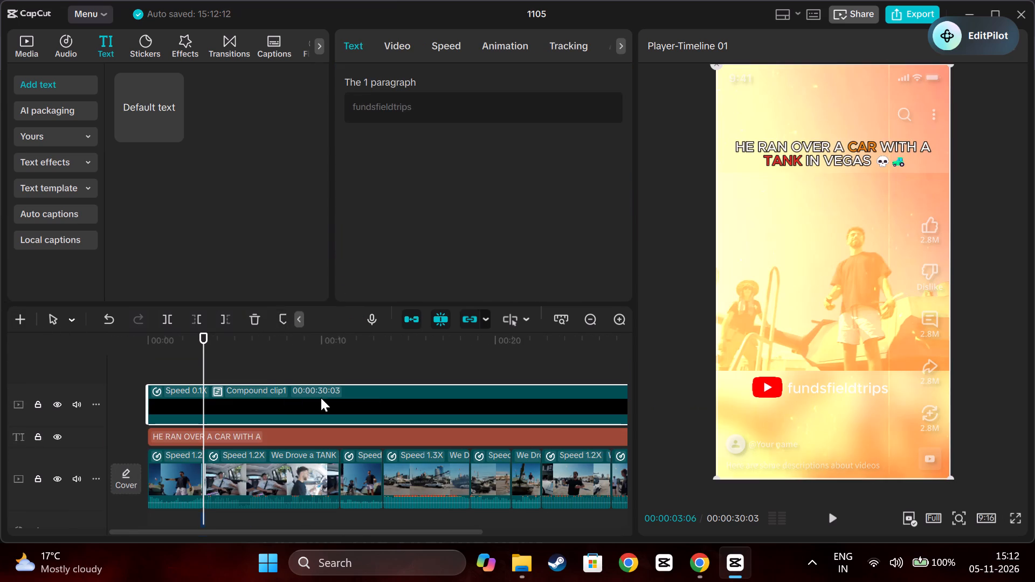
# Shift the compound clip's logo-and-text footer sideways to X position 56, keeping Y at 0.
pyautogui.hscroll(-1, 707, 396)
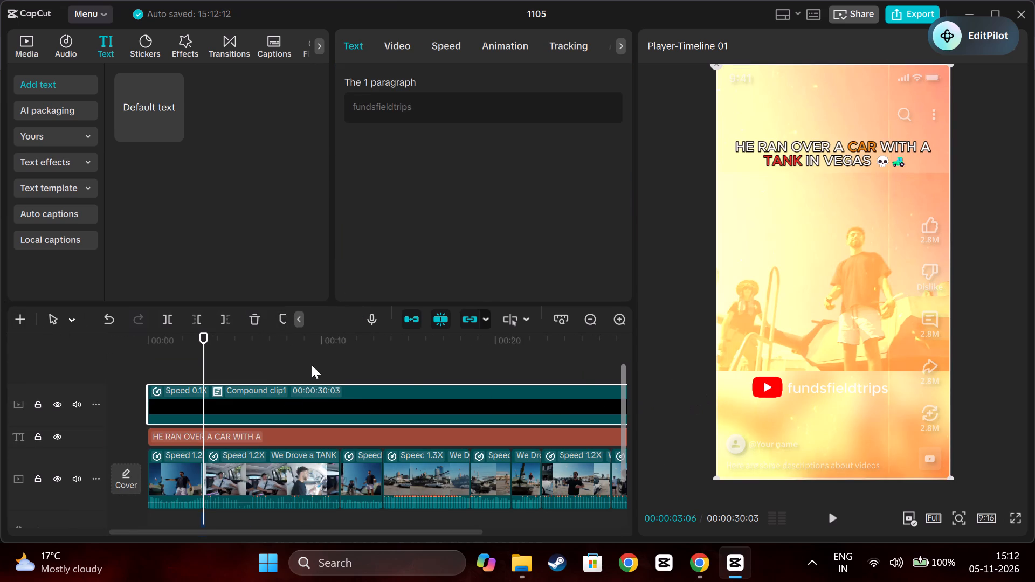
pyautogui.click(270, 355)
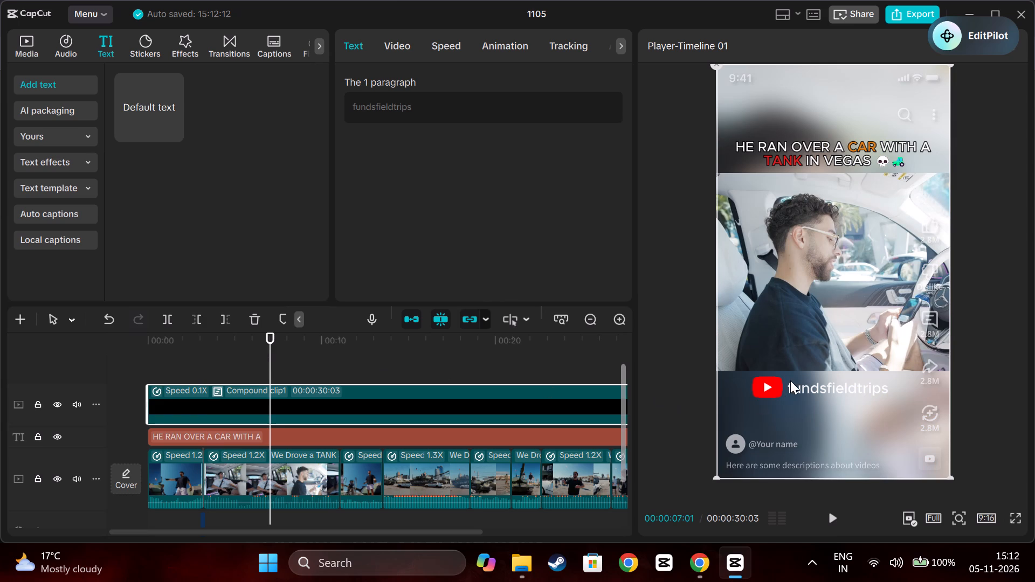
pyautogui.click(790, 380)
pyautogui.click(436, 410)
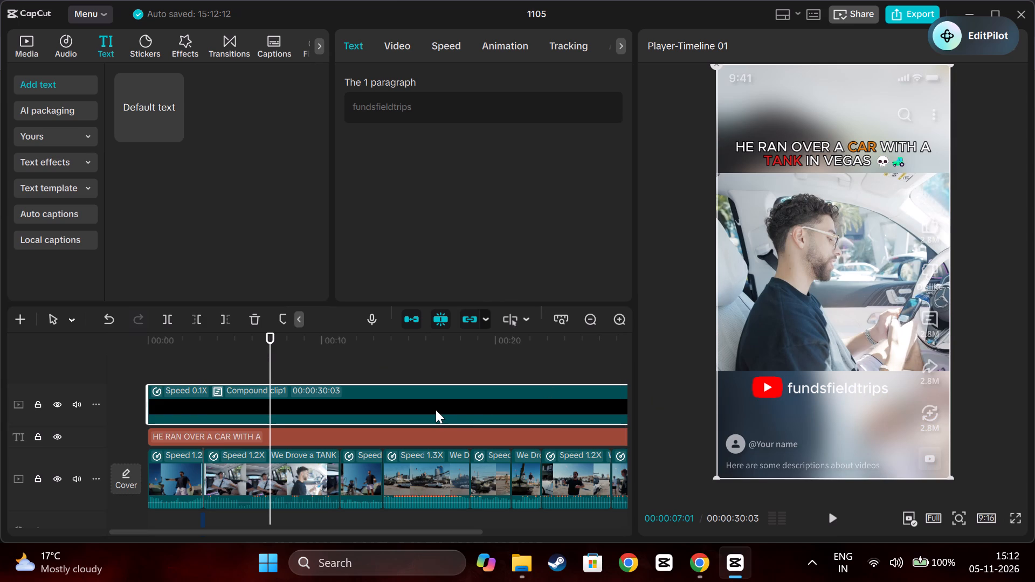
pyautogui.click(381, 41)
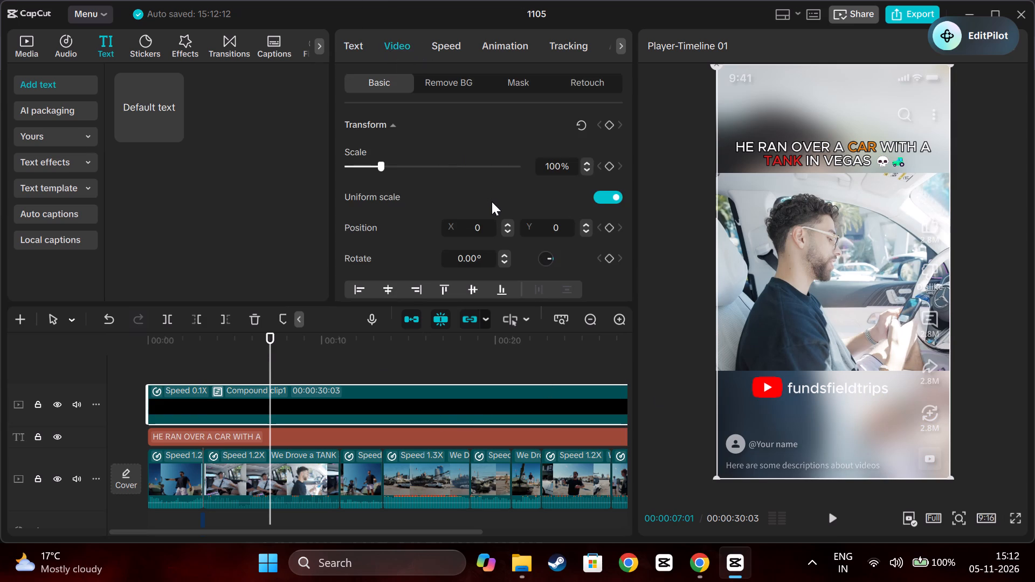
pyautogui.scroll(-2, 492, 204)
pyautogui.scroll(2, 492, 204)
pyautogui.moveTo(786, 310); pyautogui.dragTo(779, 289)
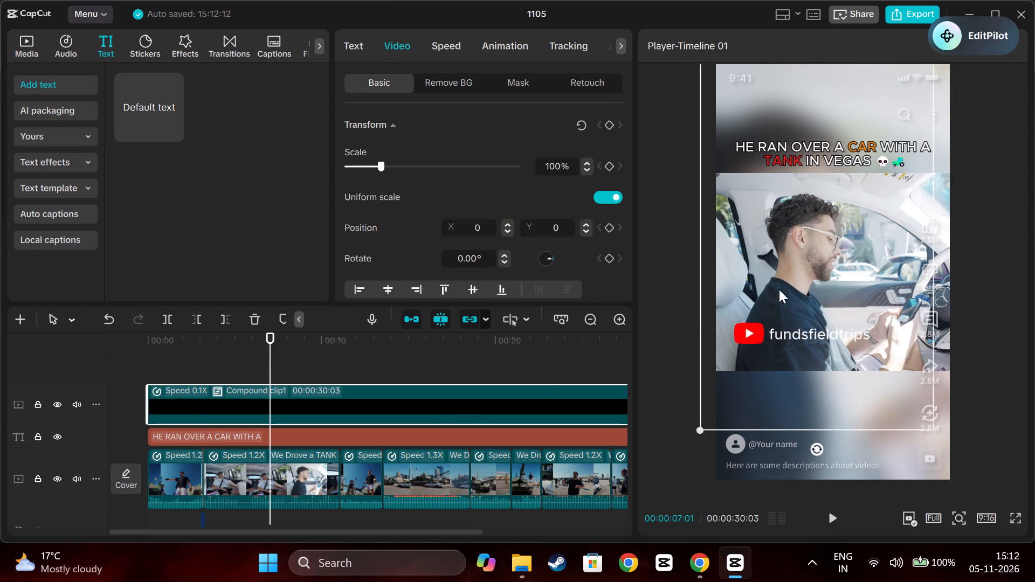
pyautogui.moveTo(779, 289); pyautogui.dragTo(786, 308)
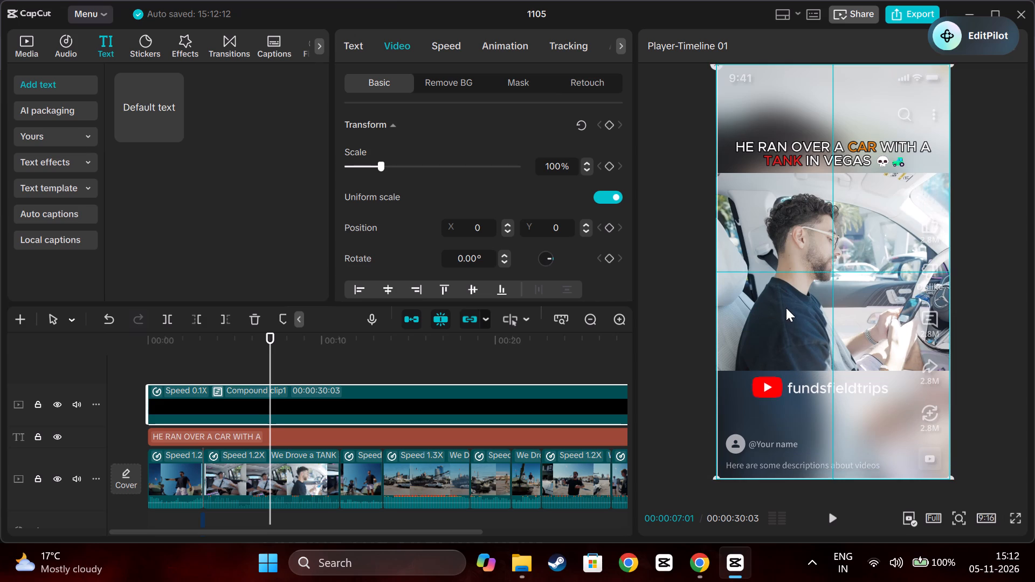
pyautogui.moveTo(786, 308); pyautogui.dragTo(790, 308)
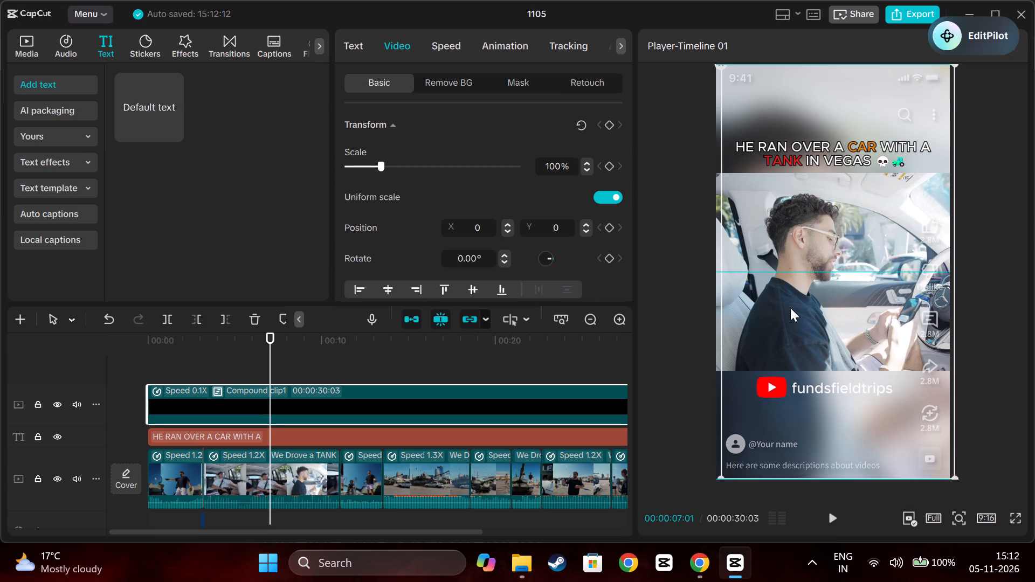
pyautogui.moveTo(790, 308); pyautogui.dragTo(790, 308)
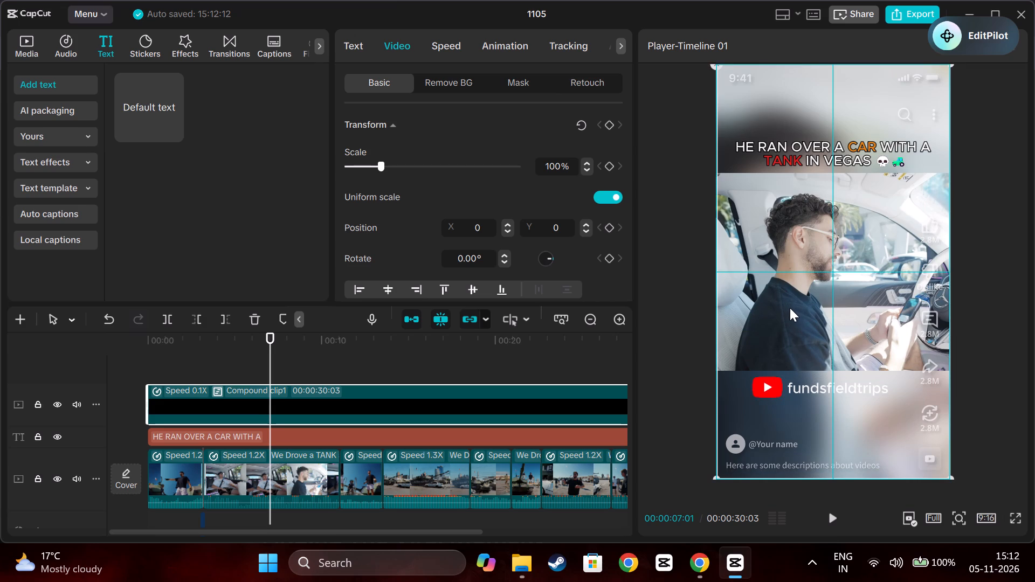
pyautogui.moveTo(790, 308); pyautogui.dragTo(792, 307)
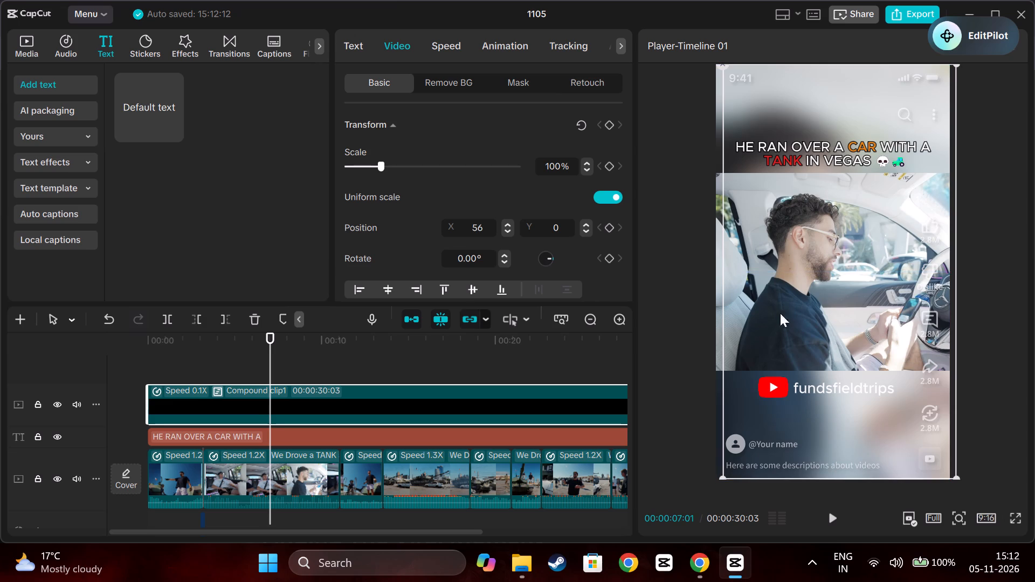
pyautogui.click(679, 326)
pyautogui.click(665, 404)
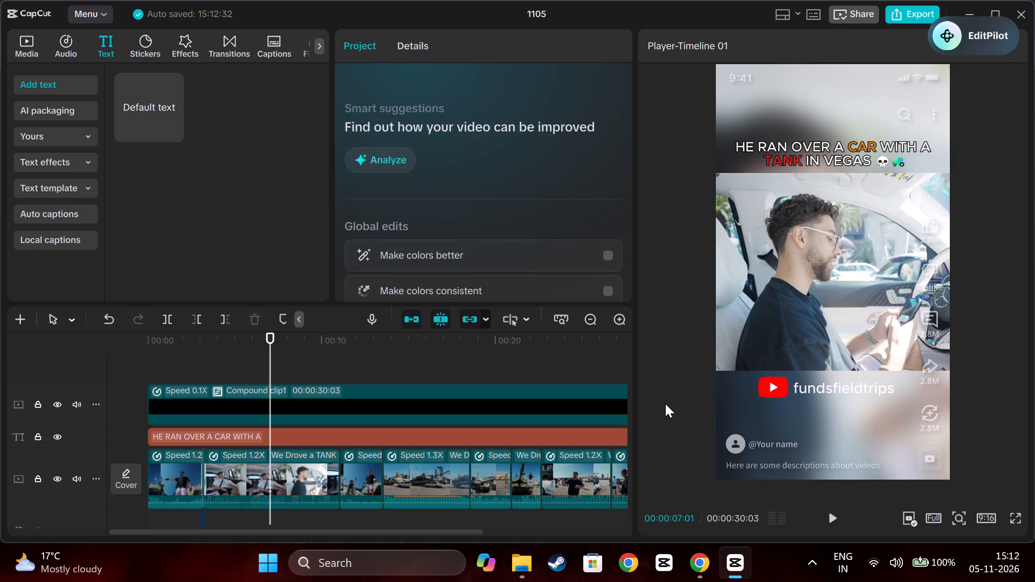
# Play the first six seconds from the start to check the shifted footer over the video.
pyautogui.moveTo(270, 356); pyautogui.dragTo(1, 359)
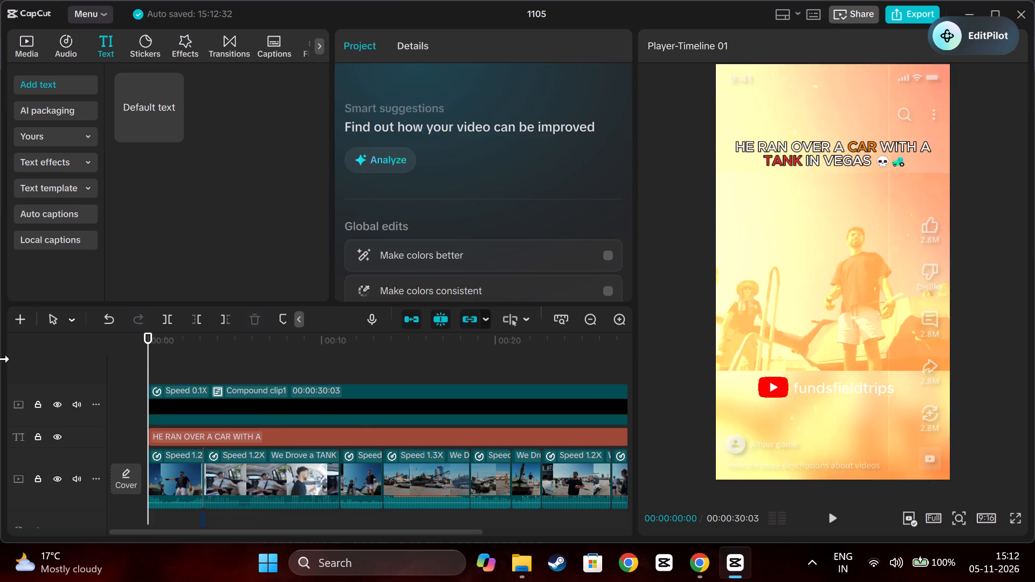
pyautogui.press('space')
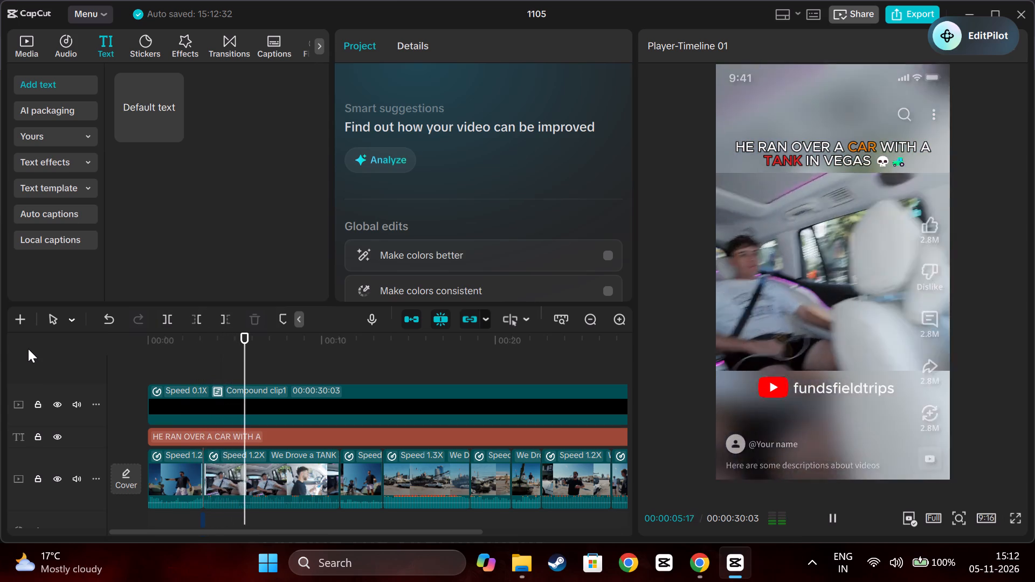
pyautogui.press('space')
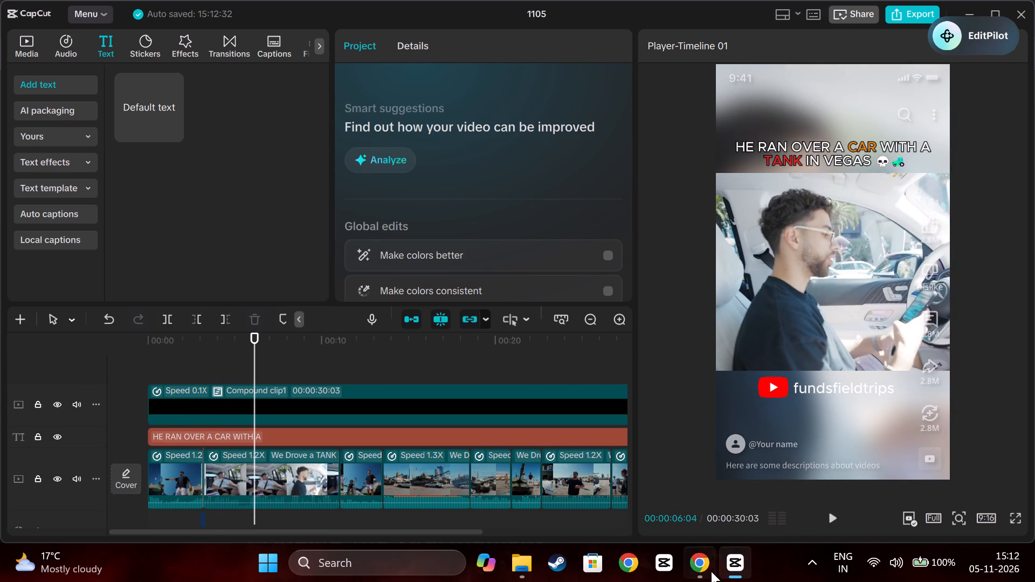
# Switch to Chrome and review the Notion guidelines' Footer Bar examples for hook, footage, subtitle and footer placement.
pyautogui.click(710, 571)
pyautogui.click(737, 473)
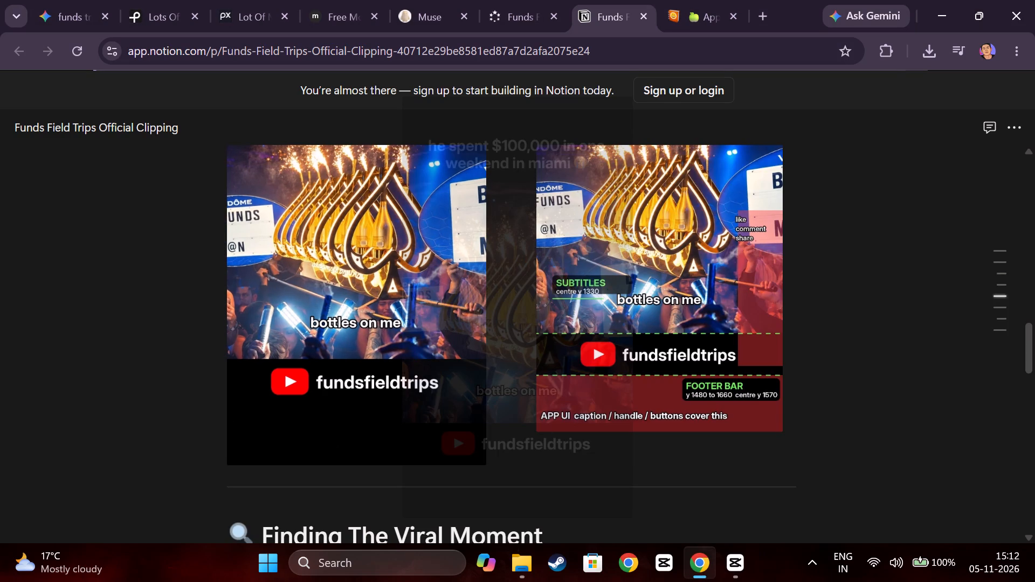
pyautogui.scroll(4, 483, 418)
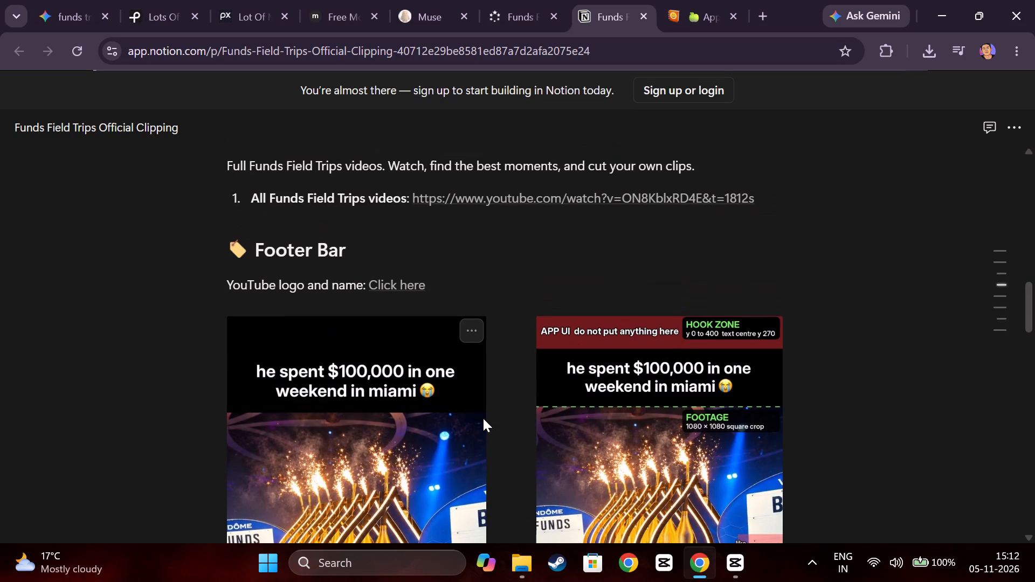
pyautogui.scroll(-2, 483, 418)
pyautogui.scroll(3, 483, 418)
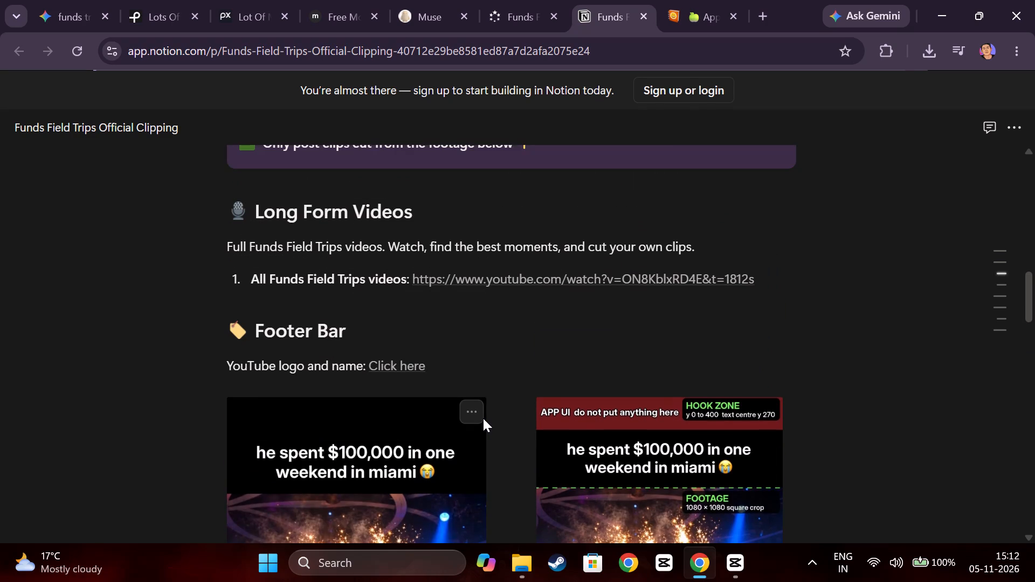
pyautogui.scroll(2, 483, 418)
pyautogui.scroll(-4, 483, 418)
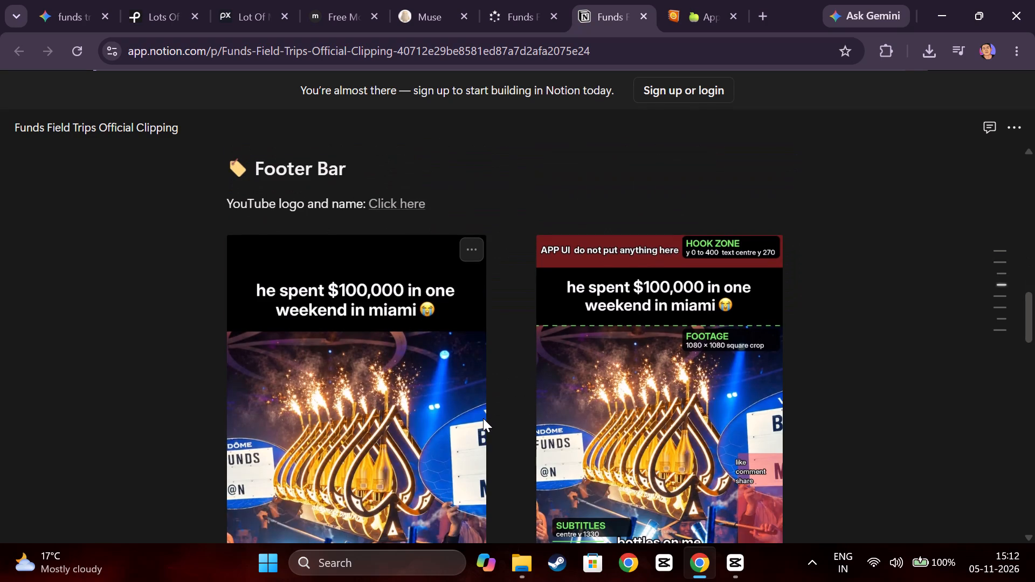
pyautogui.scroll(-1, 483, 418)
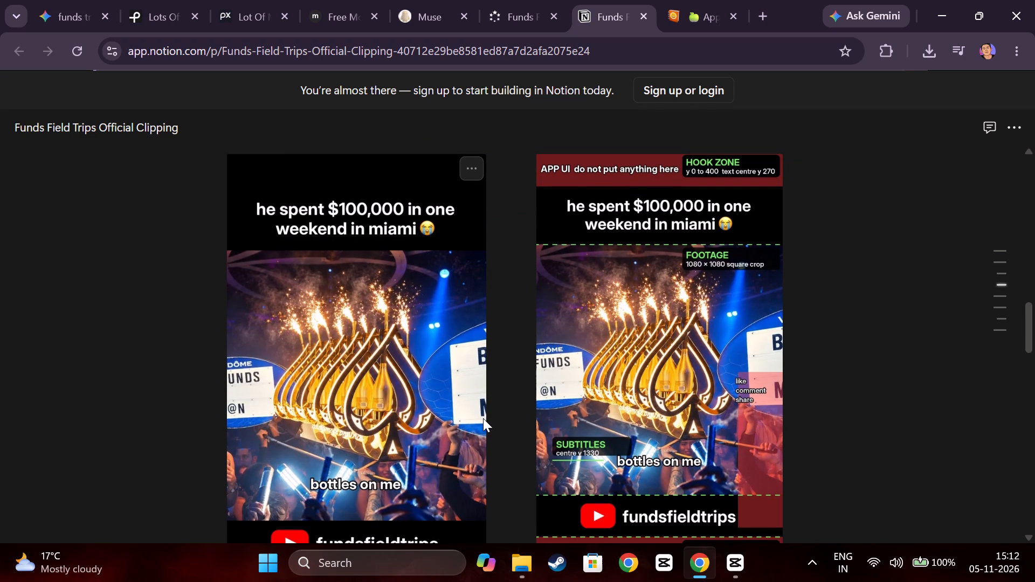
pyautogui.scroll(-1, 483, 418)
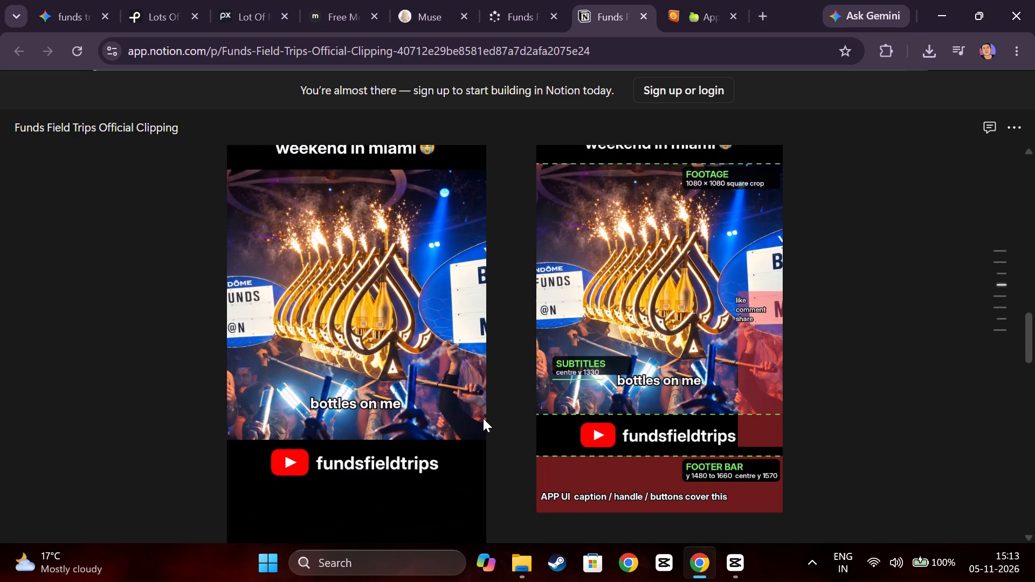
pyautogui.scroll(-1, 483, 418)
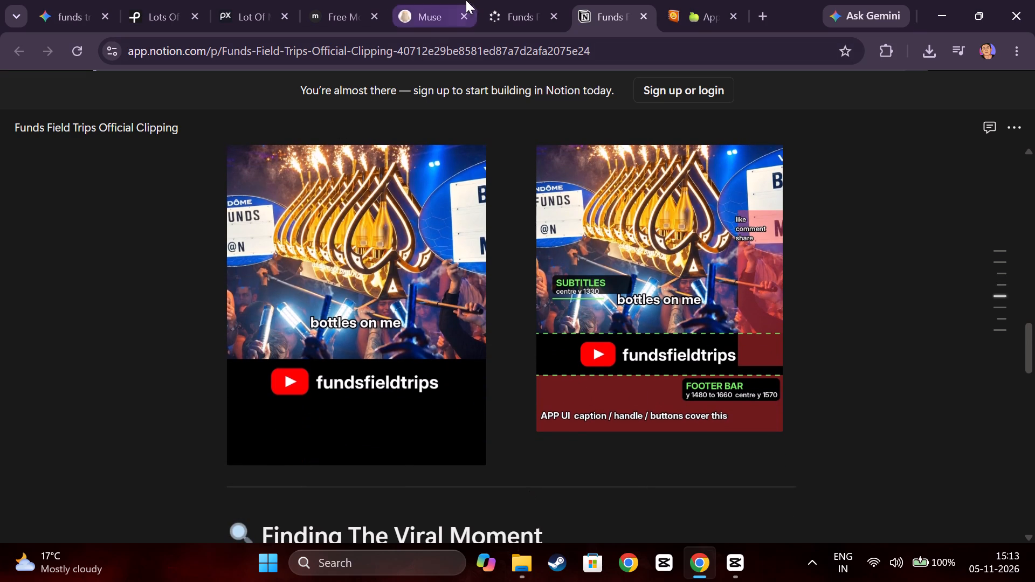
# Check the brief and creator requirements on the Content Rewards campaign page.
pyautogui.click(505, 17)
pyautogui.scroll(-2, 507, 392)
pyautogui.scroll(1, 507, 392)
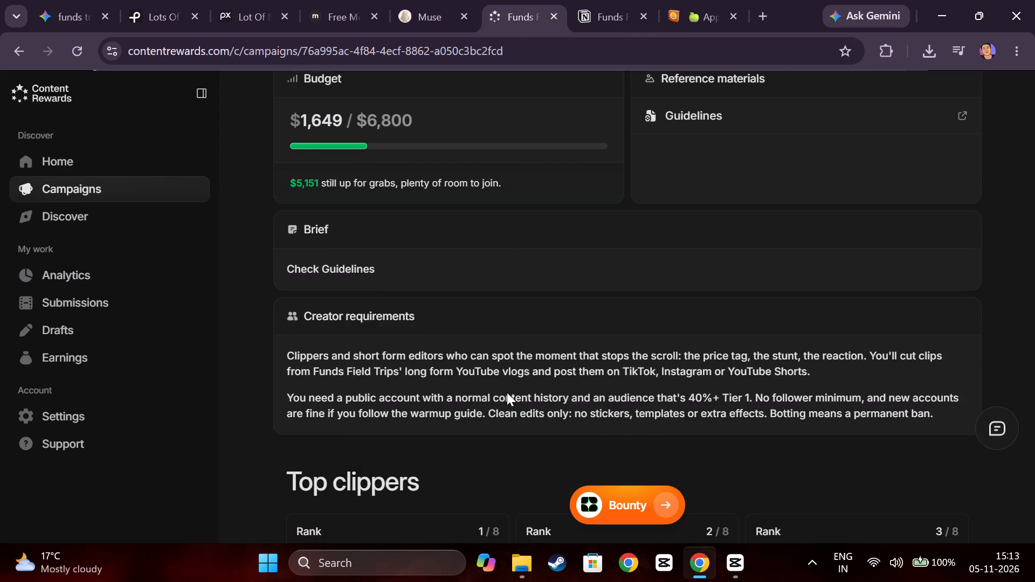
pyautogui.scroll(1, 507, 392)
pyautogui.scroll(-1, 507, 392)
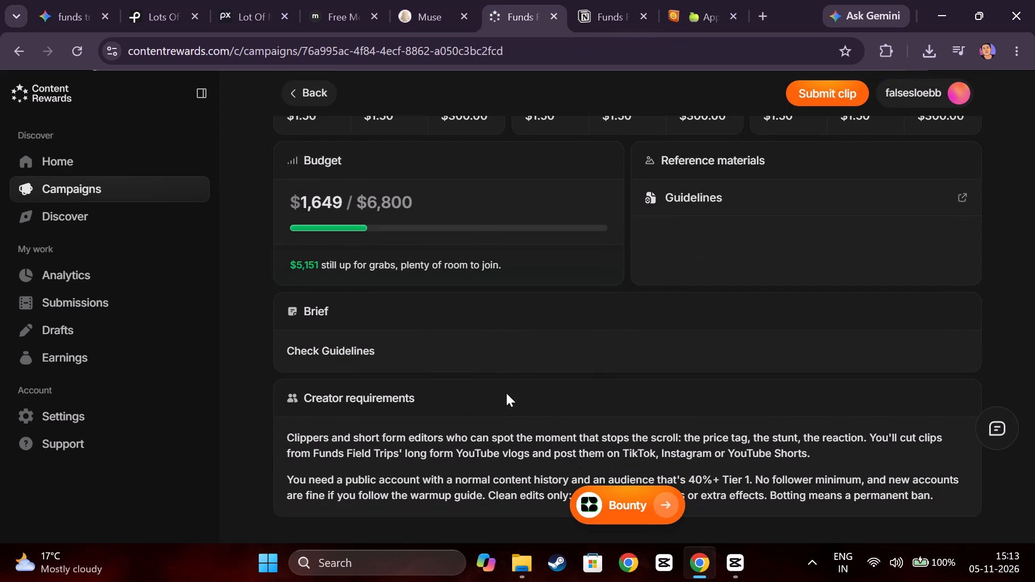
# Switch back to CapCut, play the edit from the start to near its end, and return the playhead to the start.
pyautogui.click(732, 558)
pyautogui.moveTo(248, 354); pyautogui.dragTo(76, 362)
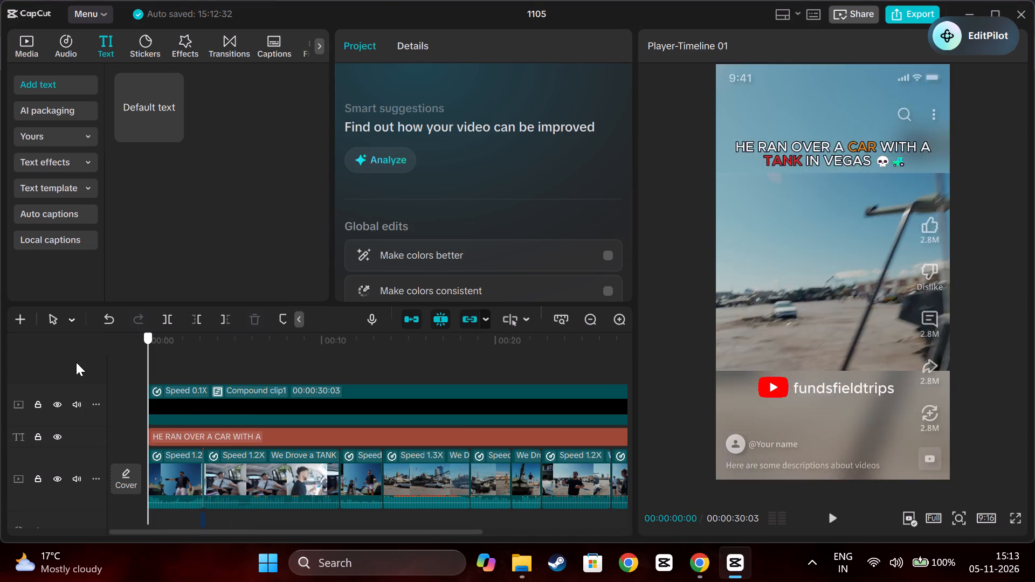
pyautogui.moveTo(76, 362); pyautogui.dragTo(74, 362)
pyautogui.press('space')
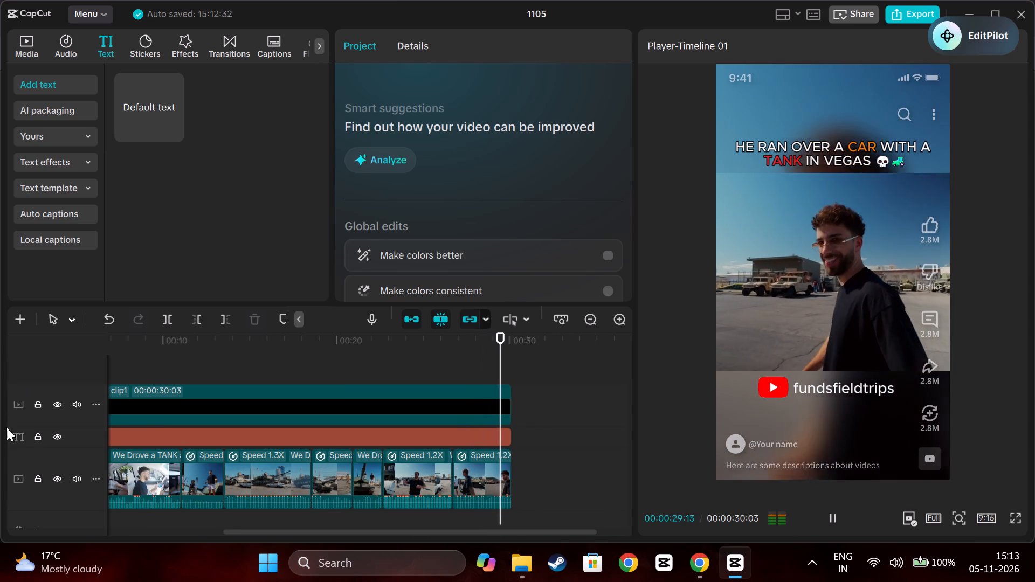
pyautogui.click(170, 356)
pyautogui.moveTo(170, 356); pyautogui.dragTo(0, 355)
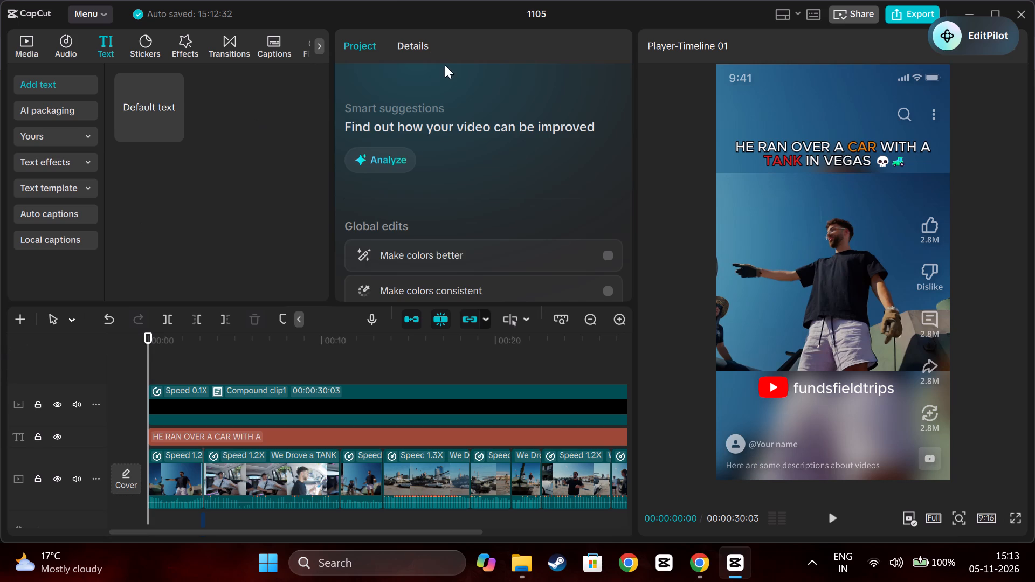
# Browse the Trending caption templates for a subtitle style that suits the clip.
pyautogui.click(275, 38)
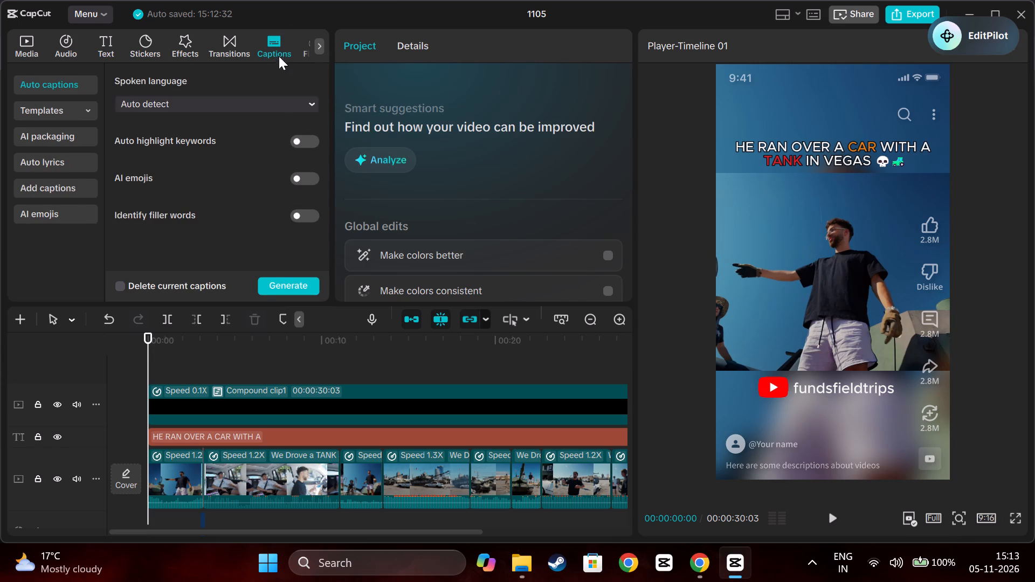
pyautogui.click(62, 115)
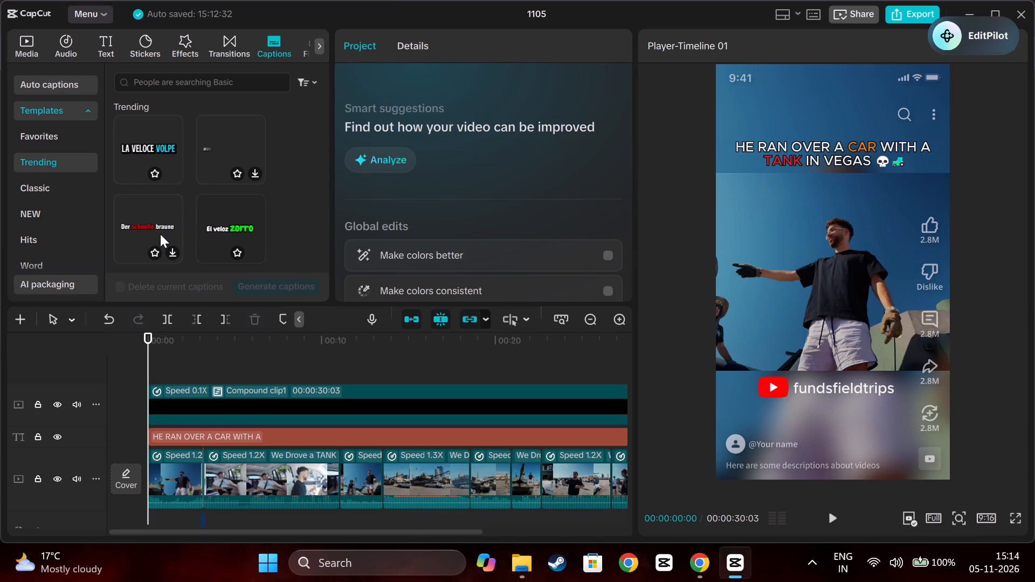
pyautogui.scroll(-2, 160, 234)
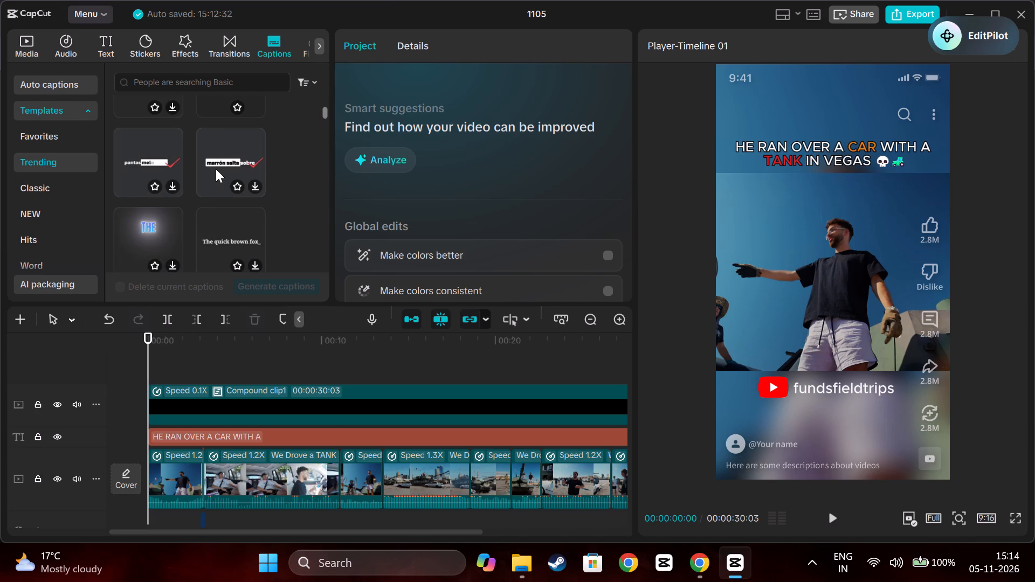
pyautogui.scroll(-1, 216, 167)
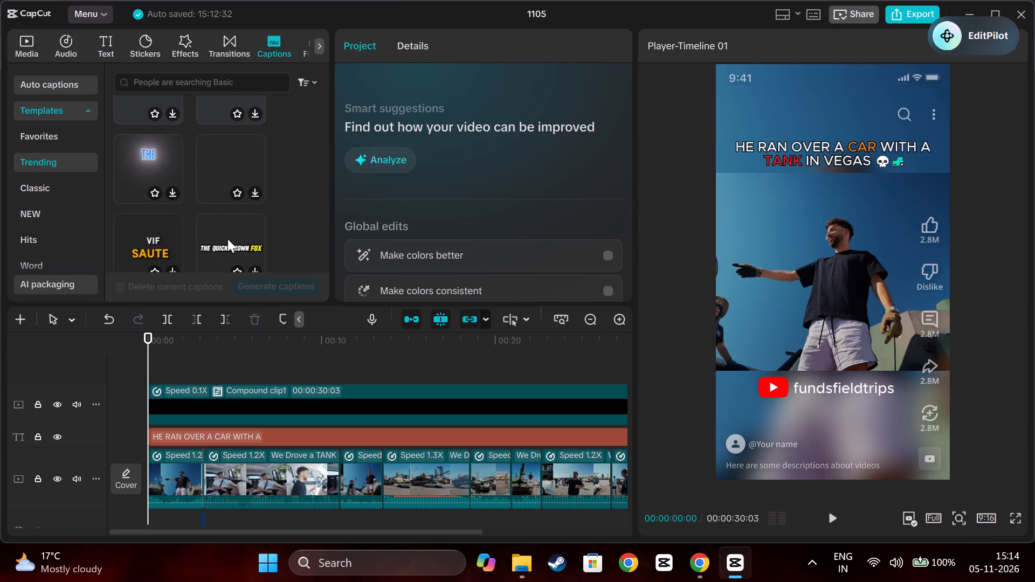
pyautogui.scroll(-1, 237, 241)
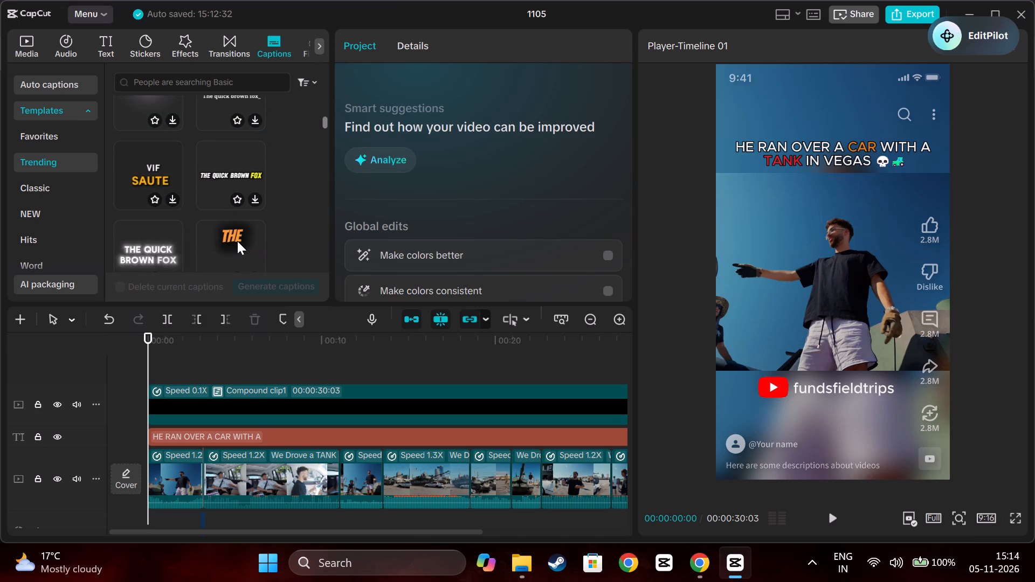
pyautogui.scroll(-1, 237, 241)
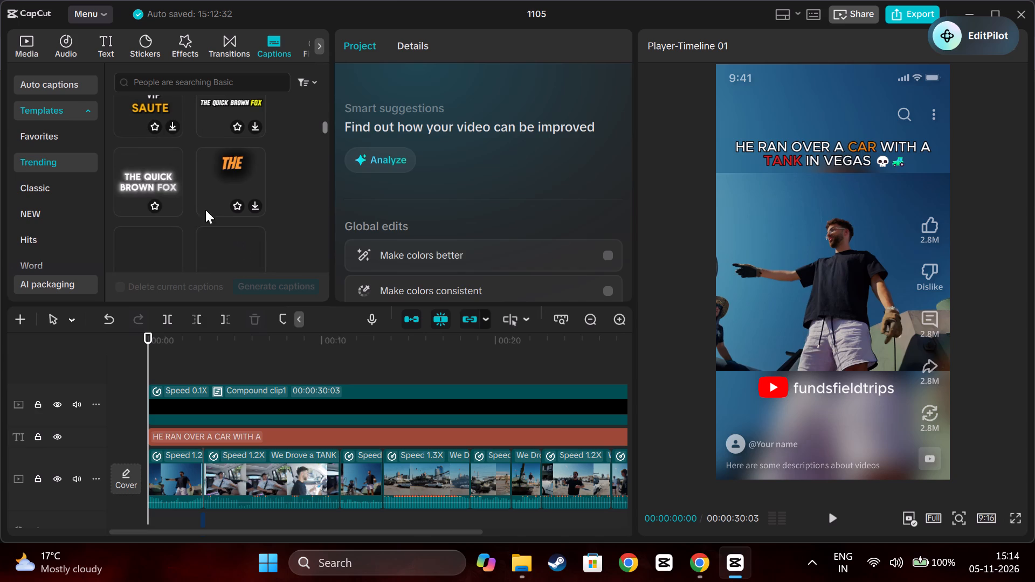
pyautogui.scroll(-1, 161, 188)
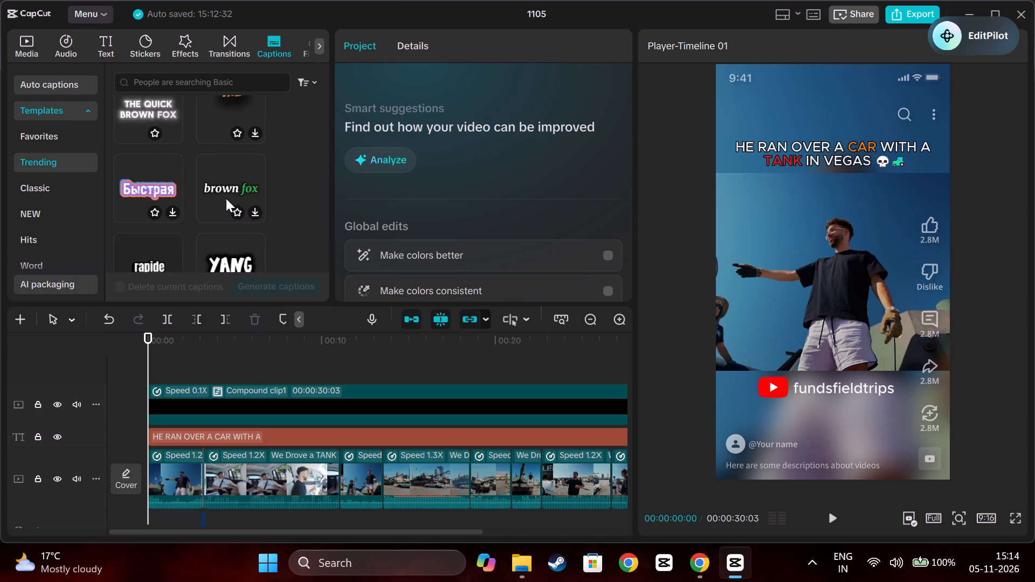
pyautogui.scroll(-2, 226, 198)
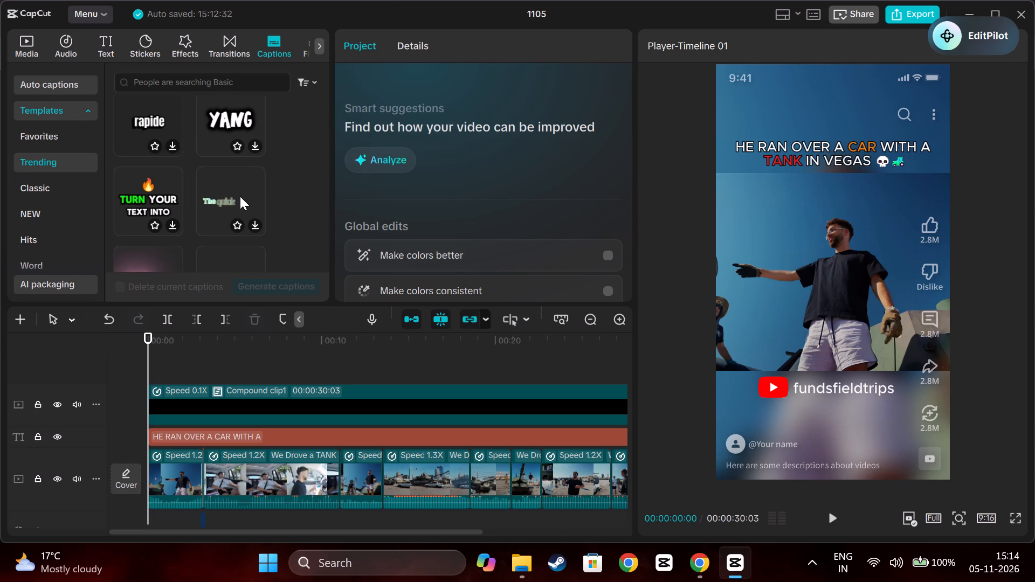
pyautogui.scroll(-2, 240, 196)
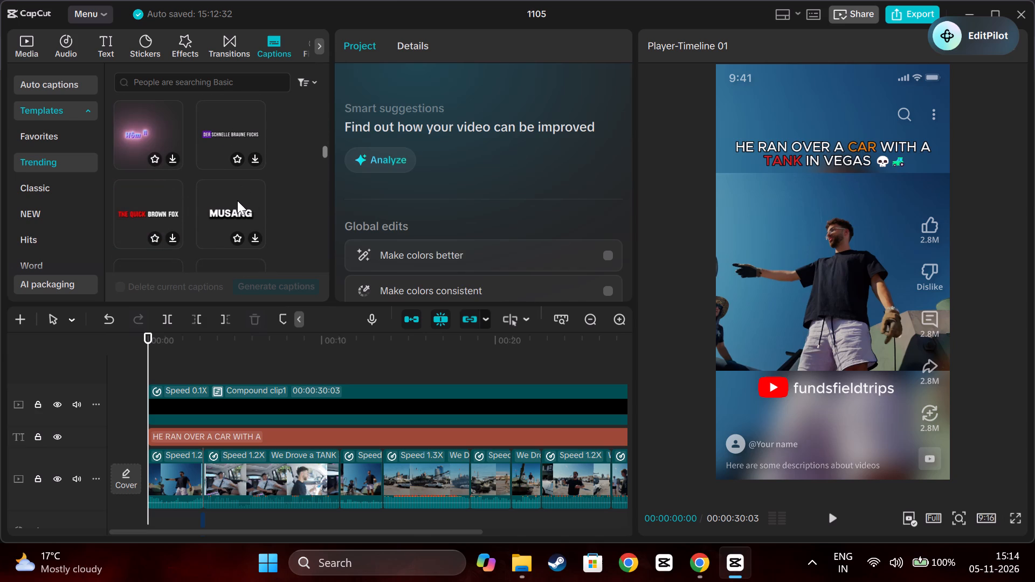
pyautogui.scroll(-1, 237, 200)
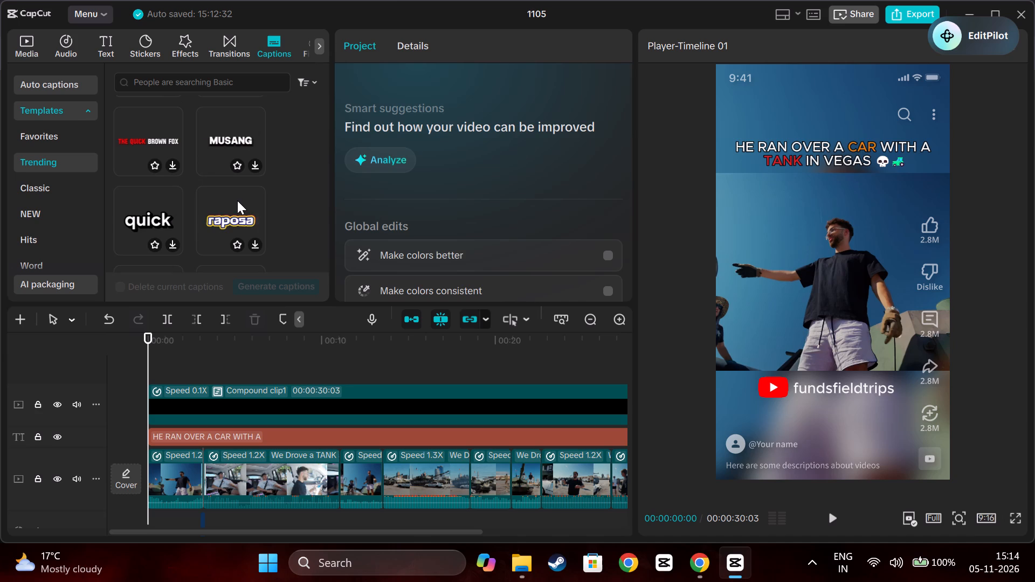
pyautogui.scroll(-2, 237, 200)
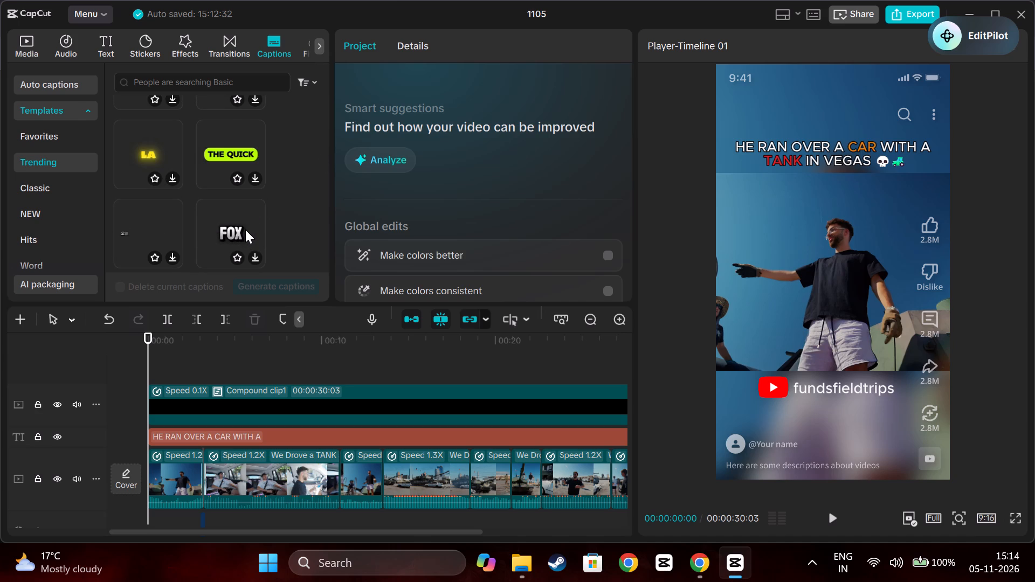
pyautogui.scroll(-2, 245, 230)
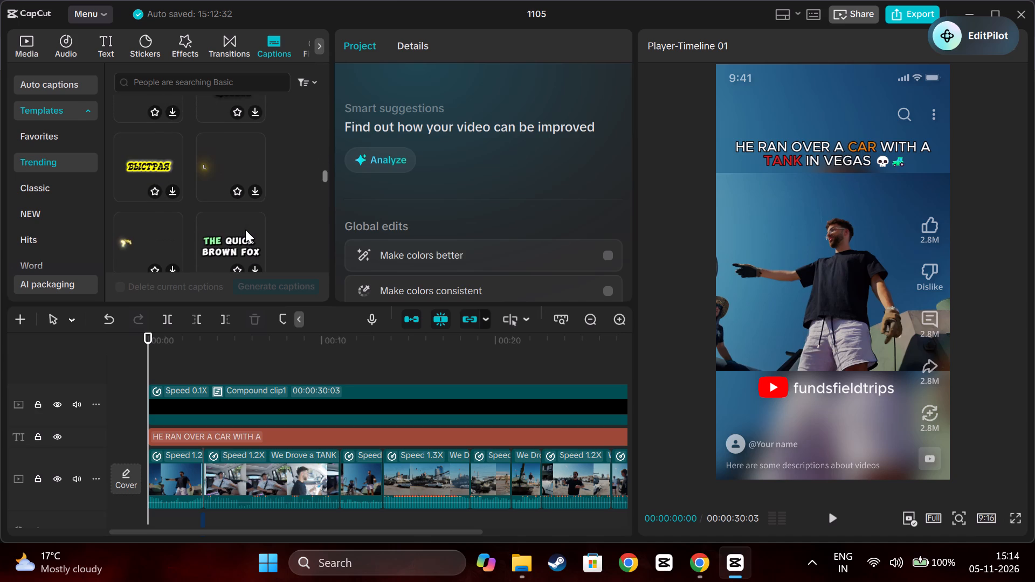
pyautogui.scroll(-2, 245, 230)
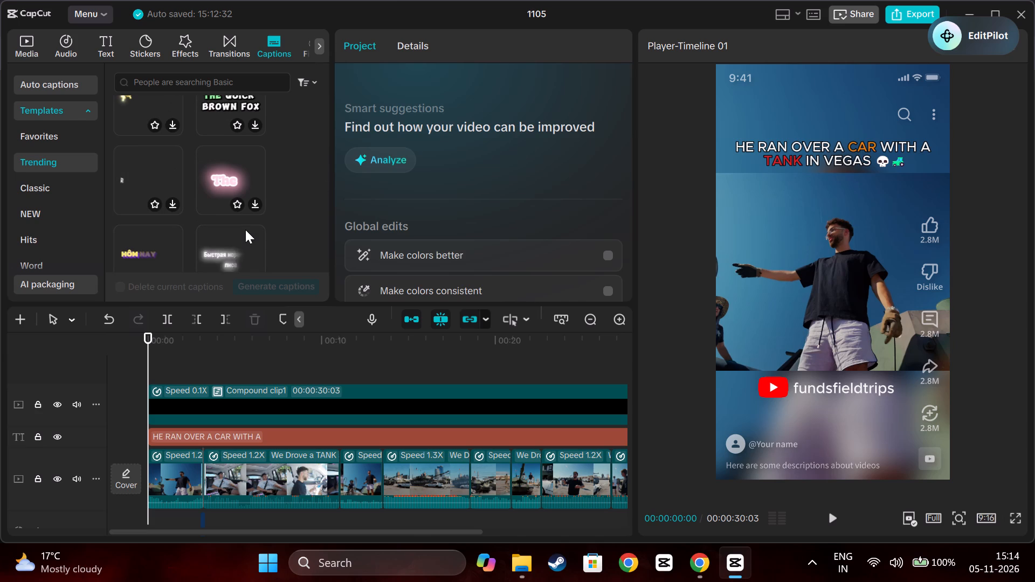
pyautogui.scroll(-3, 245, 230)
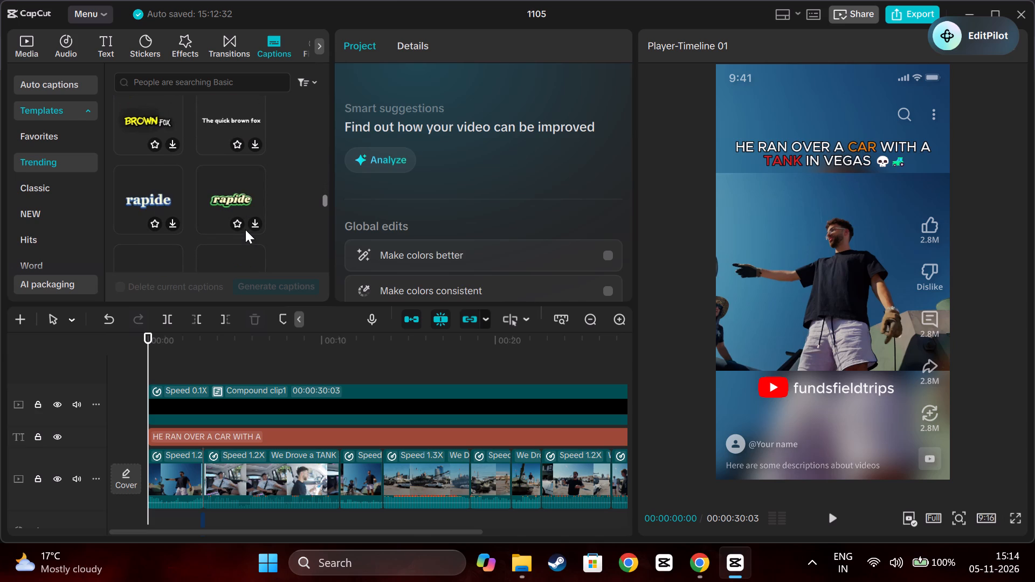
pyautogui.scroll(-3, 245, 230)
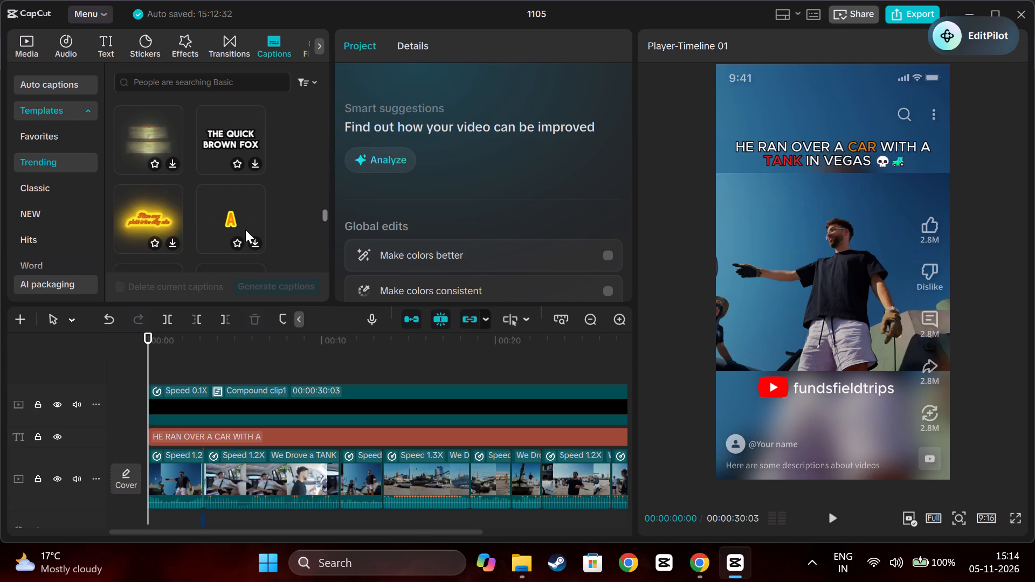
pyautogui.scroll(-4, 245, 230)
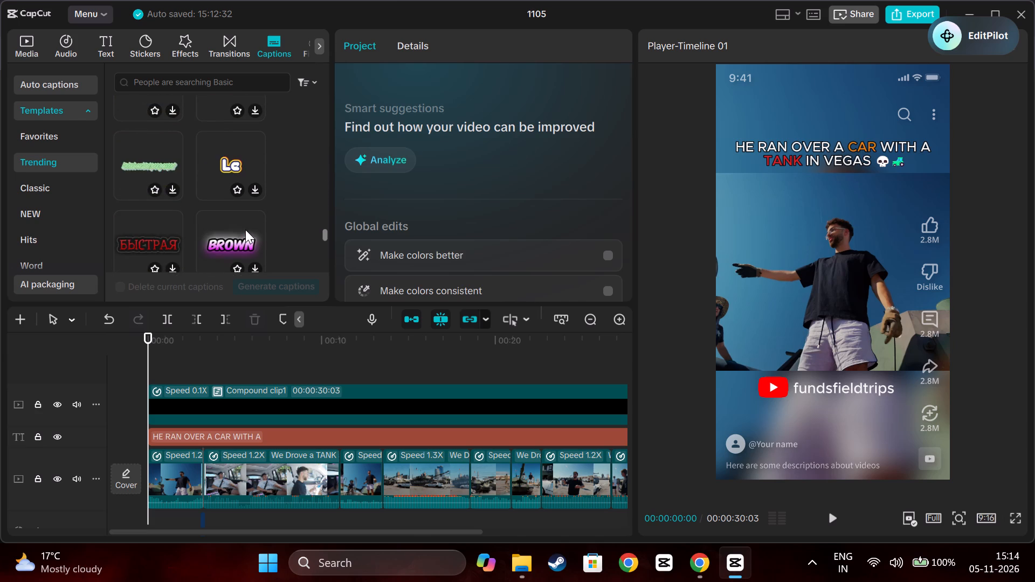
pyautogui.scroll(-7, 245, 230)
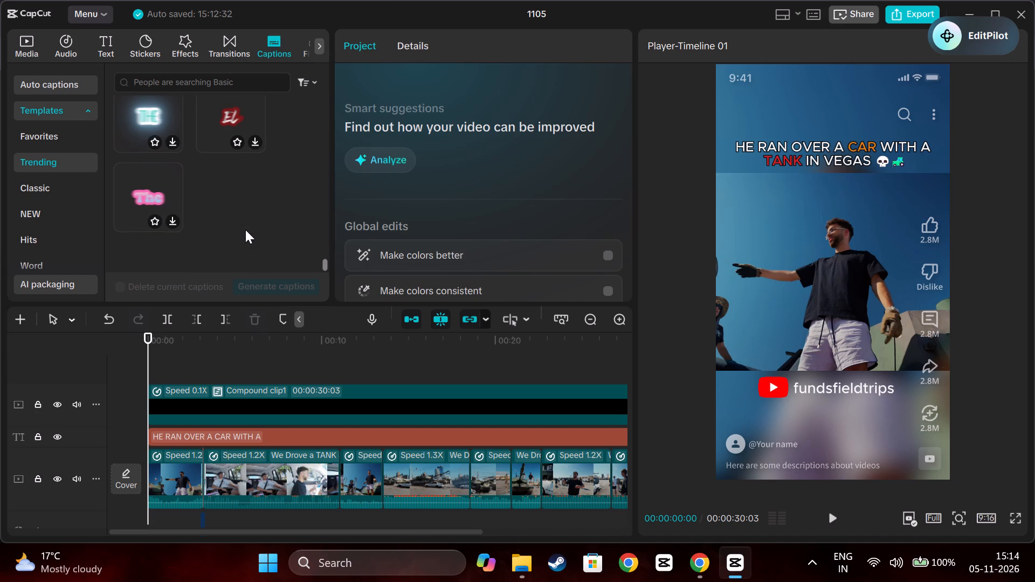
# Generate captions for the clip using the Classic template with bold white text and a green highlighted word.
pyautogui.scroll(-1, 245, 230)
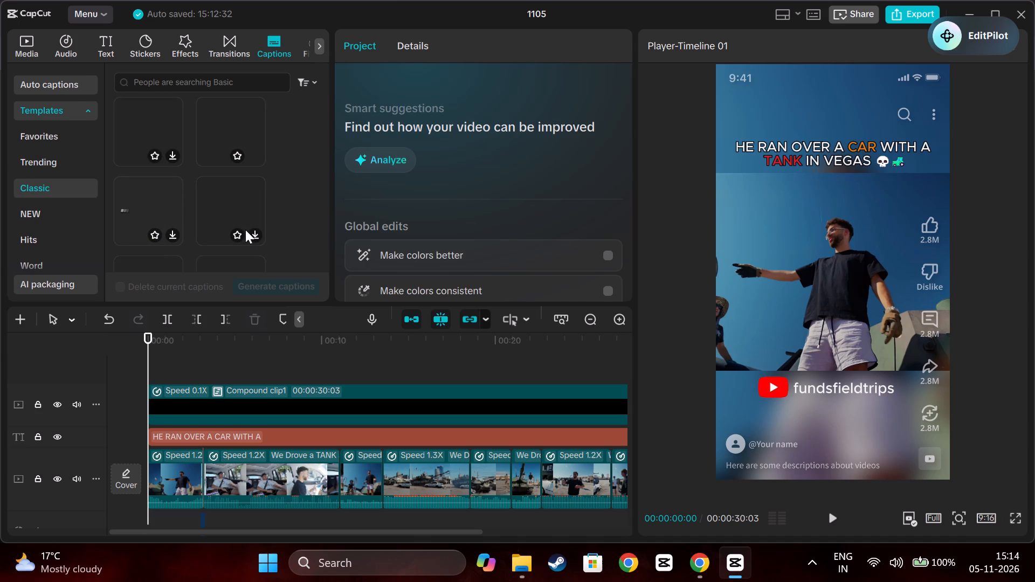
pyautogui.scroll(-2, 245, 230)
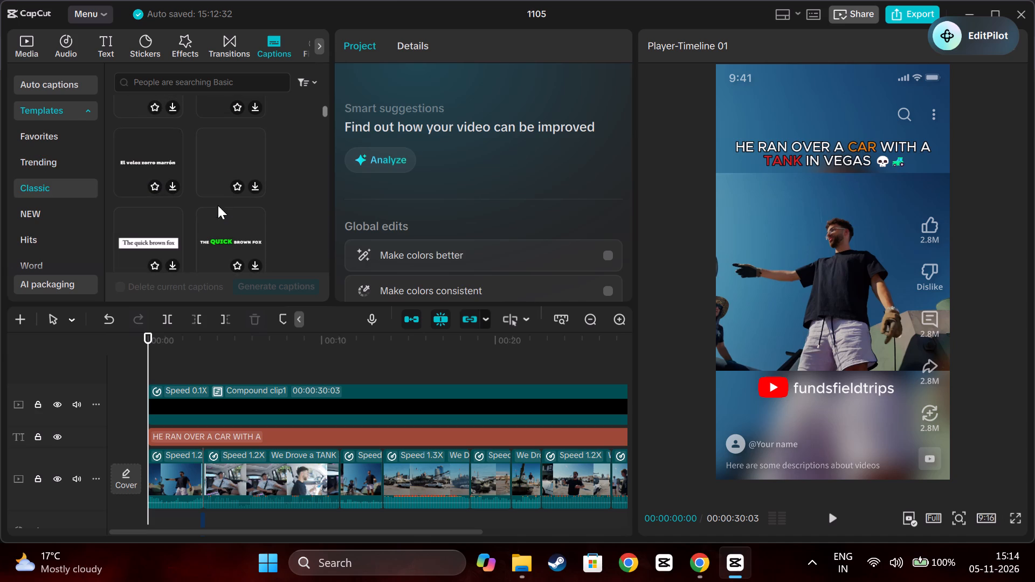
pyautogui.click(225, 240)
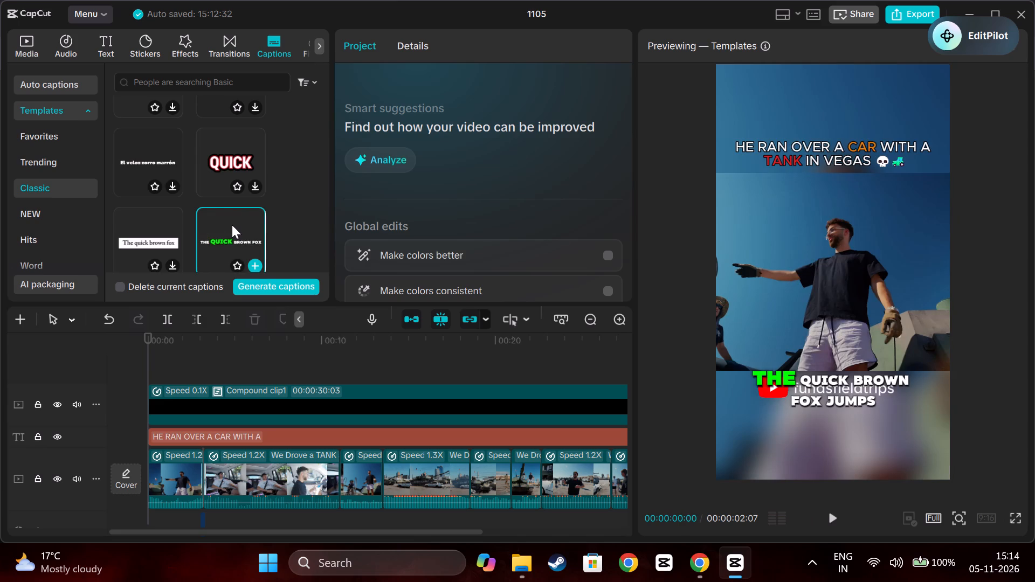
pyautogui.scroll(-1, 232, 225)
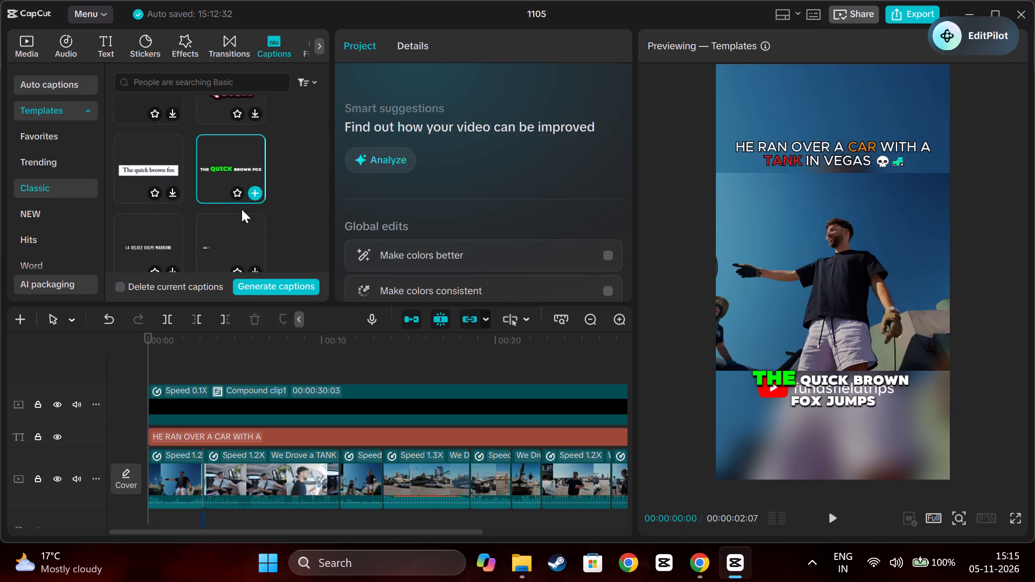
pyautogui.click(250, 284)
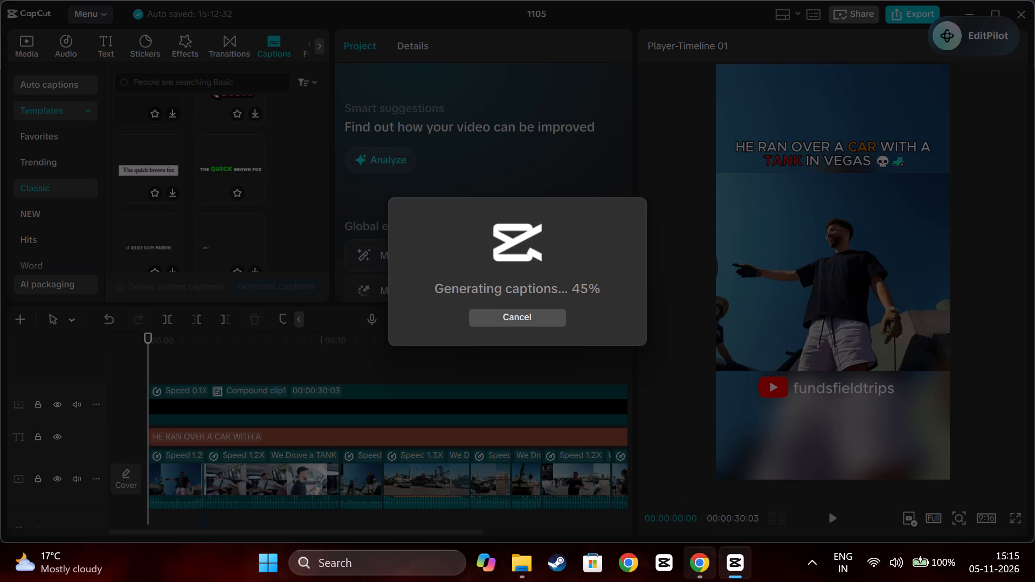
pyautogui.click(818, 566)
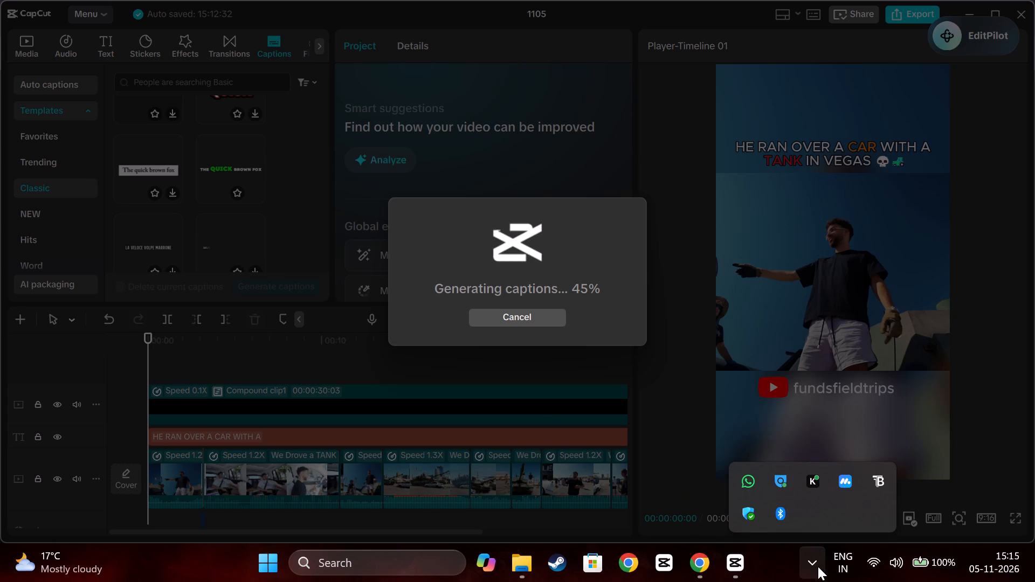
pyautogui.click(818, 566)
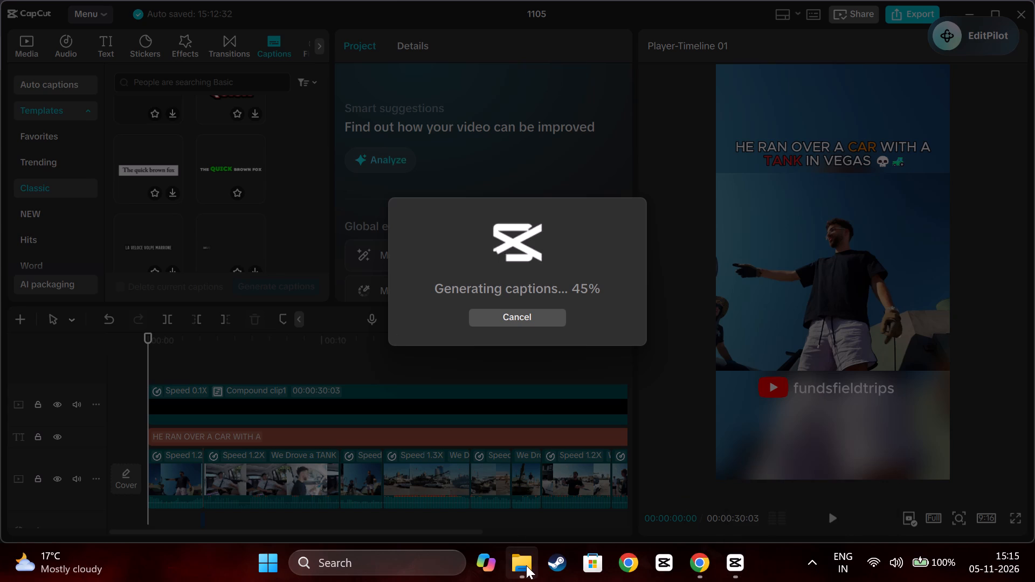
# Switch to File Explorer, look through the files in the Desktop folder, and return to CapCut.
pyautogui.click(526, 565)
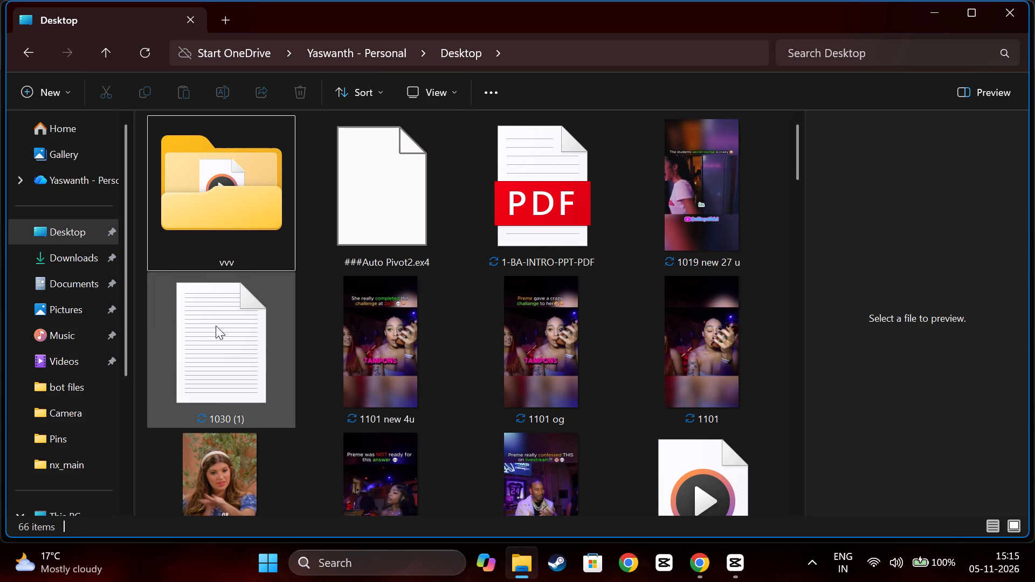
pyautogui.click(140, 335)
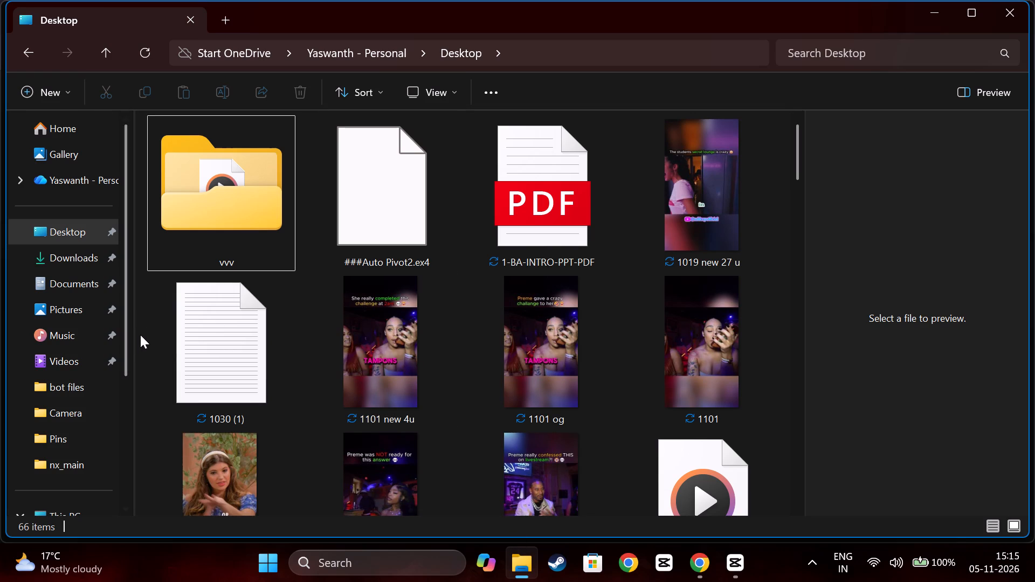
pyautogui.click(149, 329)
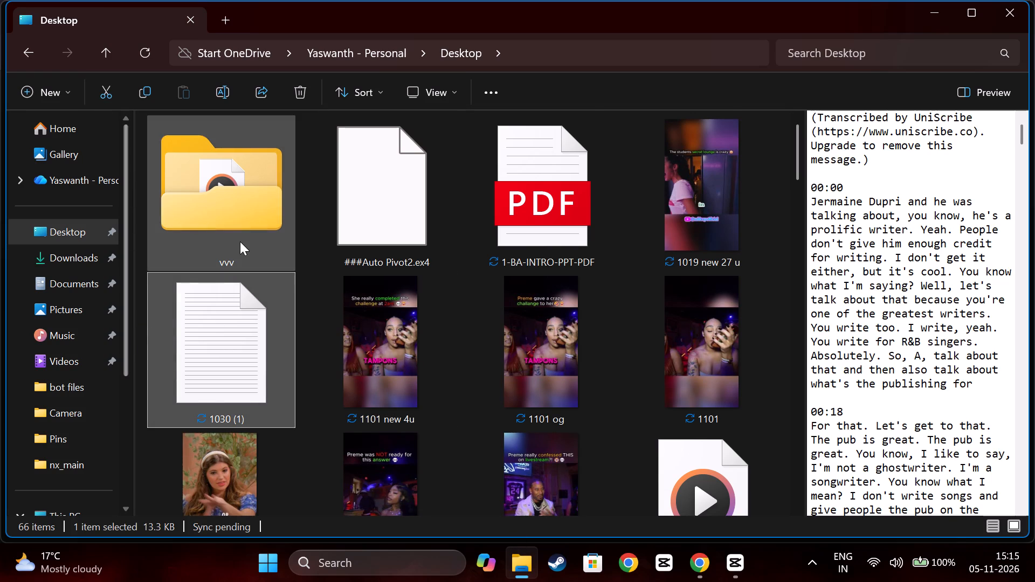
pyautogui.scroll(-2, 240, 242)
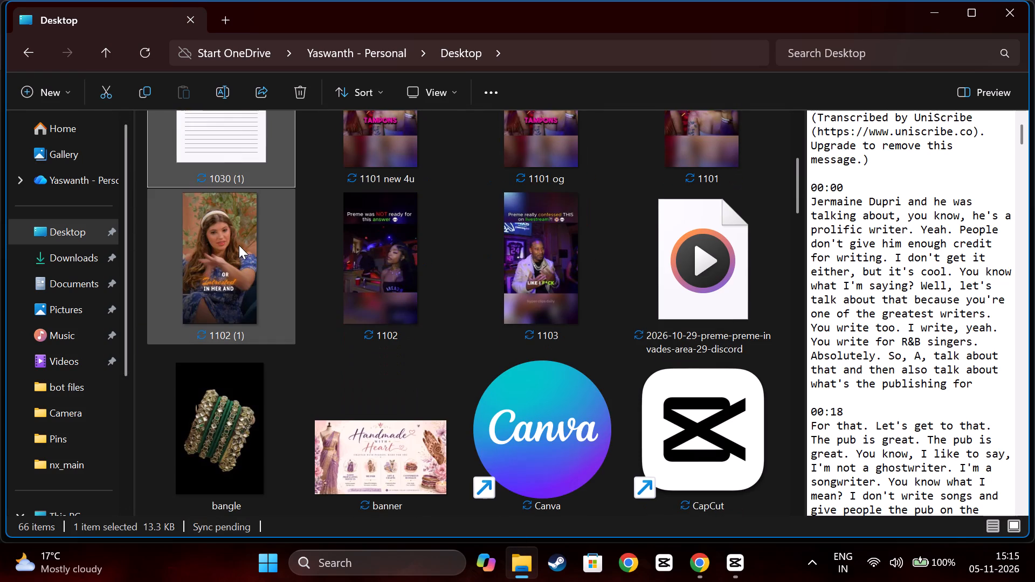
pyautogui.scroll(-7, 239, 245)
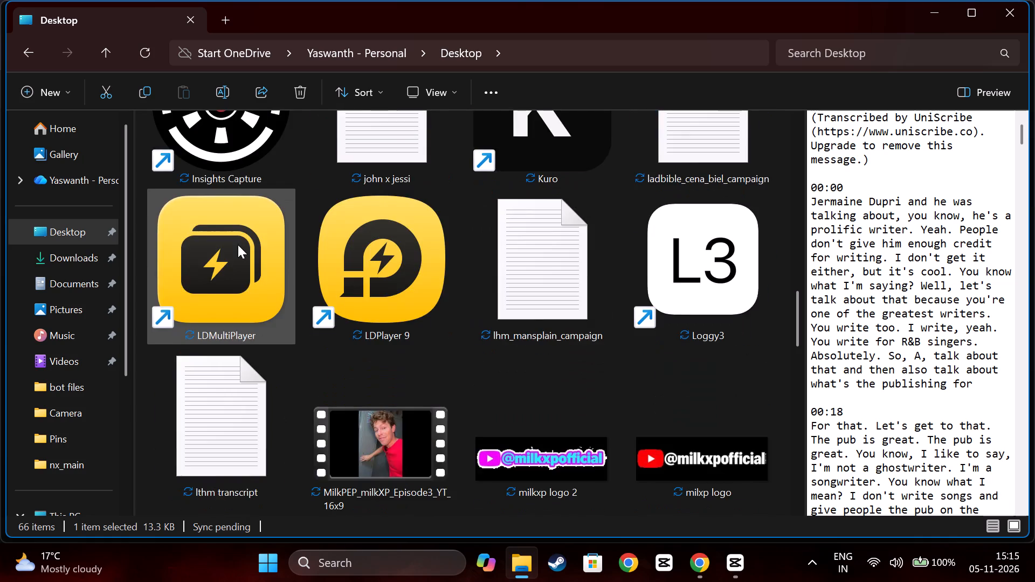
pyautogui.scroll(-13, 238, 245)
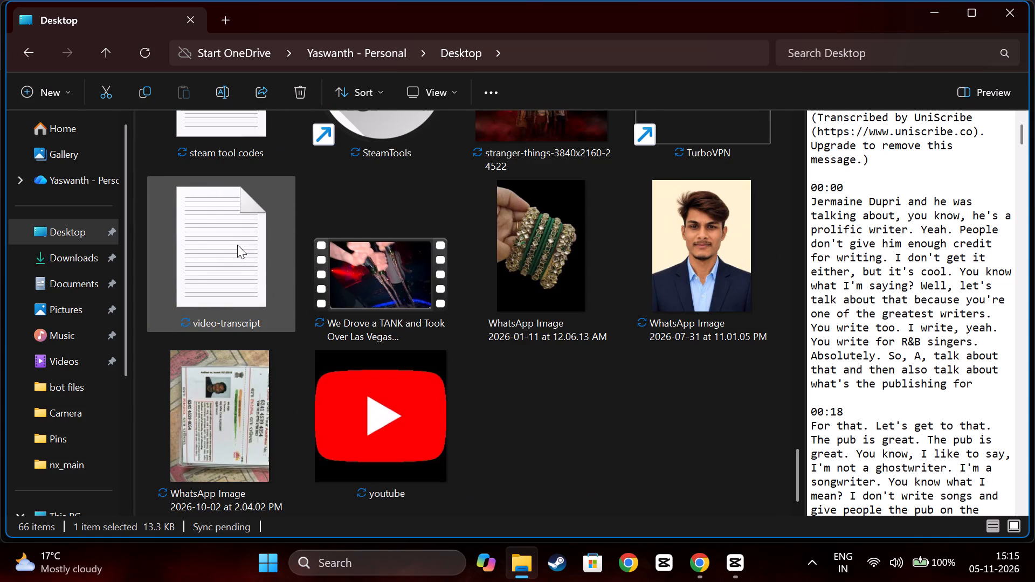
pyautogui.scroll(-5, 237, 245)
pyautogui.click(735, 570)
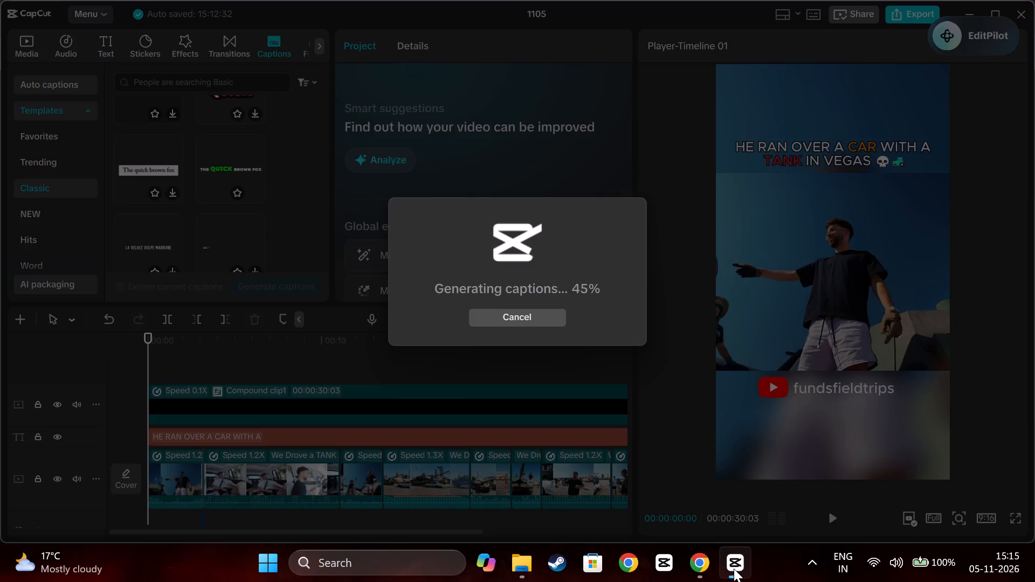
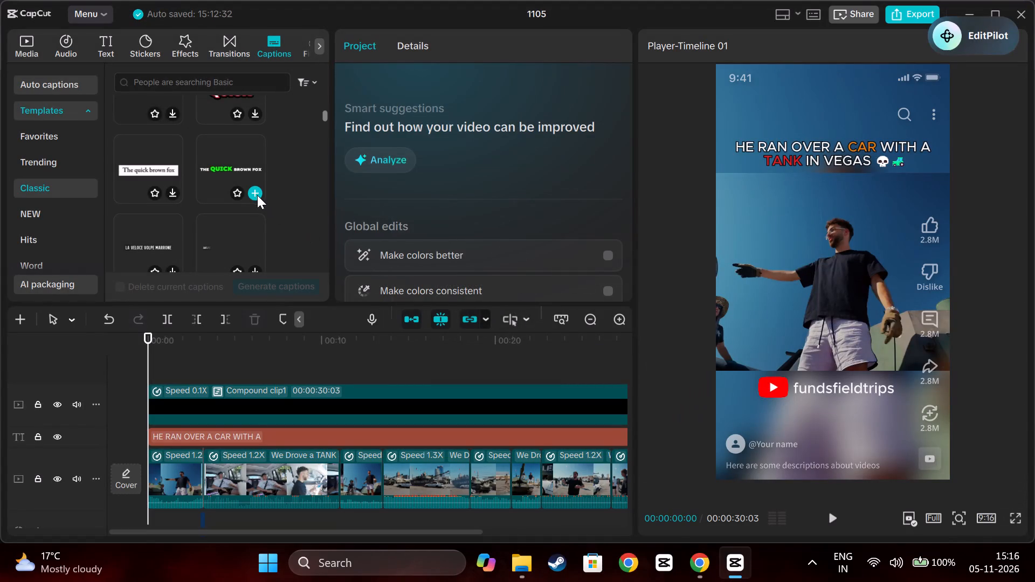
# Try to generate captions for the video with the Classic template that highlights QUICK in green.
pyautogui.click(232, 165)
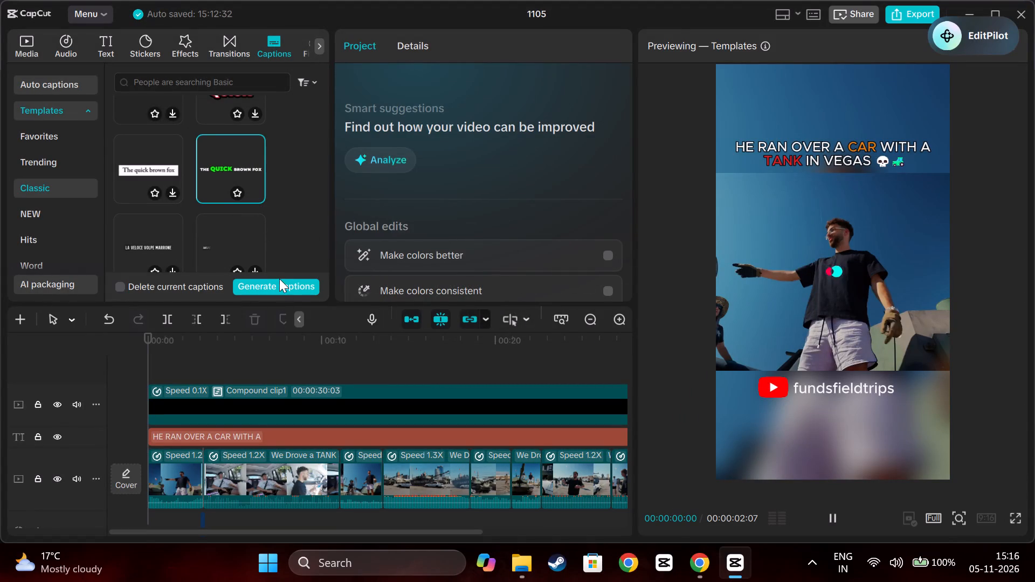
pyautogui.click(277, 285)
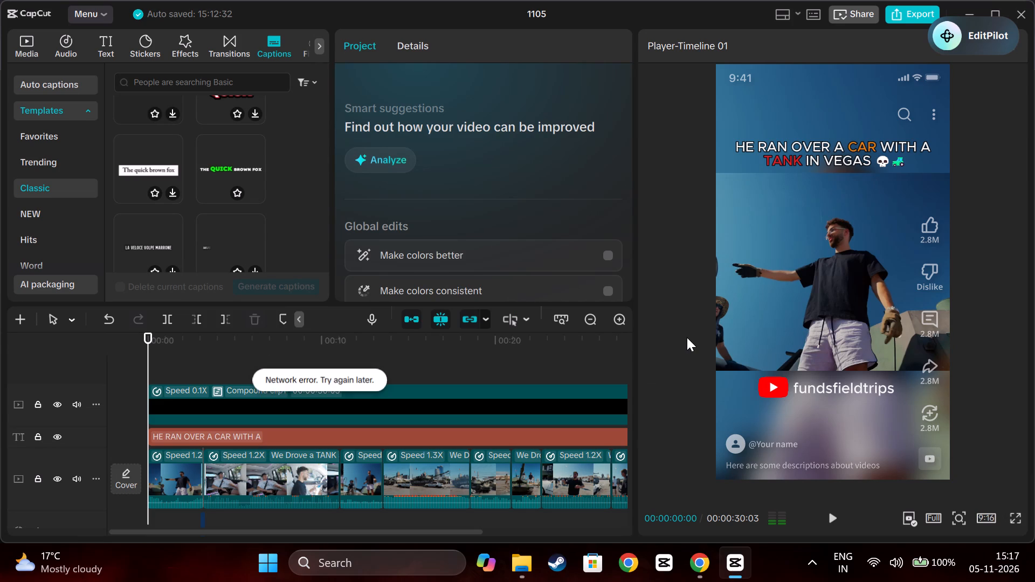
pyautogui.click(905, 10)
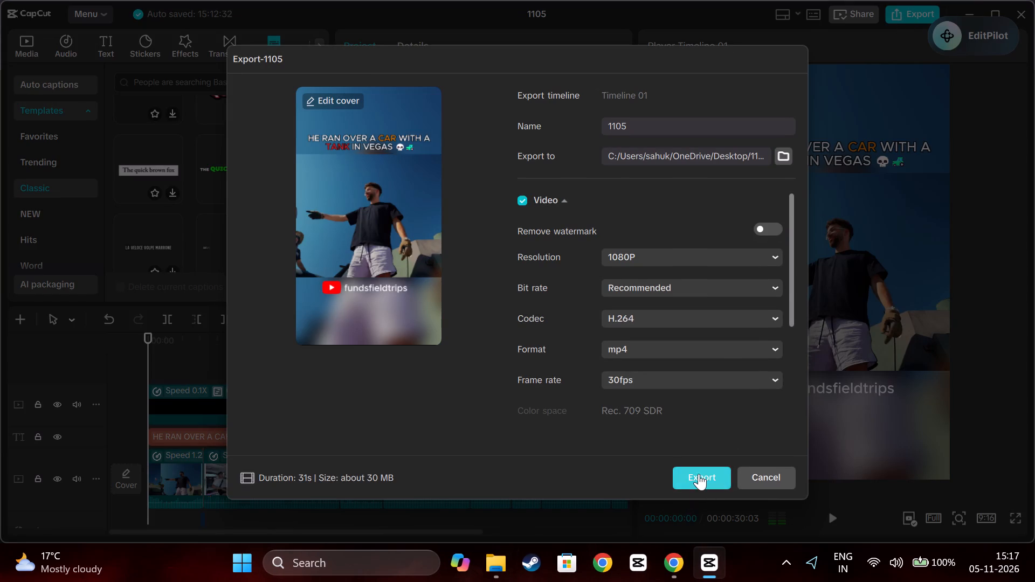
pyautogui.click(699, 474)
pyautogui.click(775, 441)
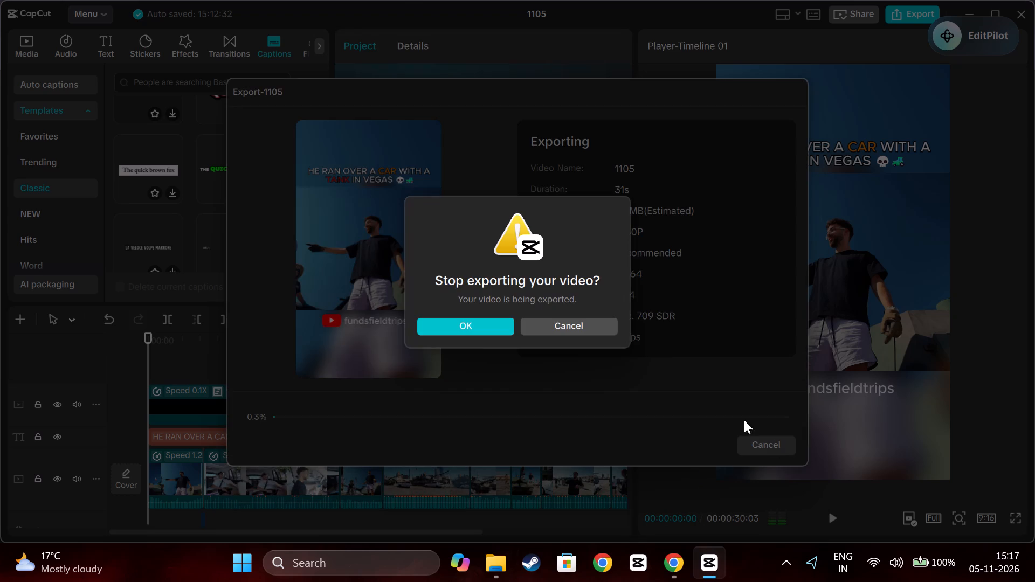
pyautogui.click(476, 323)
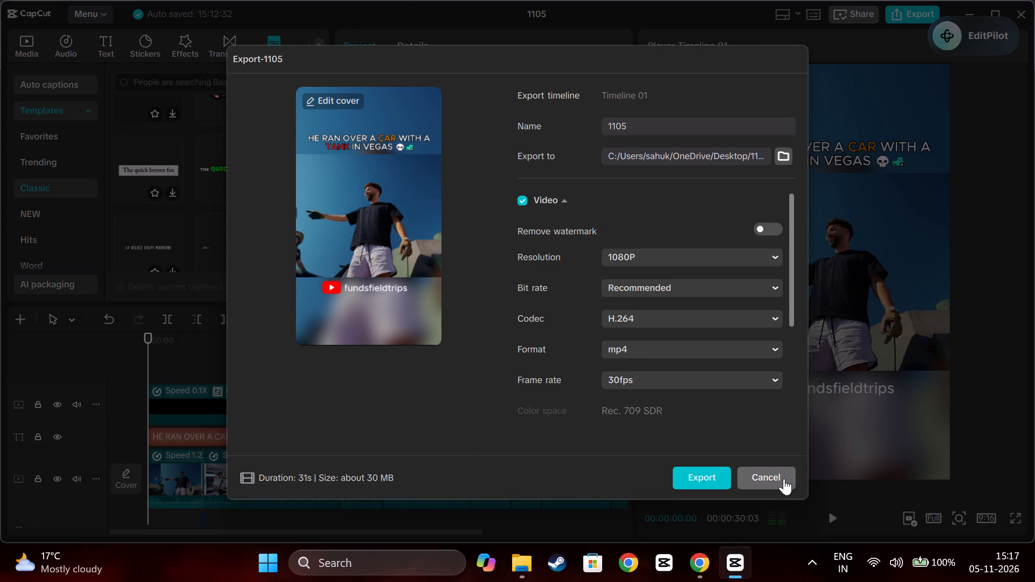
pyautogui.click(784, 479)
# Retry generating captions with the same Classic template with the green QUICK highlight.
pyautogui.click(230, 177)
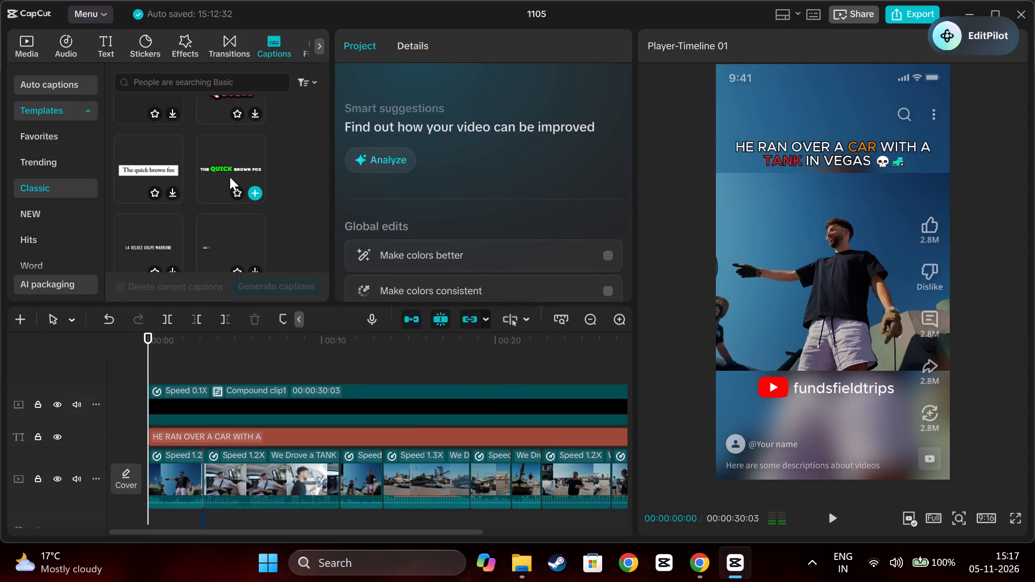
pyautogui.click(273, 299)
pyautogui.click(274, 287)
# Mute and hide the track holding Compound clip1 above the title text.
pyautogui.scroll(-6, 132, 391)
pyautogui.scroll(-3, 156, 449)
pyautogui.scroll(5, 156, 450)
pyautogui.scroll(-3, 156, 450)
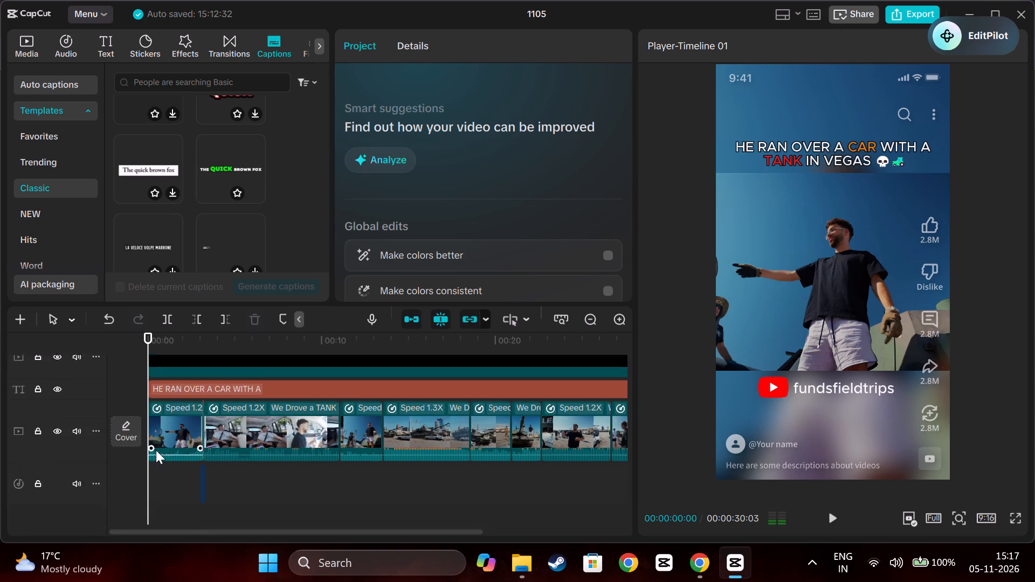
pyautogui.scroll(-2, 156, 450)
pyautogui.scroll(4, 156, 450)
pyautogui.click(73, 412)
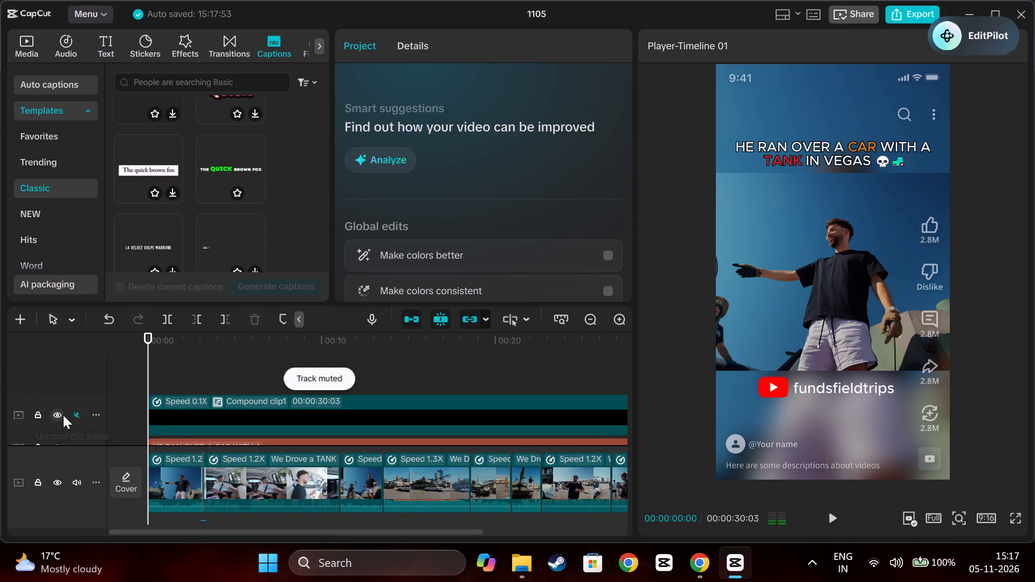
pyautogui.click(59, 412)
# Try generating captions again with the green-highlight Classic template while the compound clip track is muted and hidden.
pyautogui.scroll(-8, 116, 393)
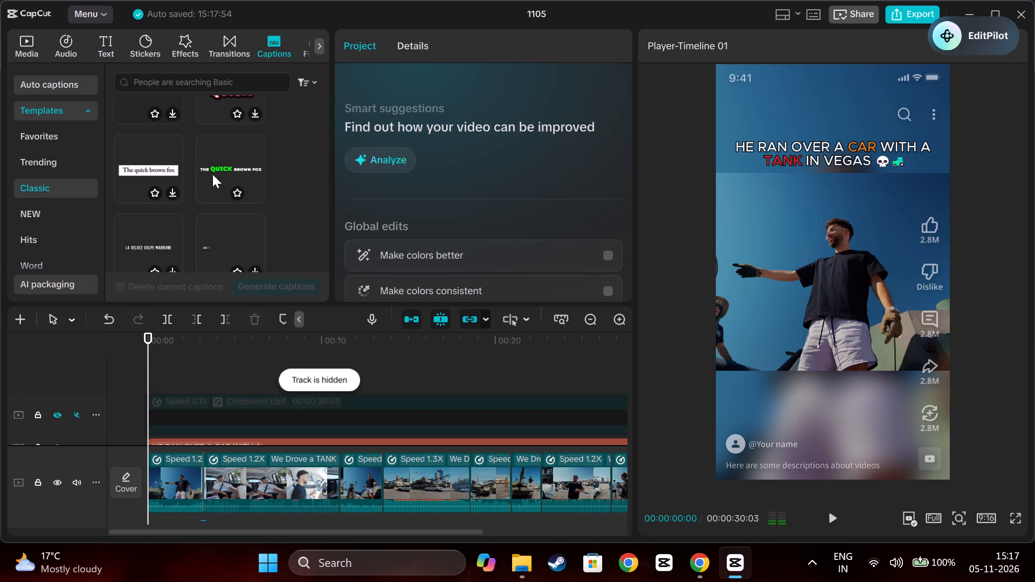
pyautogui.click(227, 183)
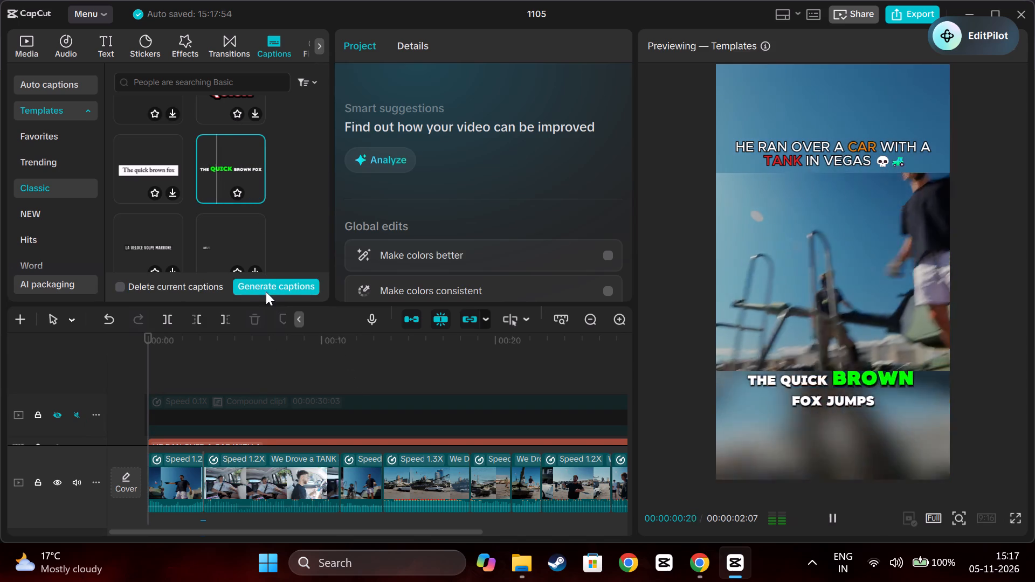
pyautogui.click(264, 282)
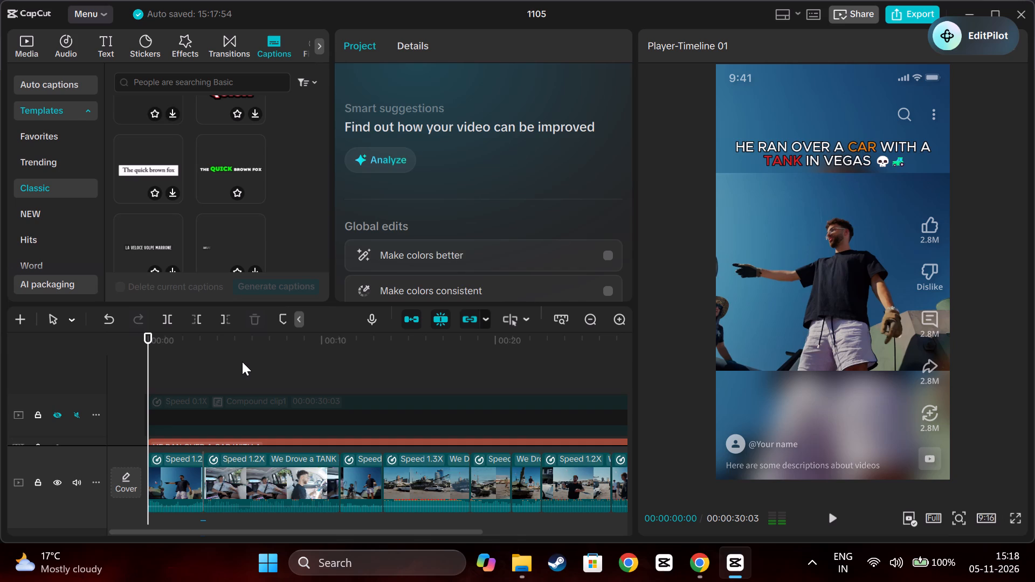
# Close the editor window of project 1105, moving the EditPilot widget clear of the window controls.
pyautogui.click(1021, 13)
pyautogui.moveTo(989, 33); pyautogui.dragTo(996, 89)
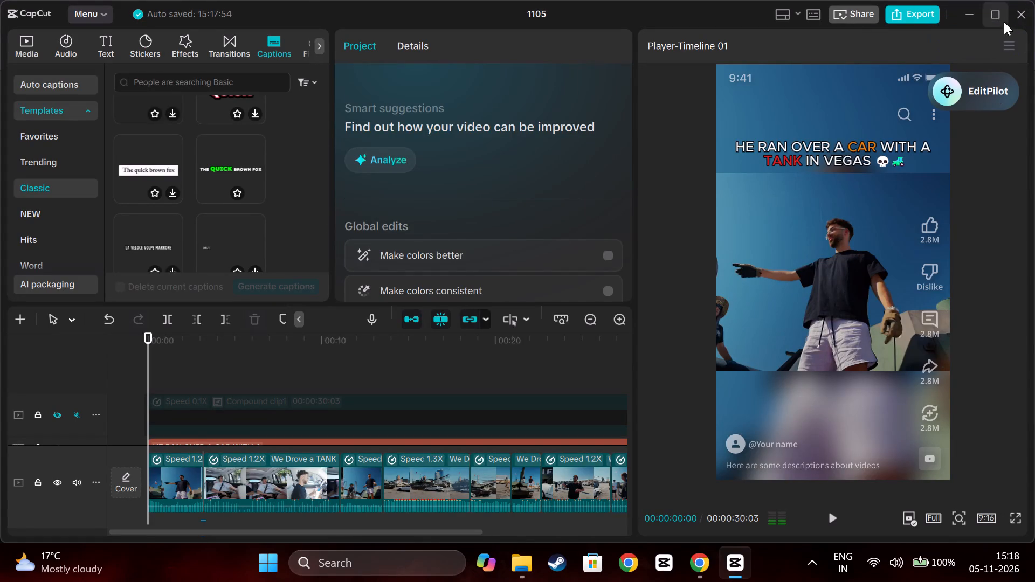
# Close the CapCut editor and home windows, the Desktop folder window, and the Chrome browser.
pyautogui.click(1022, 11)
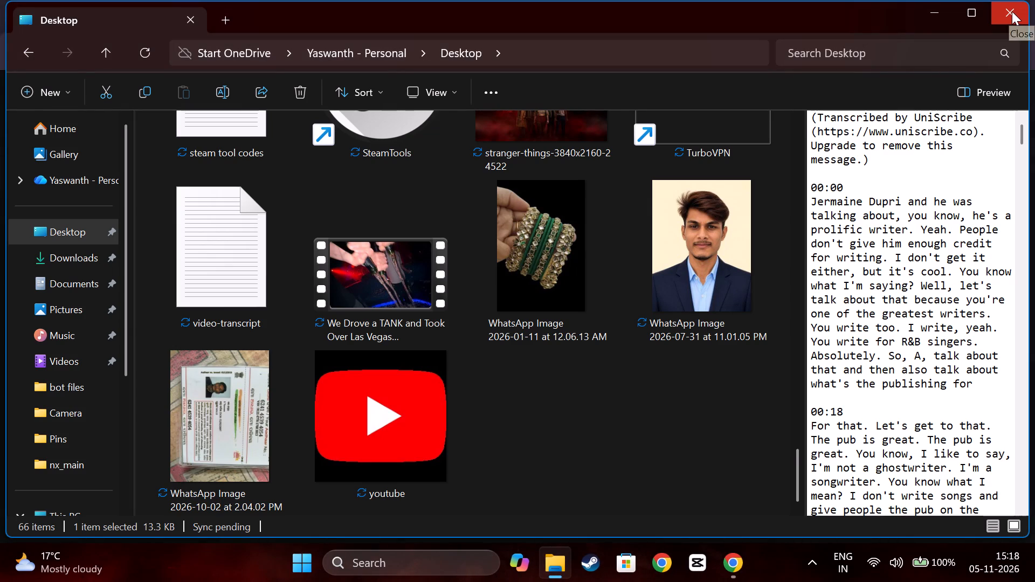
pyautogui.click(1007, 19)
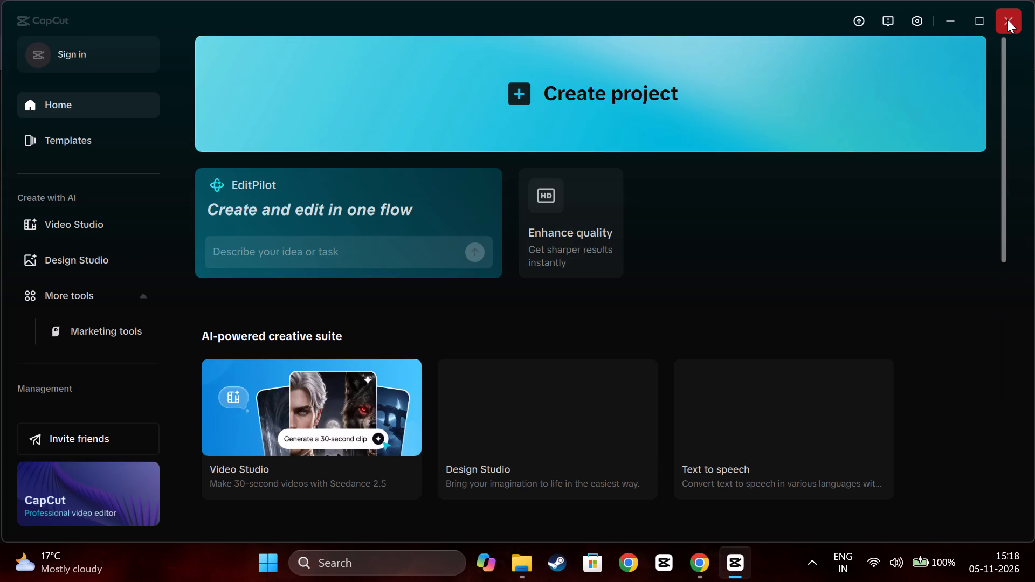
pyautogui.click(1007, 19)
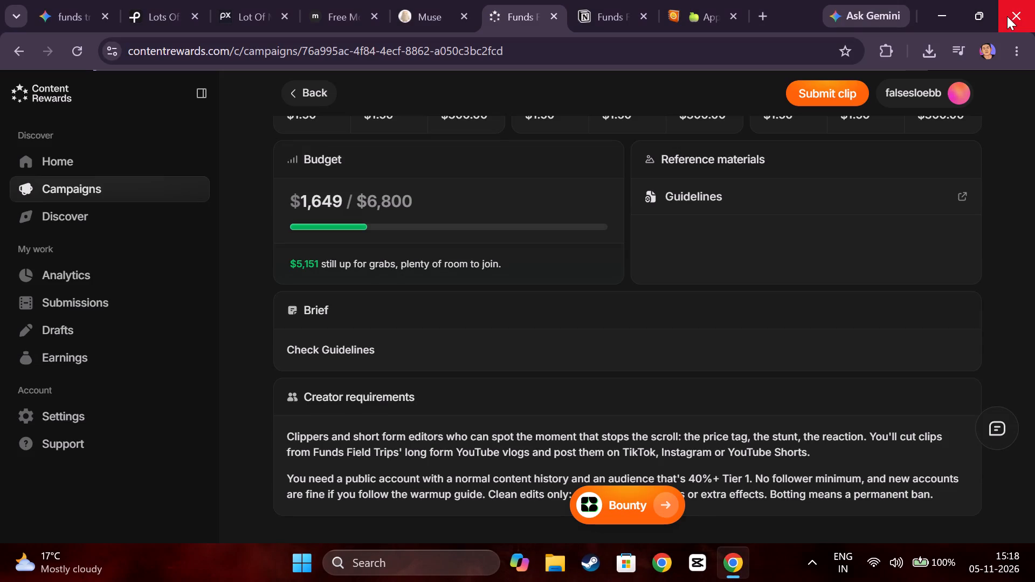
pyautogui.click(1016, 20)
# Quit the Hotspot Shield VPN running in the background.
pyautogui.click(809, 558)
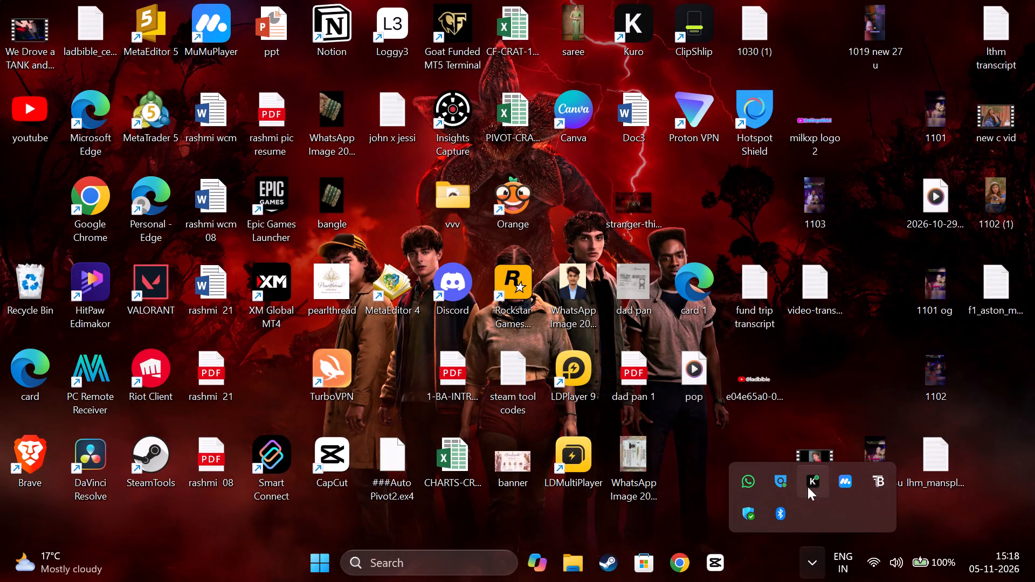
pyautogui.rightClick(780, 475)
pyautogui.click(809, 509)
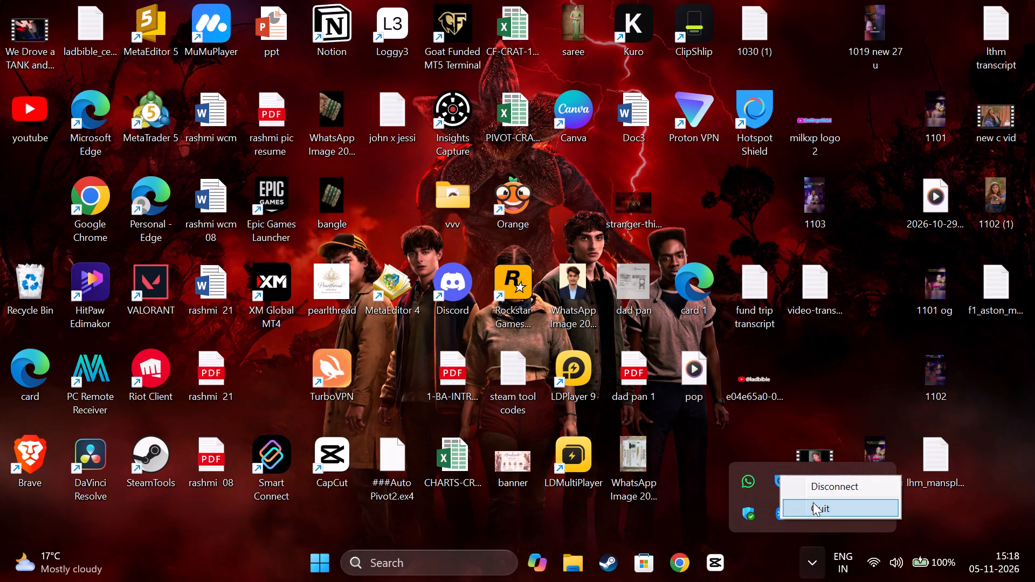
pyautogui.click(597, 318)
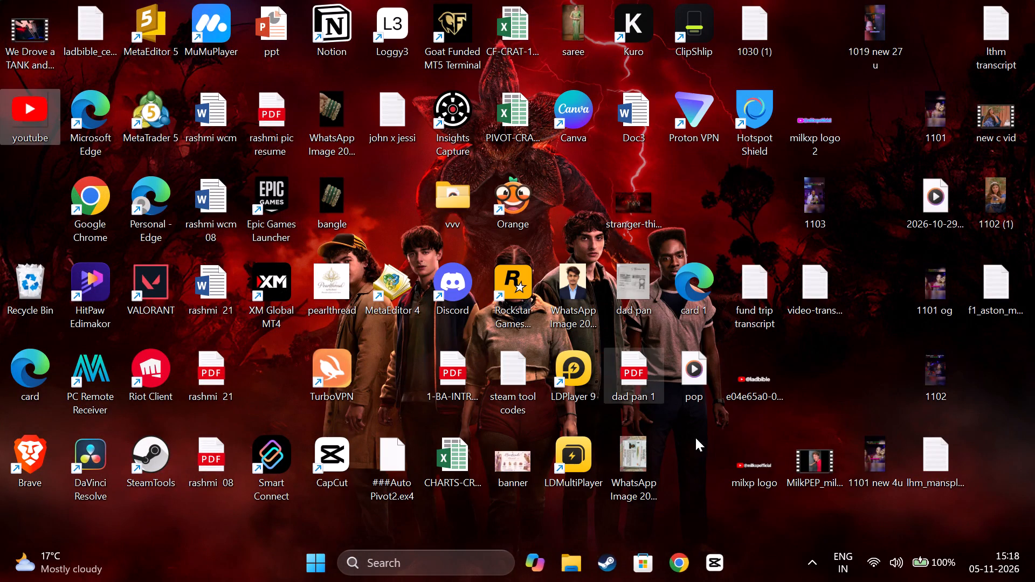
# Check which background apps are still running in the system tray.
pyautogui.click(811, 563)
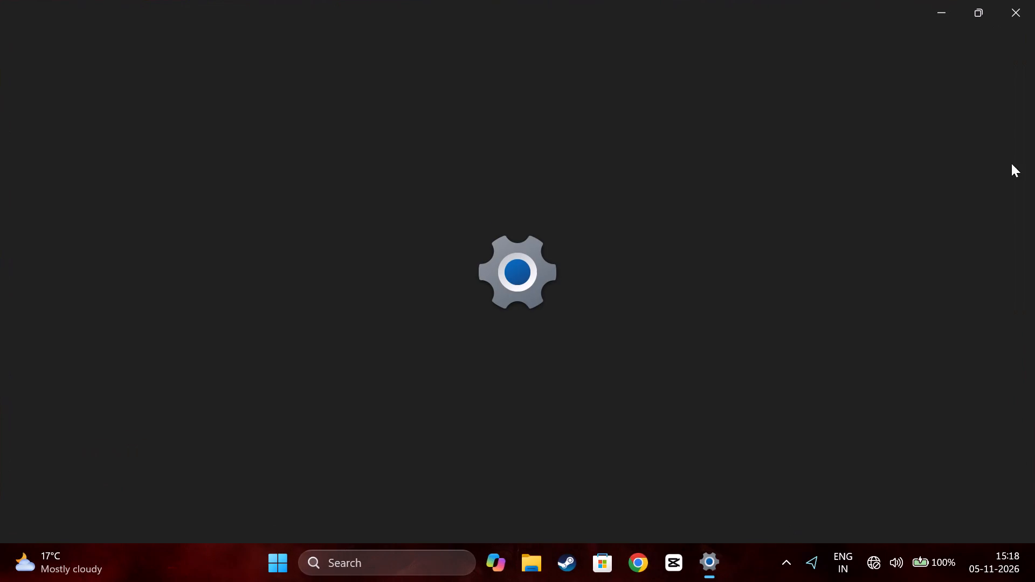
pyautogui.click(1005, 11)
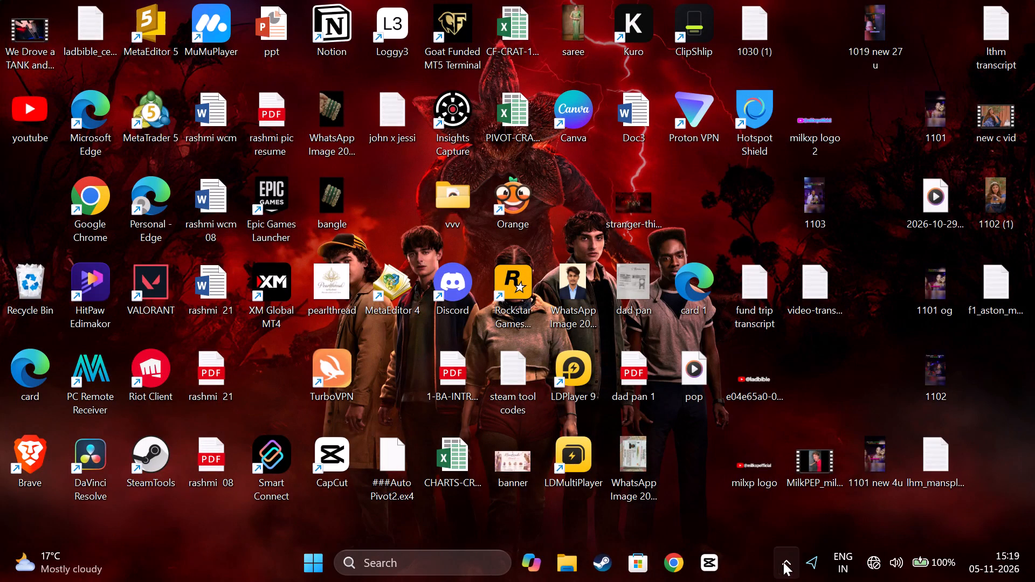
pyautogui.click(783, 562)
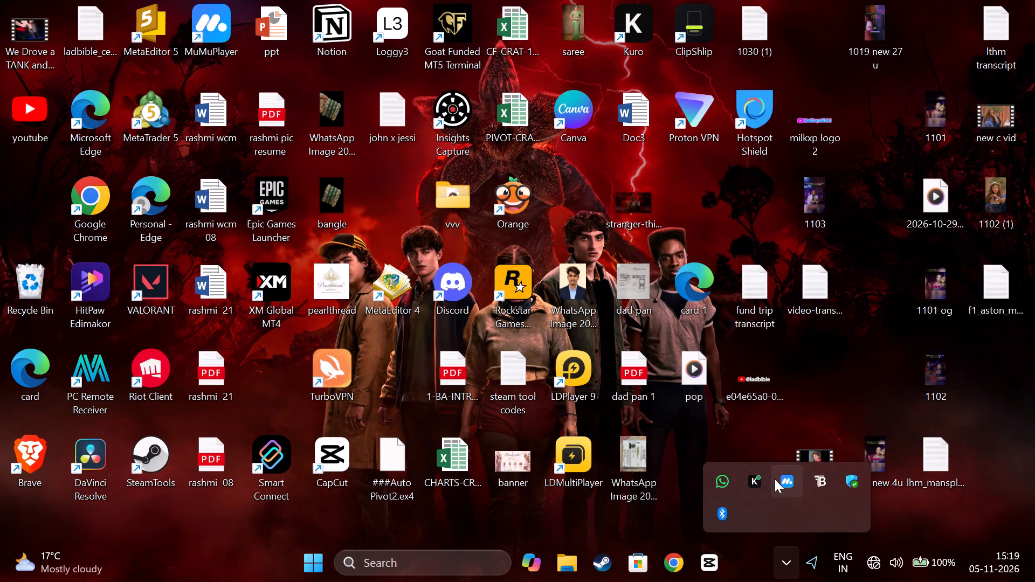